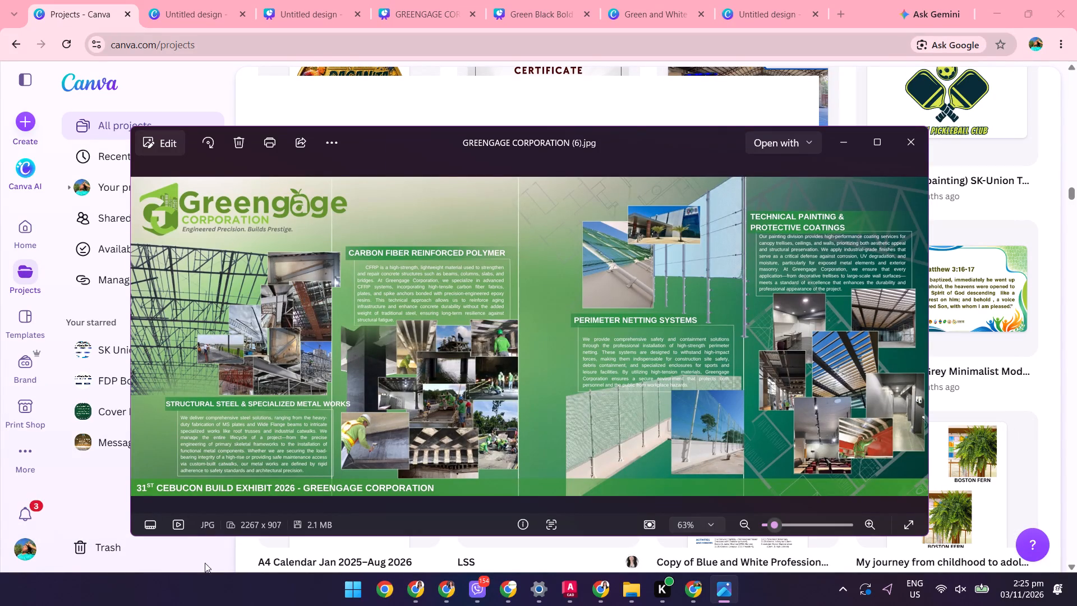
# Switch to the Canva projects page in Chrome and look through the designs in the Trash.
pyautogui.click(235, 563)
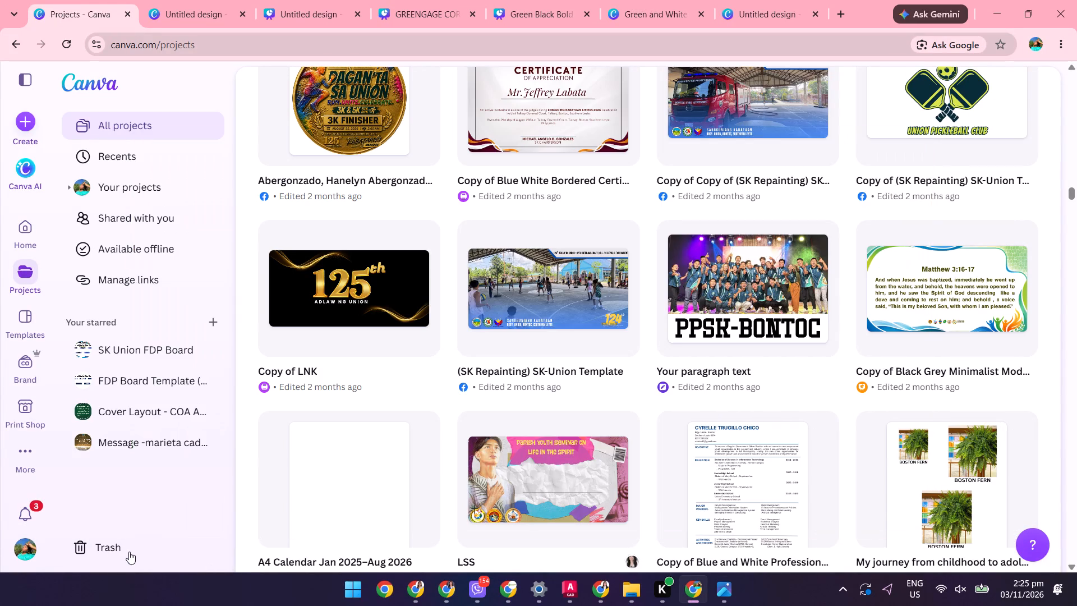
pyautogui.click(136, 545)
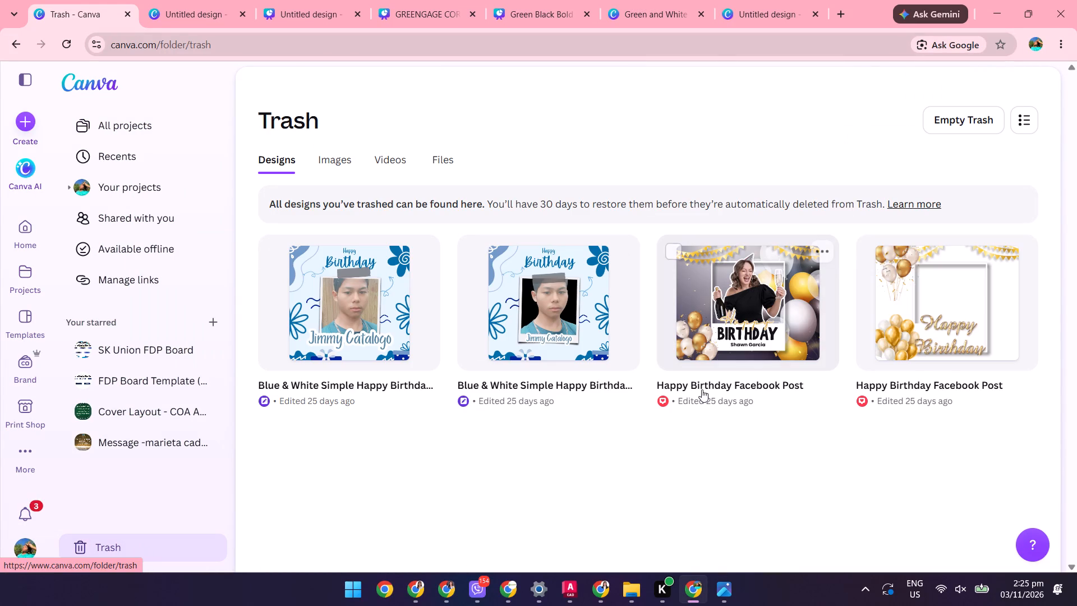
pyautogui.scroll(-3, 702, 384)
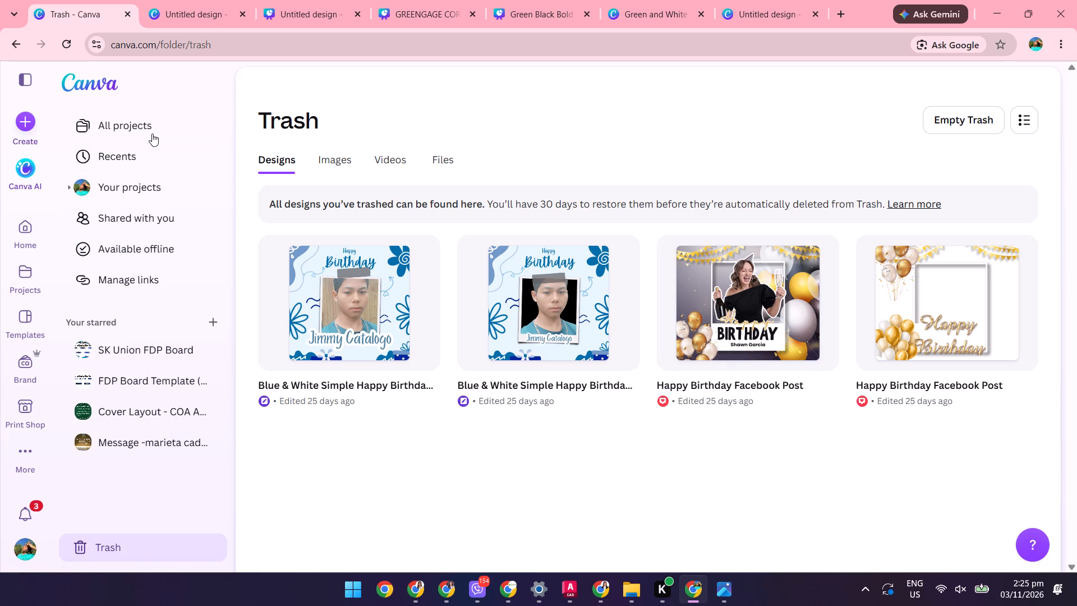
# Return to All projects, find the GREENGAGE CORPORATION design in the Designs list, and open it for editing.
pyautogui.click(154, 131)
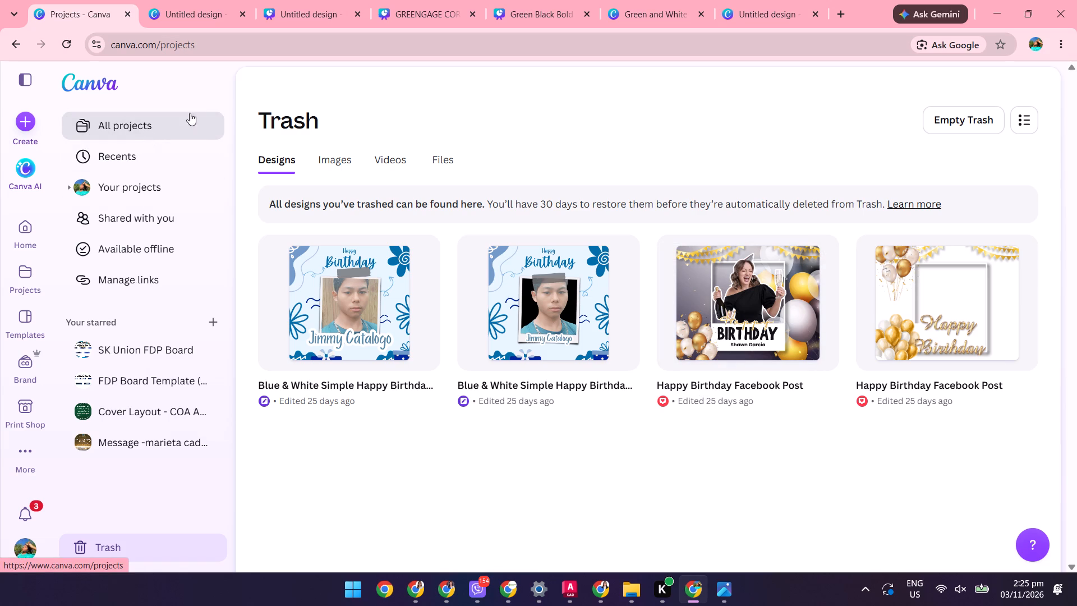
pyautogui.click(188, 117)
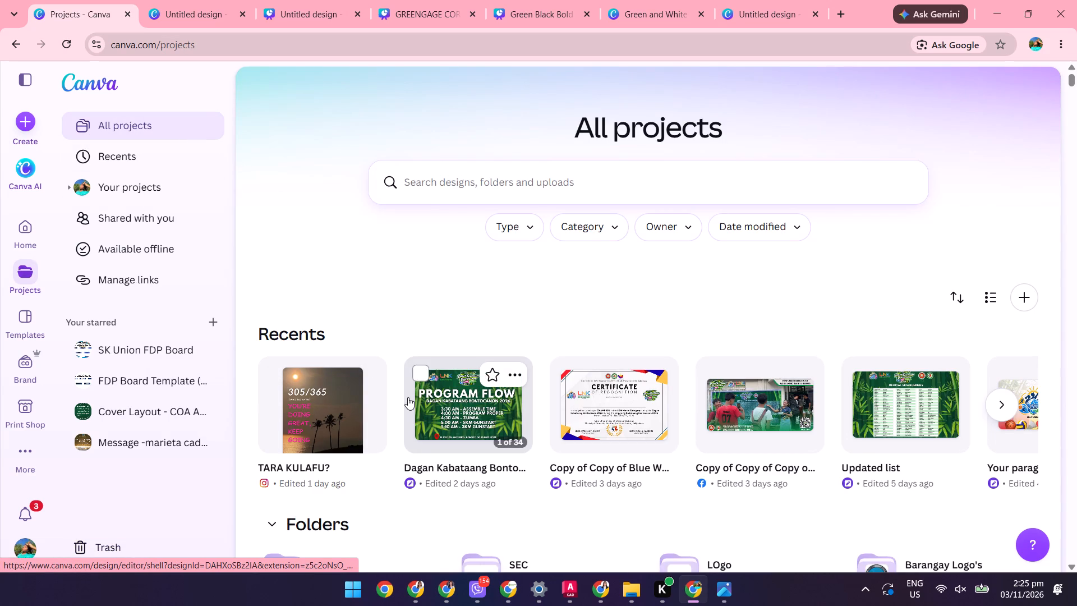
pyautogui.scroll(-5, 403, 404)
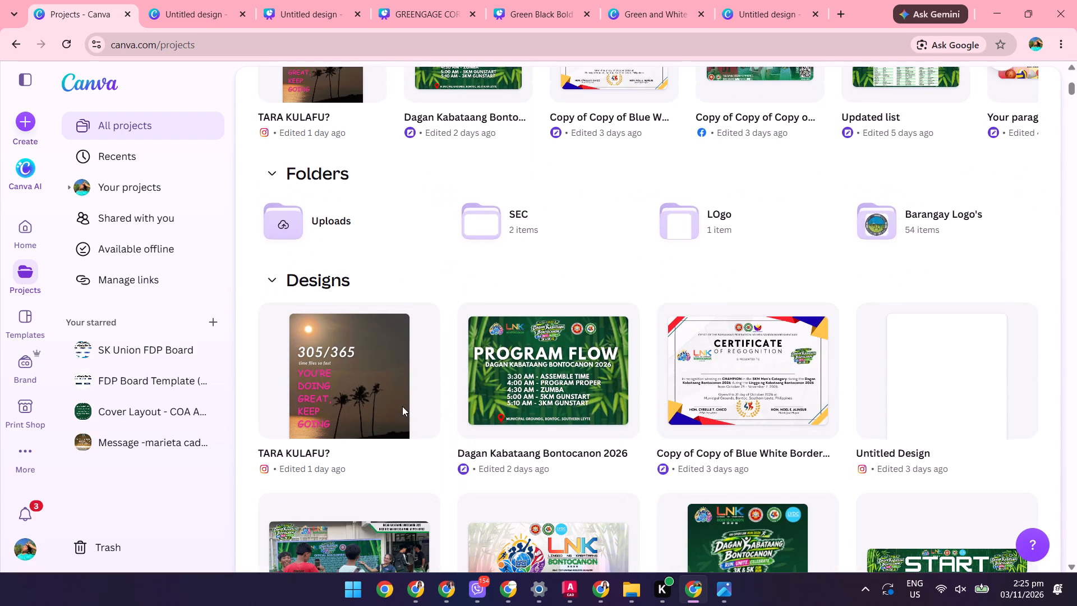
pyautogui.scroll(-5, 402, 408)
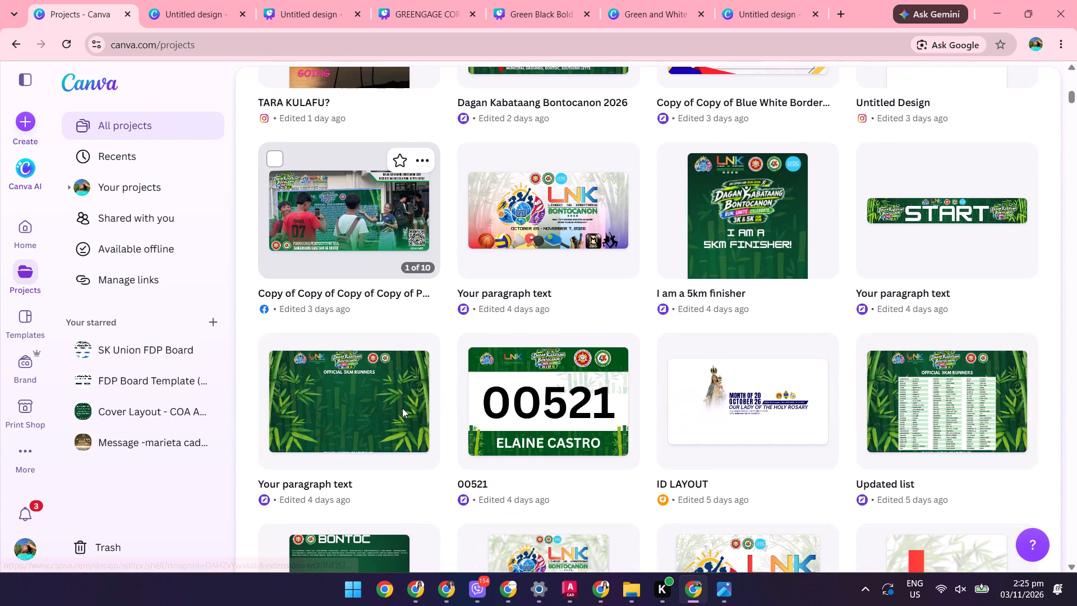
pyautogui.scroll(-2, 402, 408)
pyautogui.scroll(7, 402, 408)
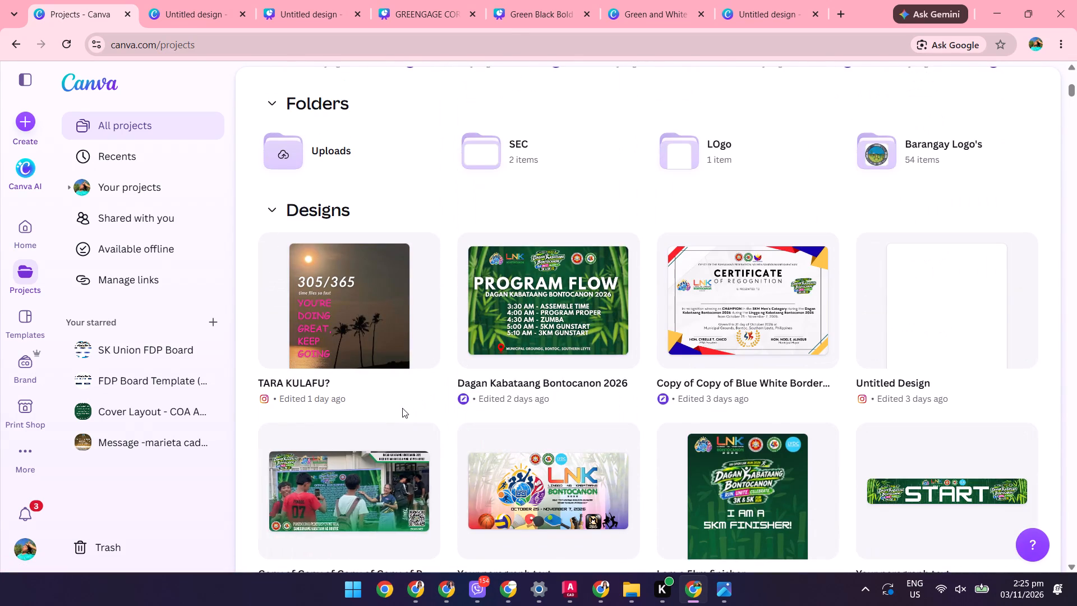
pyautogui.scroll(5, 402, 408)
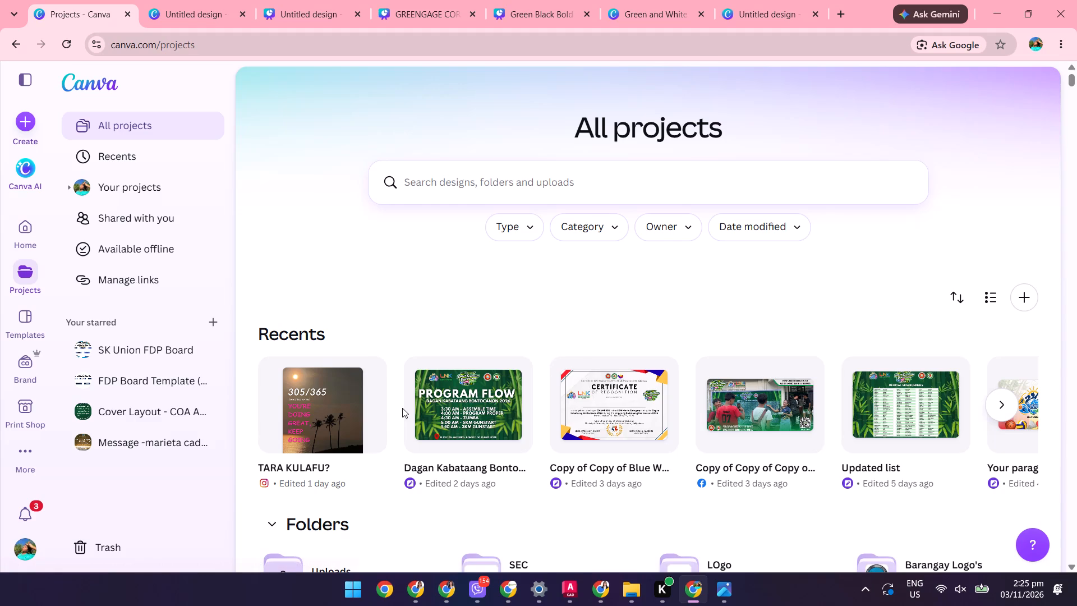
pyautogui.scroll(-5, 402, 408)
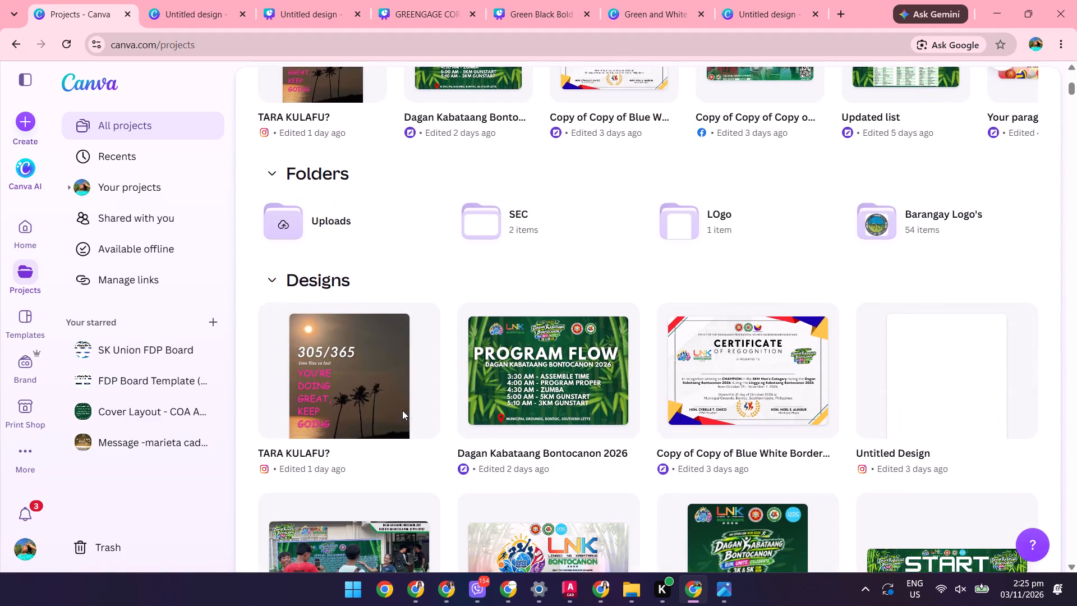
pyautogui.scroll(-9, 402, 410)
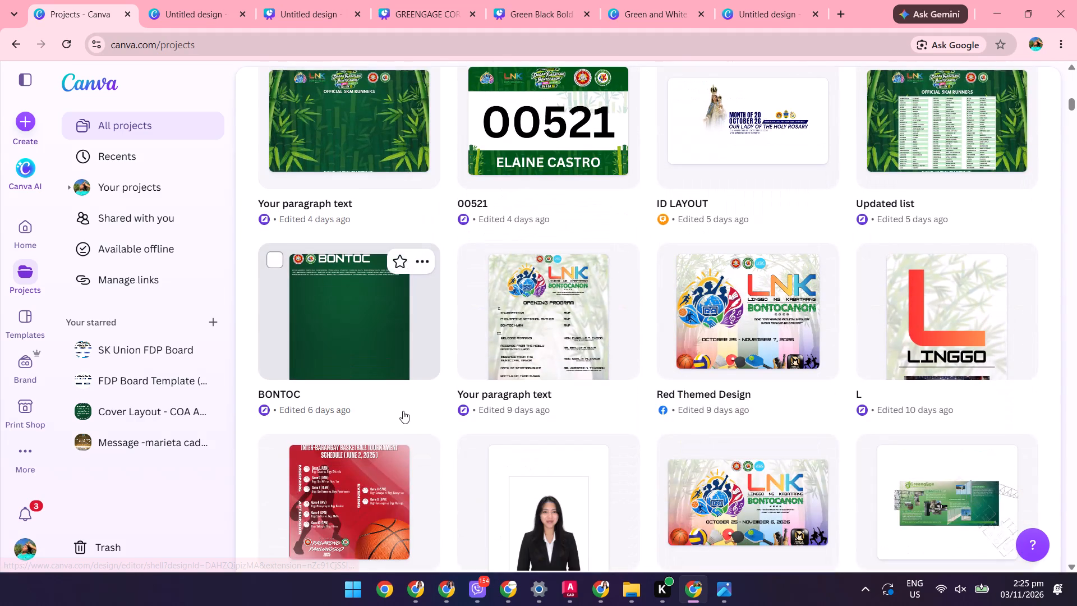
pyautogui.scroll(-2, 403, 411)
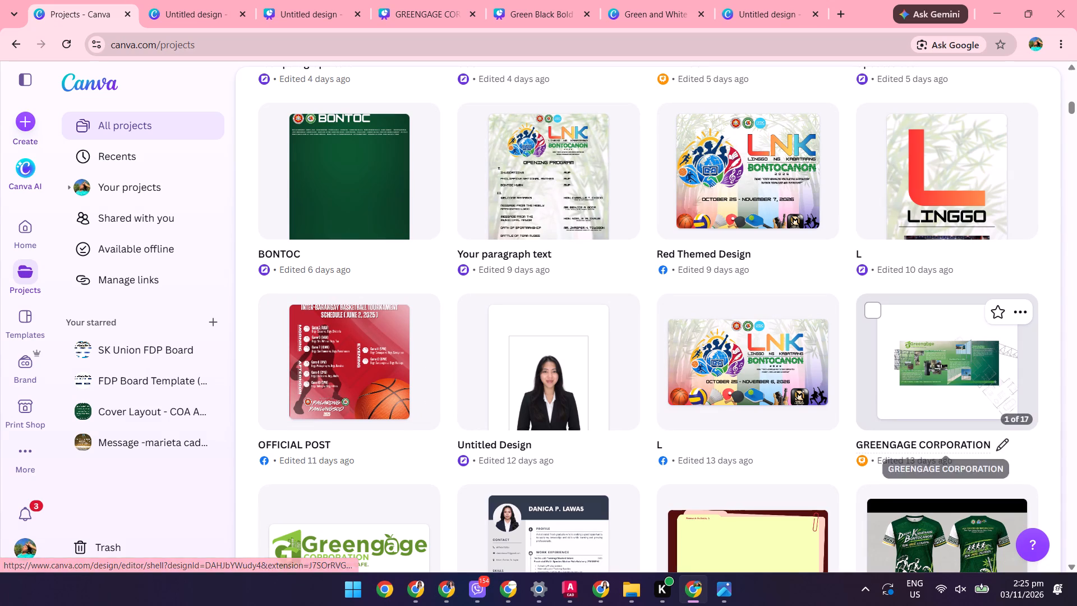
pyautogui.click(927, 376)
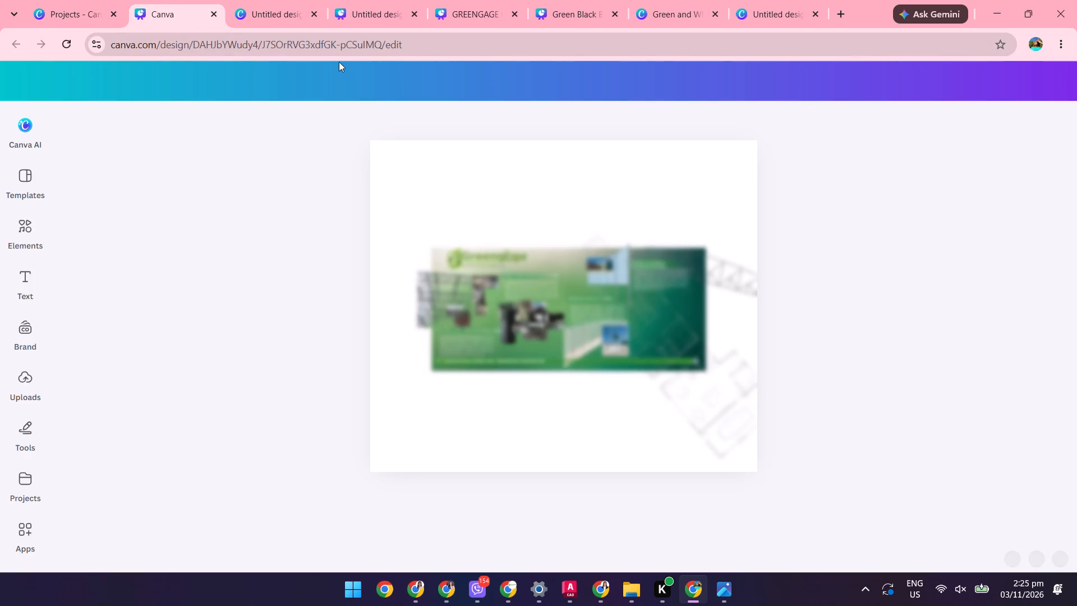
# Close the browser tabs next to the opened design: two Untitled designs, the older GREENGAGE design and the Green Black Bold design.
pyautogui.click(316, 17)
pyautogui.click(316, 17)
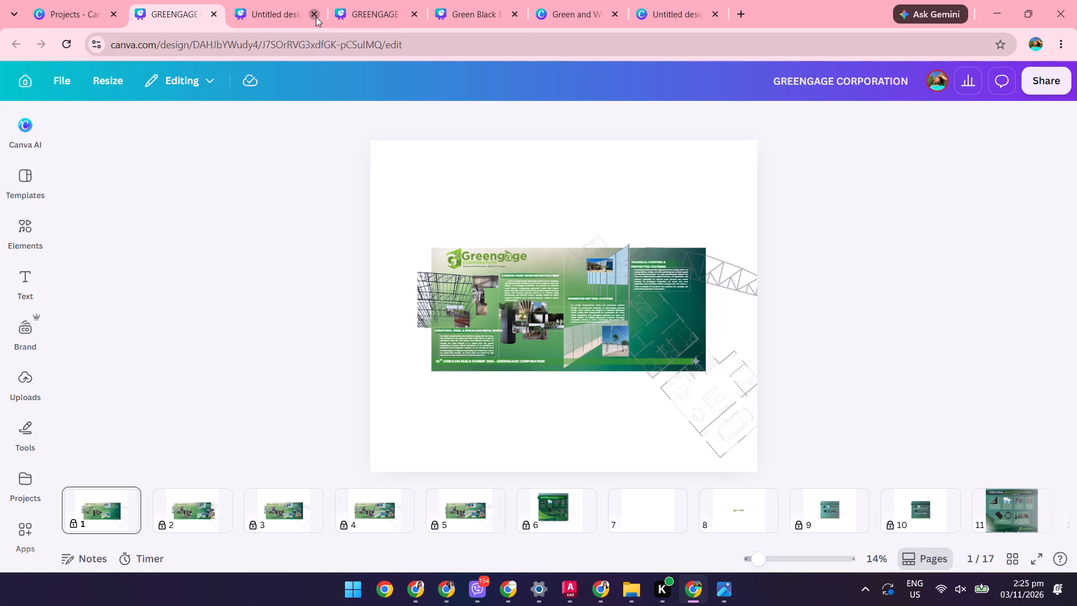
pyautogui.click(314, 17)
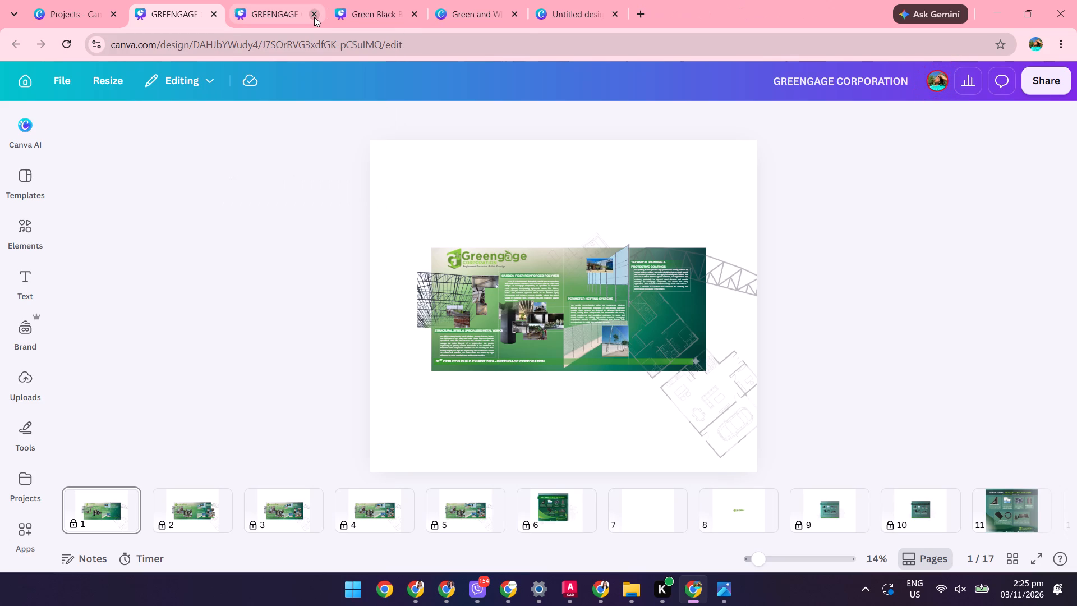
pyautogui.click(314, 16)
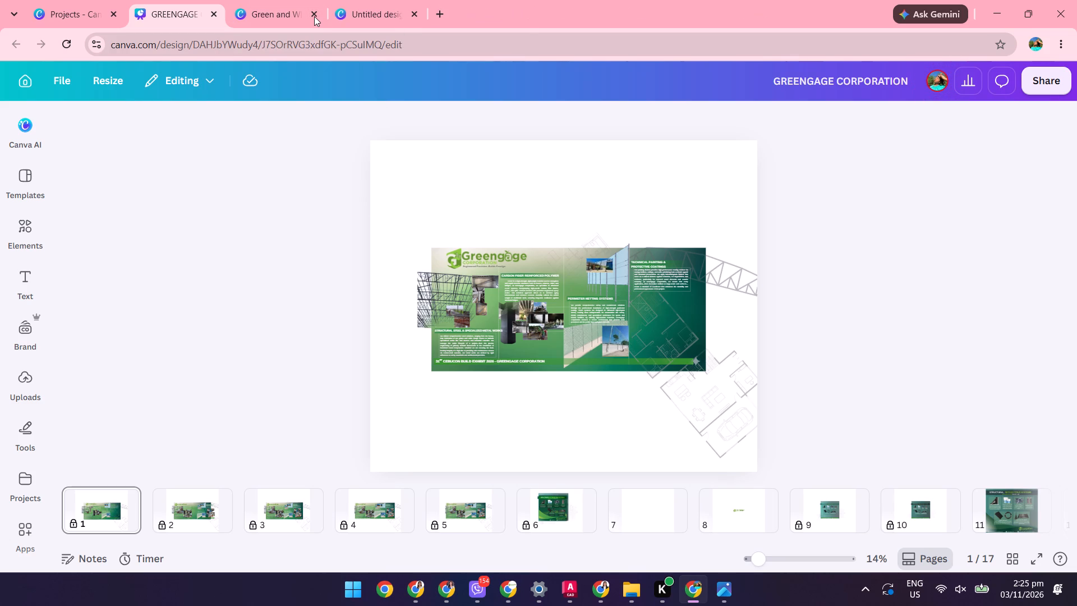
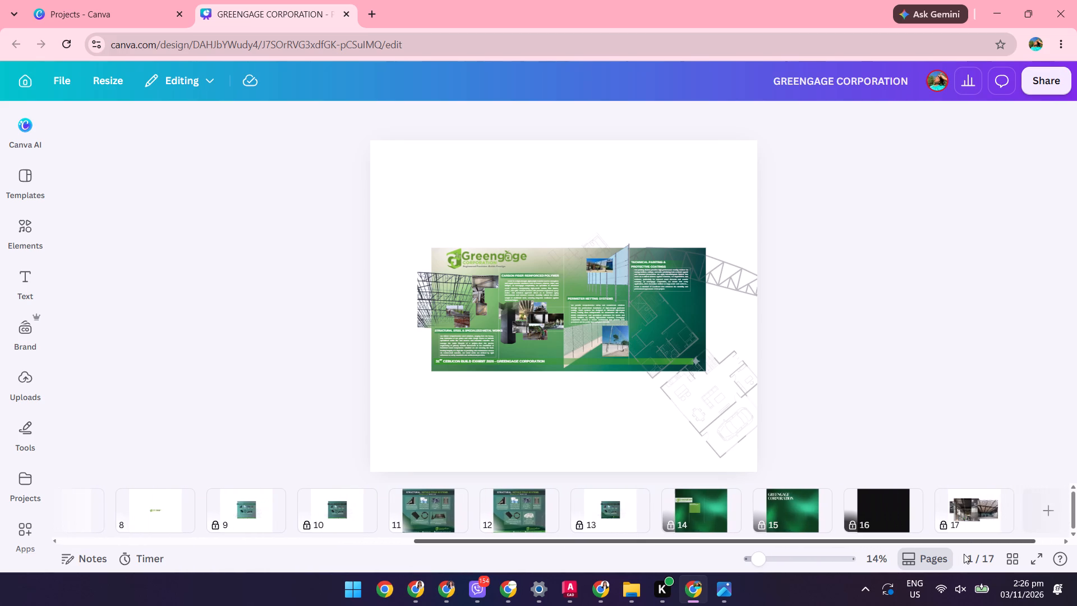
# Look through the design's pages, viewing page 17 and comparing the exhibit panel versions on pages 1 to 5.
pyautogui.moveTo(964, 554); pyautogui.dragTo(987, 549)
pyautogui.click(932, 511)
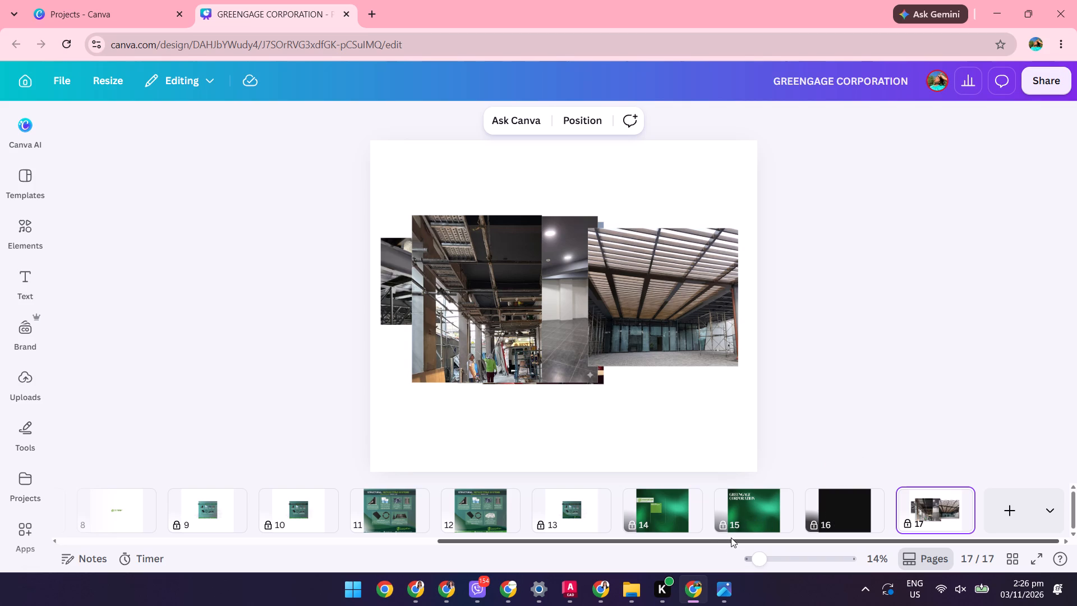
pyautogui.moveTo(730, 539); pyautogui.dragTo(405, 535)
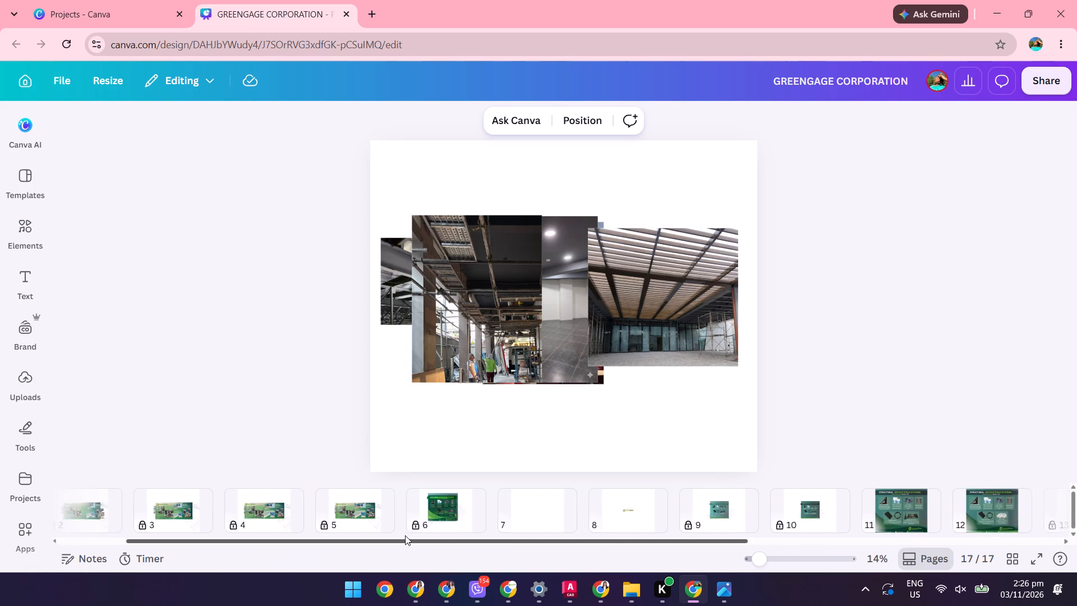
pyautogui.moveTo(405, 535); pyautogui.dragTo(684, 582)
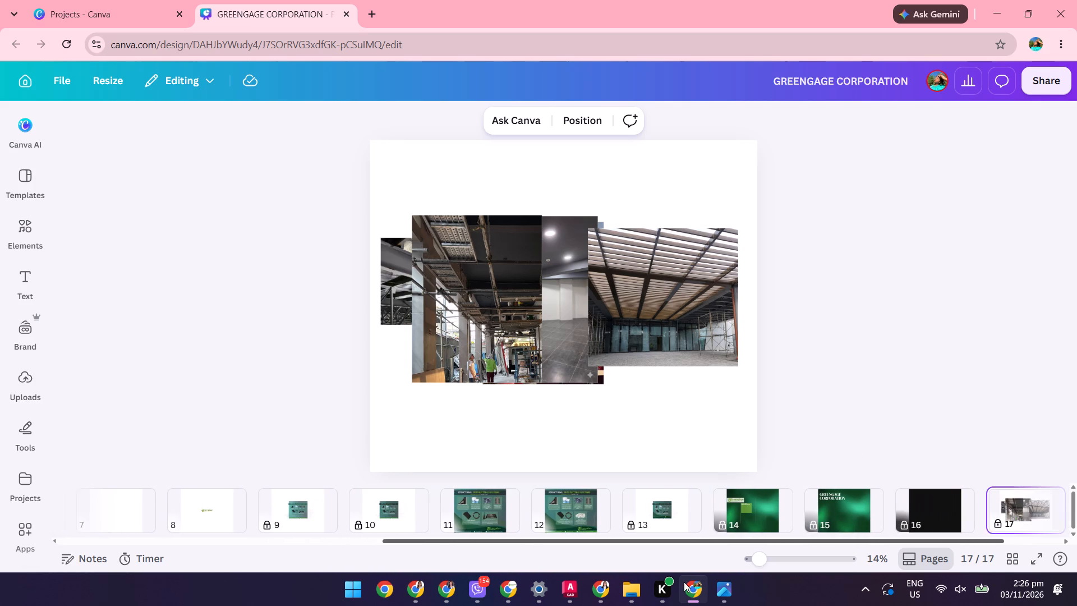
pyautogui.moveTo(684, 582); pyautogui.dragTo(243, 550)
pyautogui.click(477, 511)
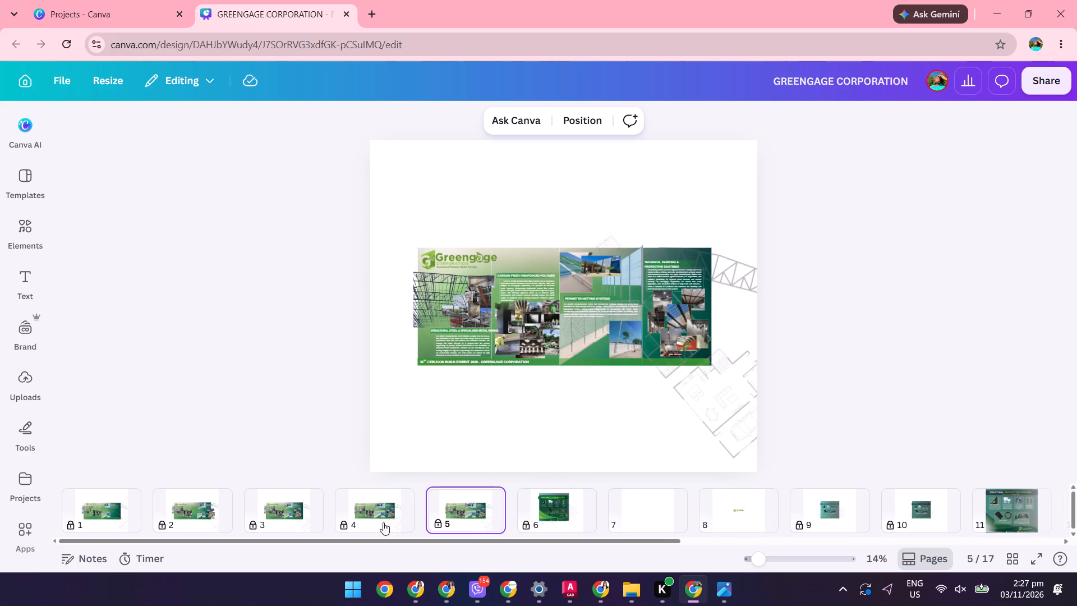
pyautogui.click(368, 512)
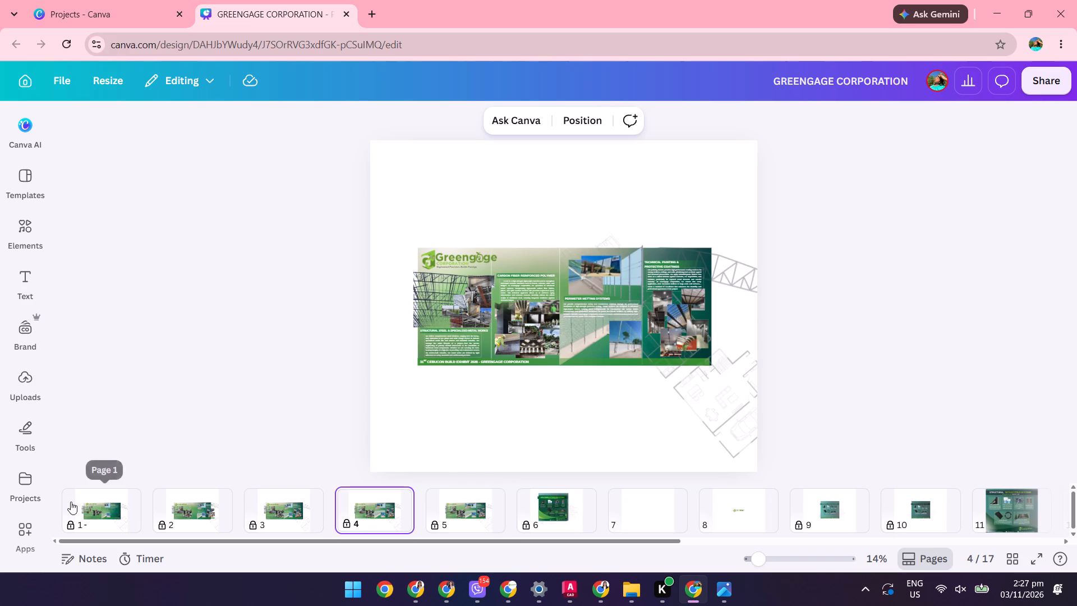
pyautogui.click(100, 505)
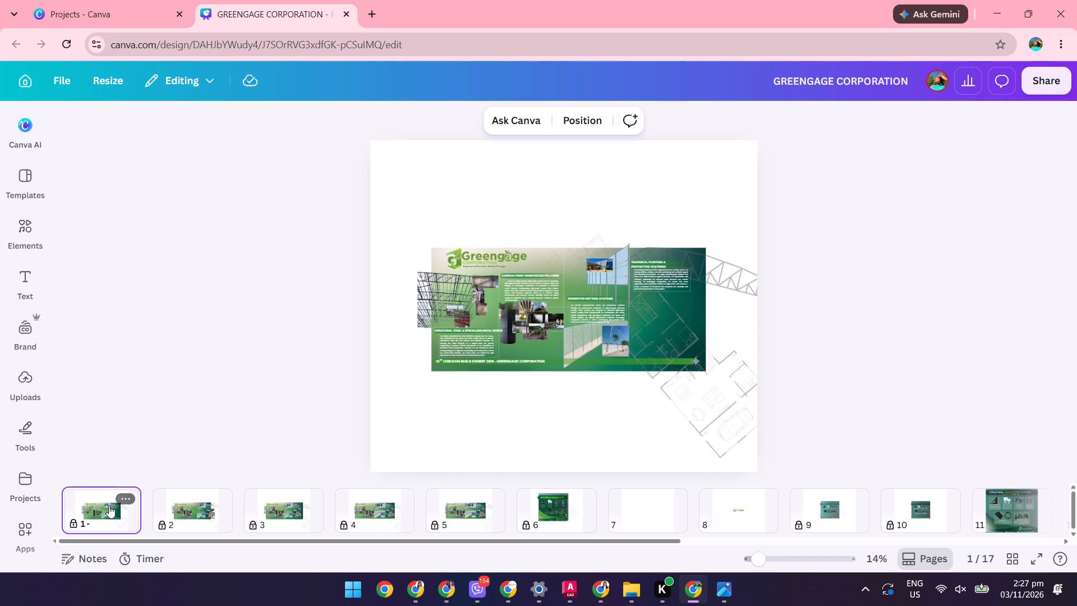
pyautogui.click(204, 514)
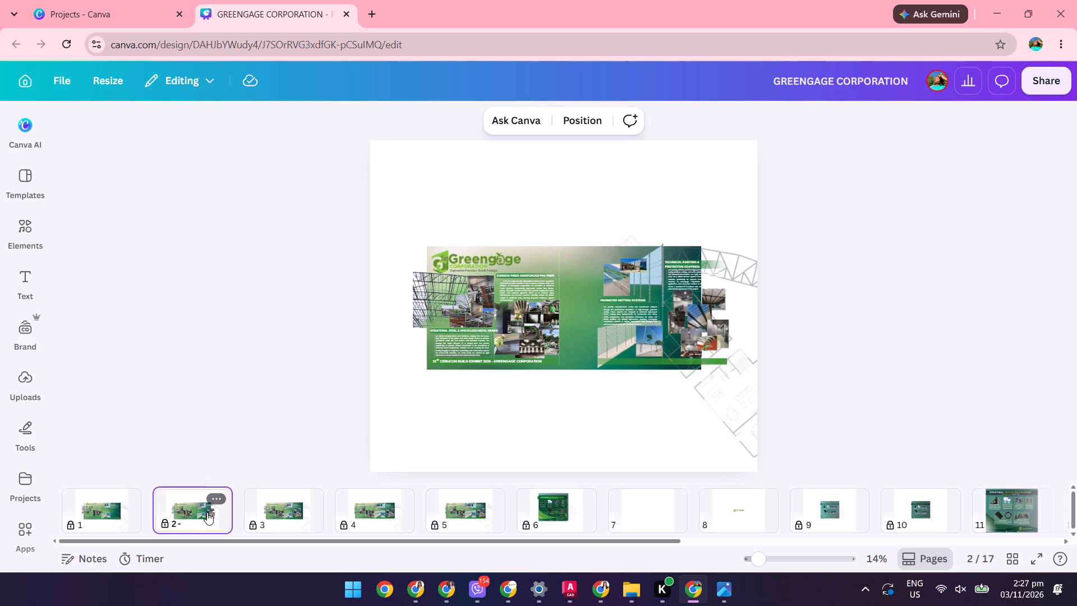
pyautogui.click(294, 518)
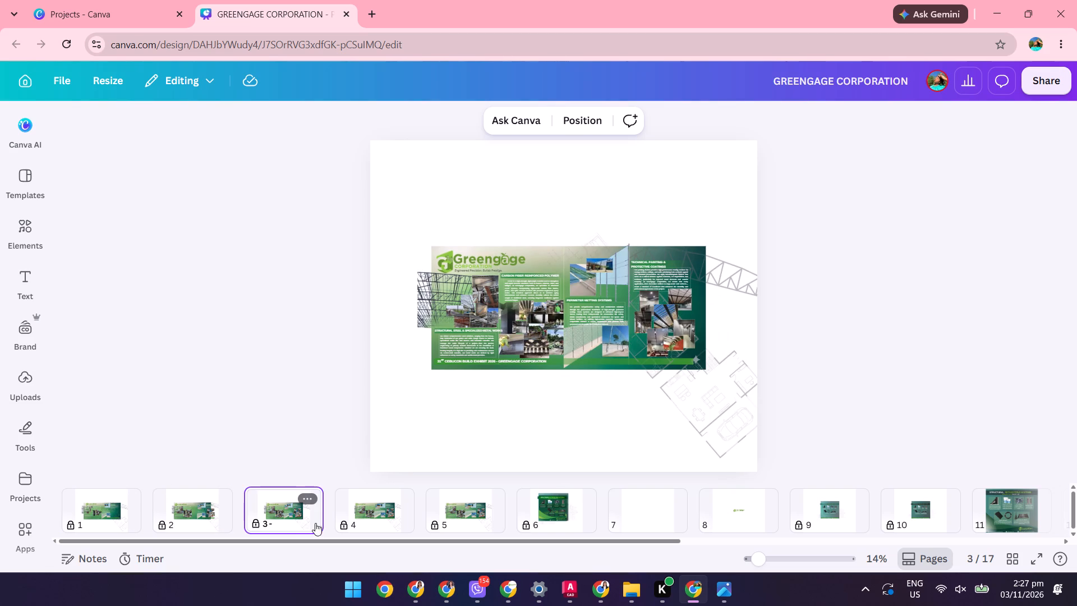
pyautogui.click(388, 507)
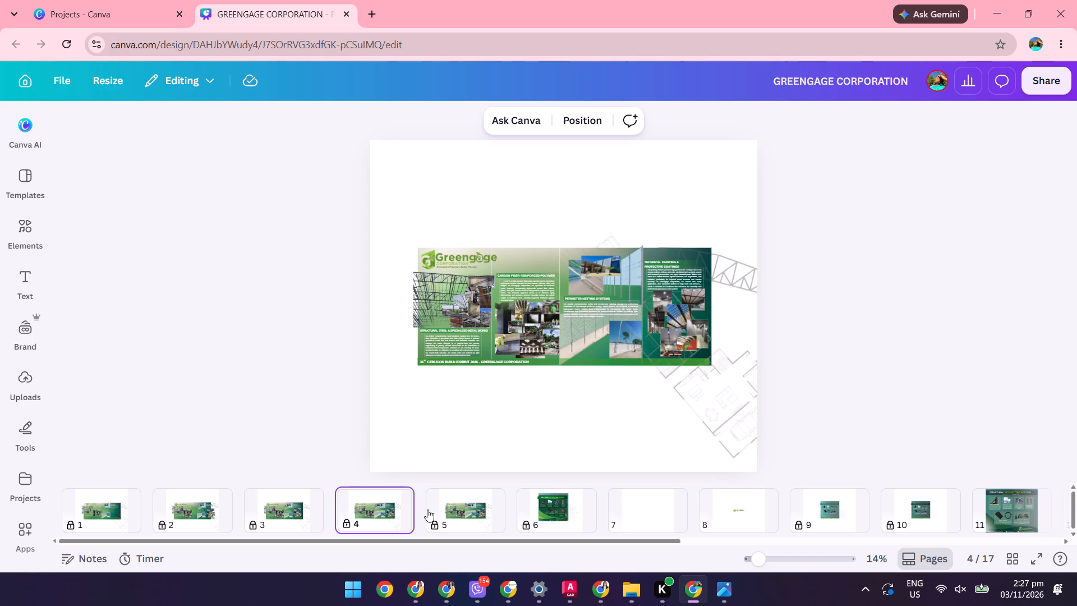
pyautogui.click(481, 516)
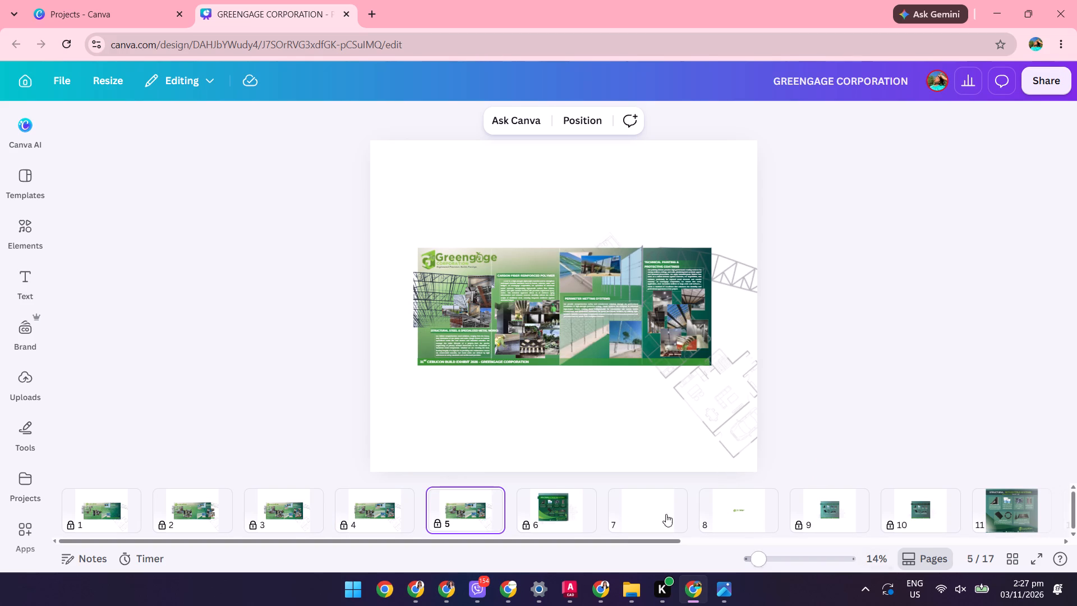
pyautogui.moveTo(627, 541); pyautogui.dragTo(957, 540)
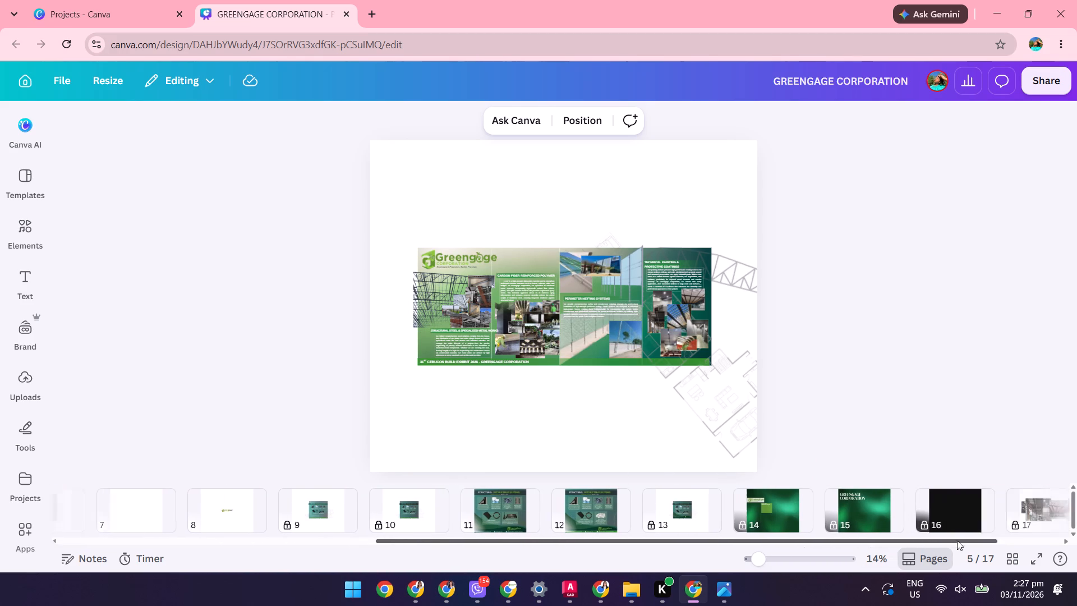
pyautogui.moveTo(957, 540); pyautogui.dragTo(548, 555)
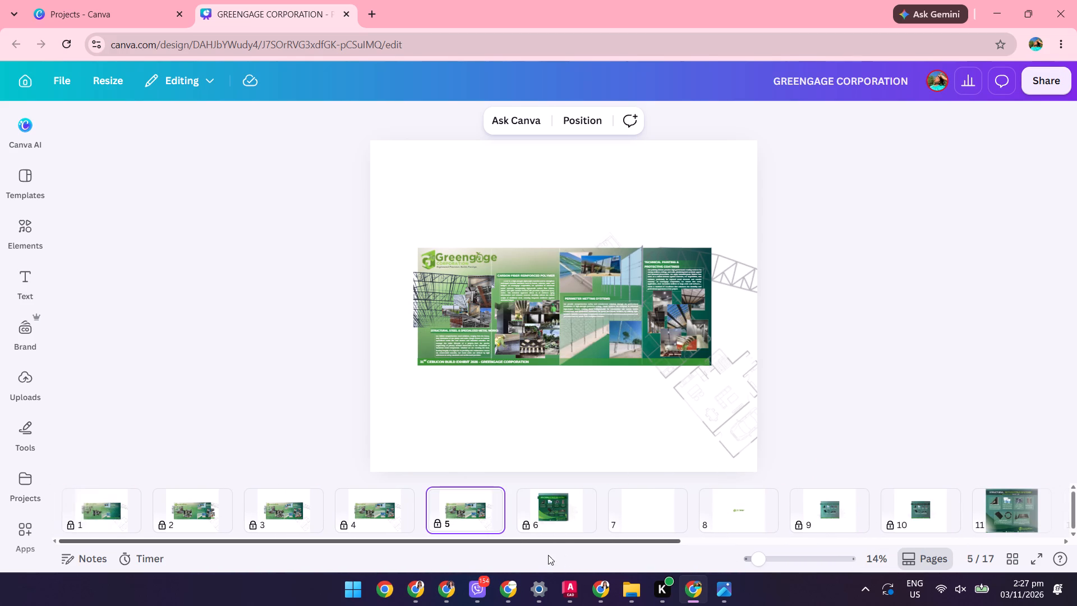
pyautogui.moveTo(548, 555); pyautogui.dragTo(535, 555)
pyautogui.scroll(4, 620, 352)
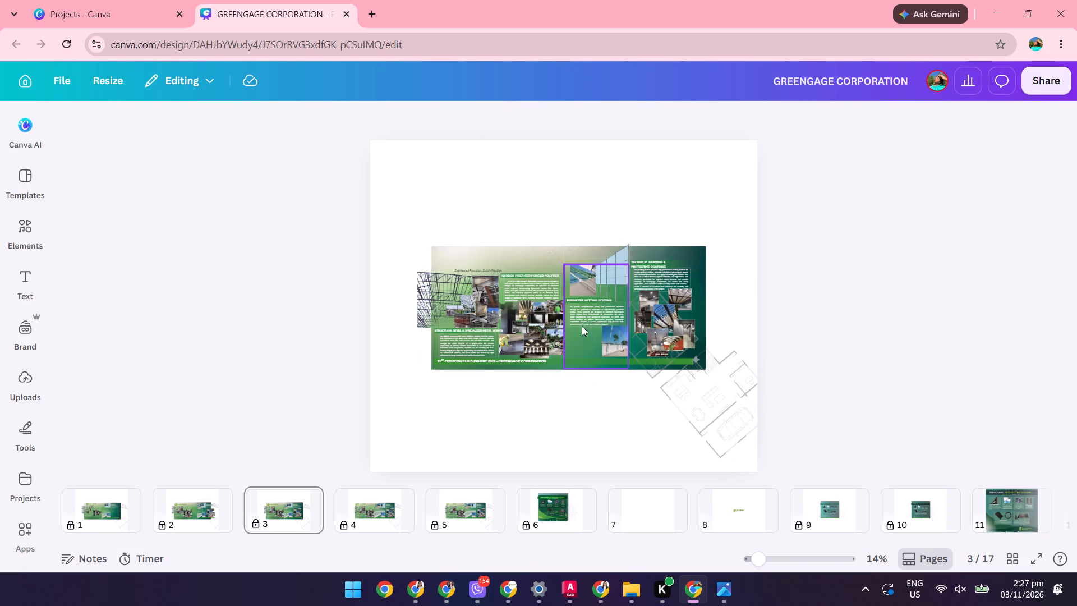
# Duplicate page 5, the locked four-panel Greengage exhibit layout.
pyautogui.click(466, 506)
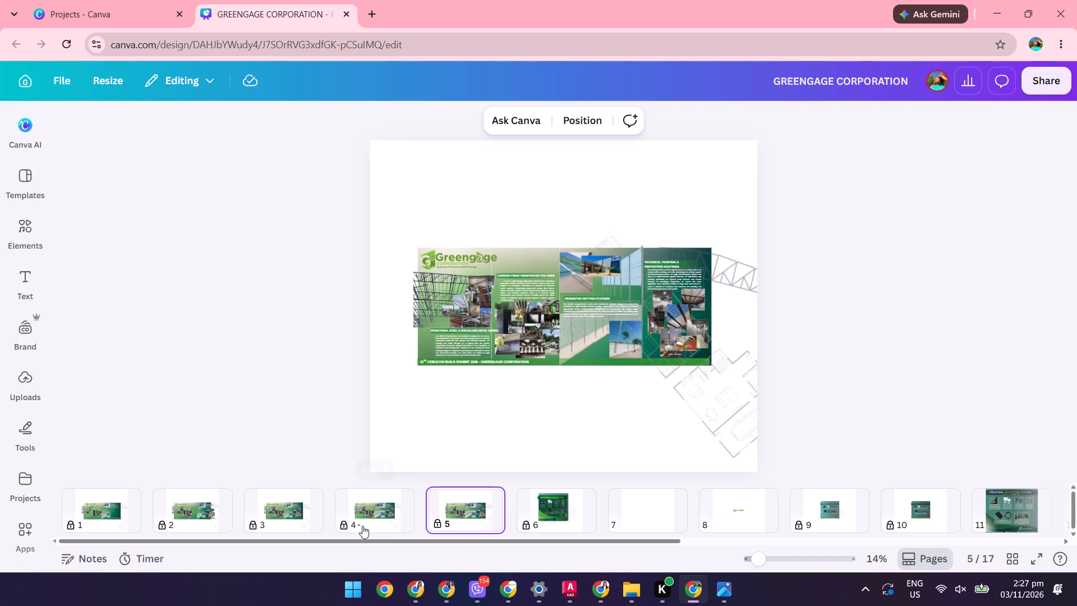
pyautogui.rightClick(483, 509)
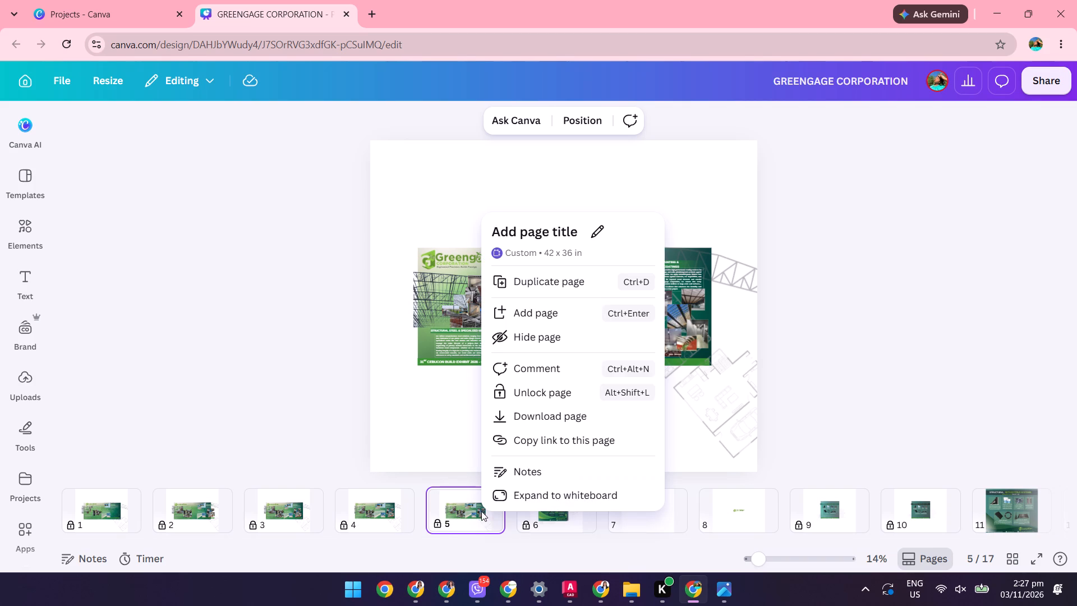
pyautogui.click(628, 283)
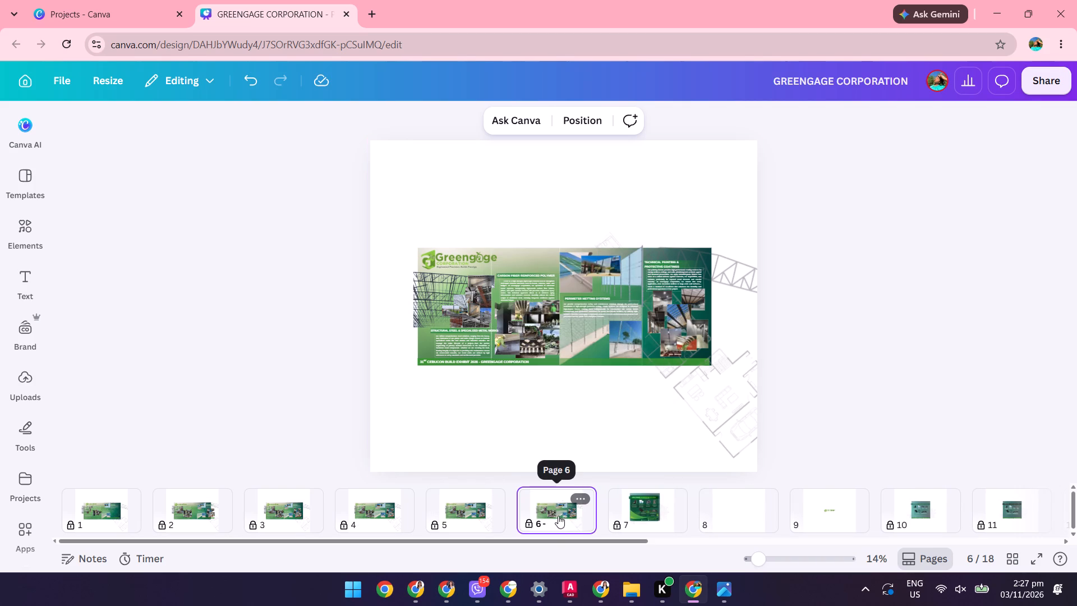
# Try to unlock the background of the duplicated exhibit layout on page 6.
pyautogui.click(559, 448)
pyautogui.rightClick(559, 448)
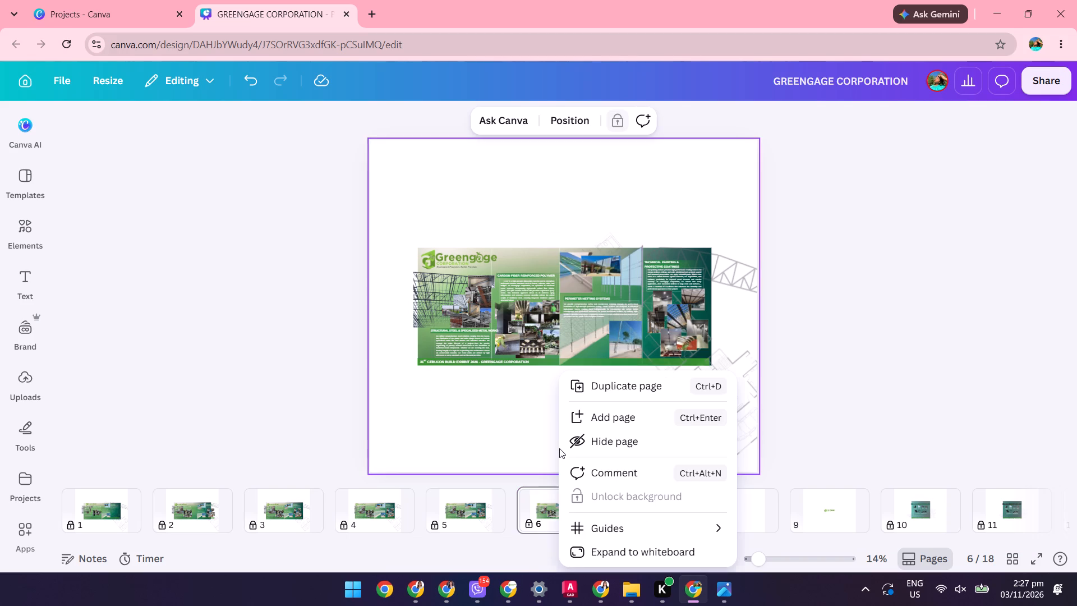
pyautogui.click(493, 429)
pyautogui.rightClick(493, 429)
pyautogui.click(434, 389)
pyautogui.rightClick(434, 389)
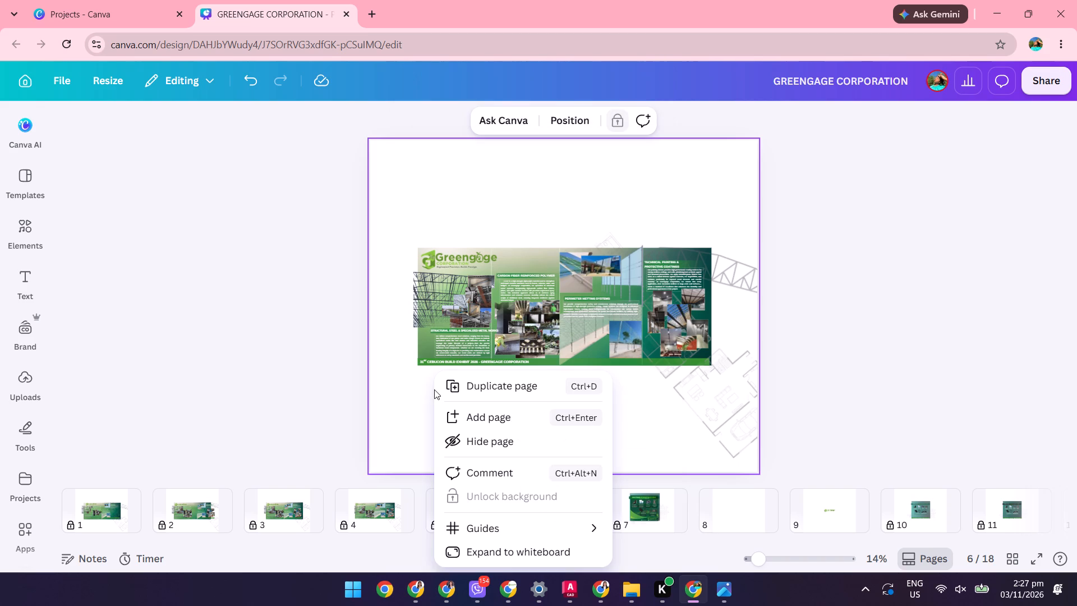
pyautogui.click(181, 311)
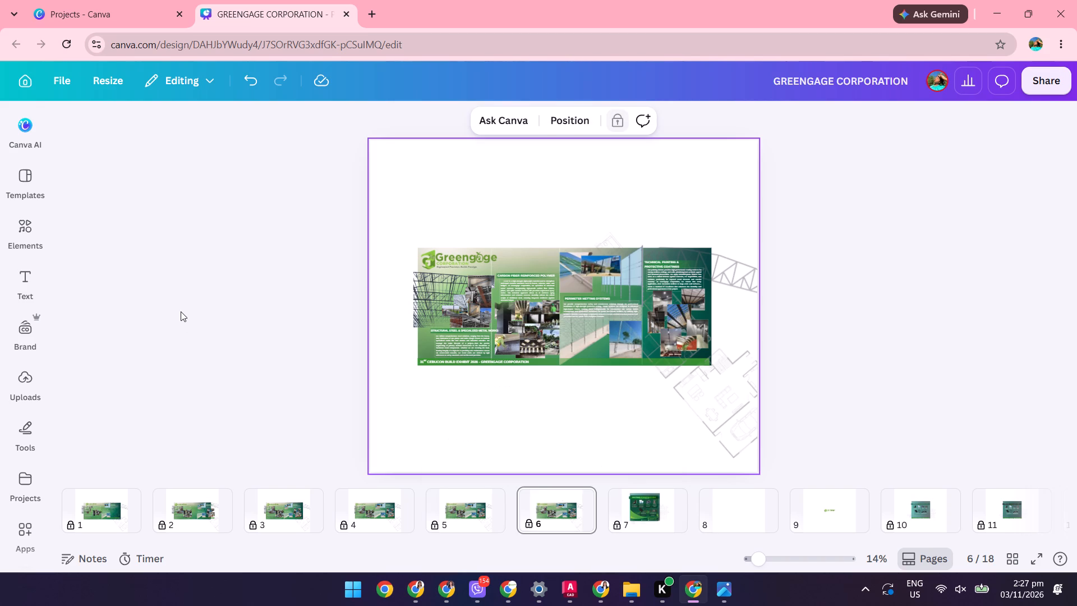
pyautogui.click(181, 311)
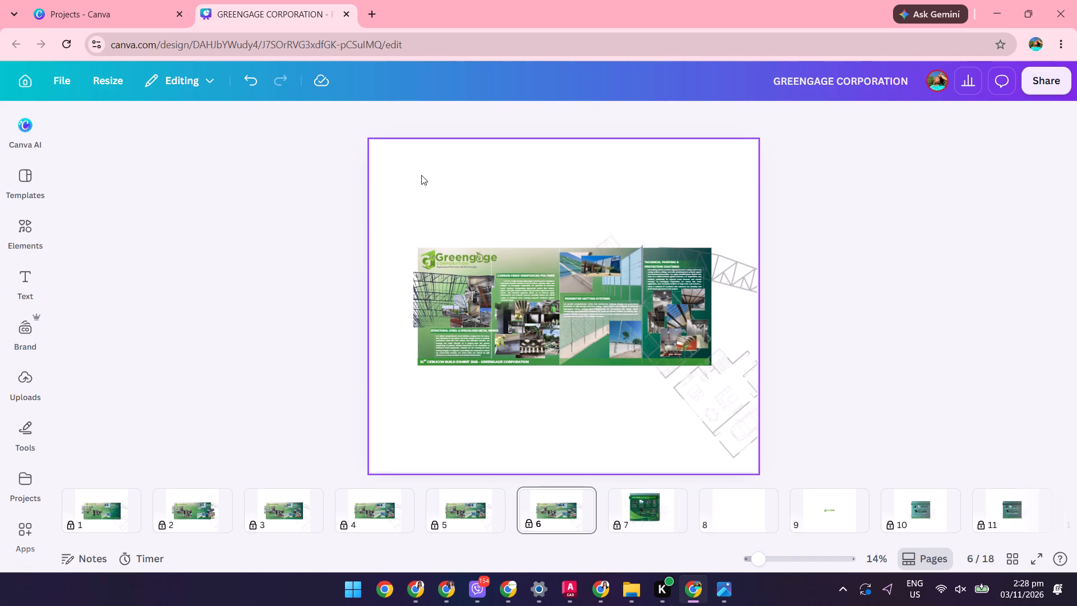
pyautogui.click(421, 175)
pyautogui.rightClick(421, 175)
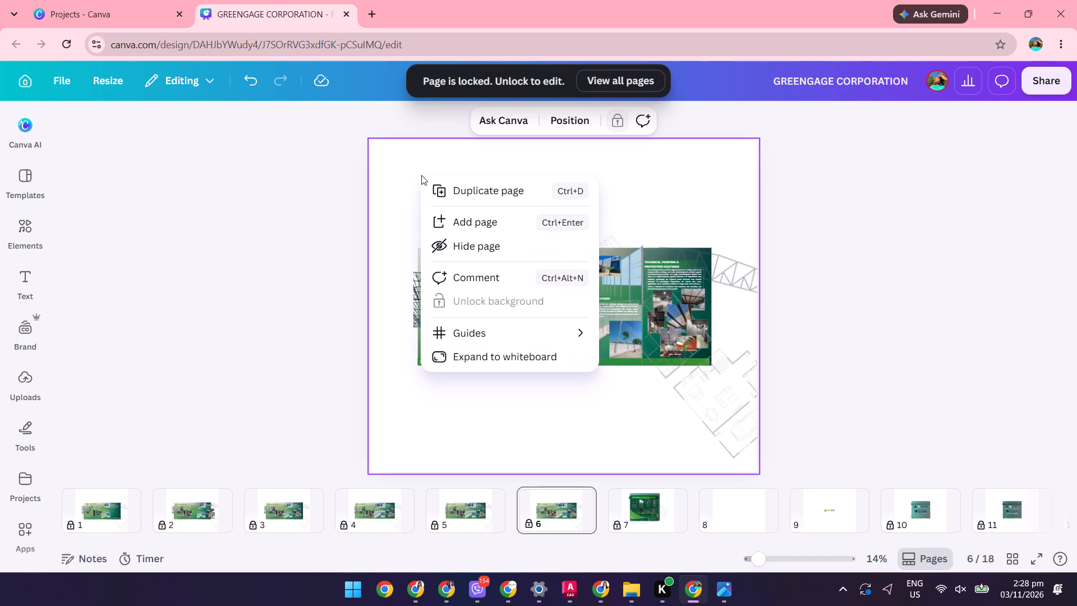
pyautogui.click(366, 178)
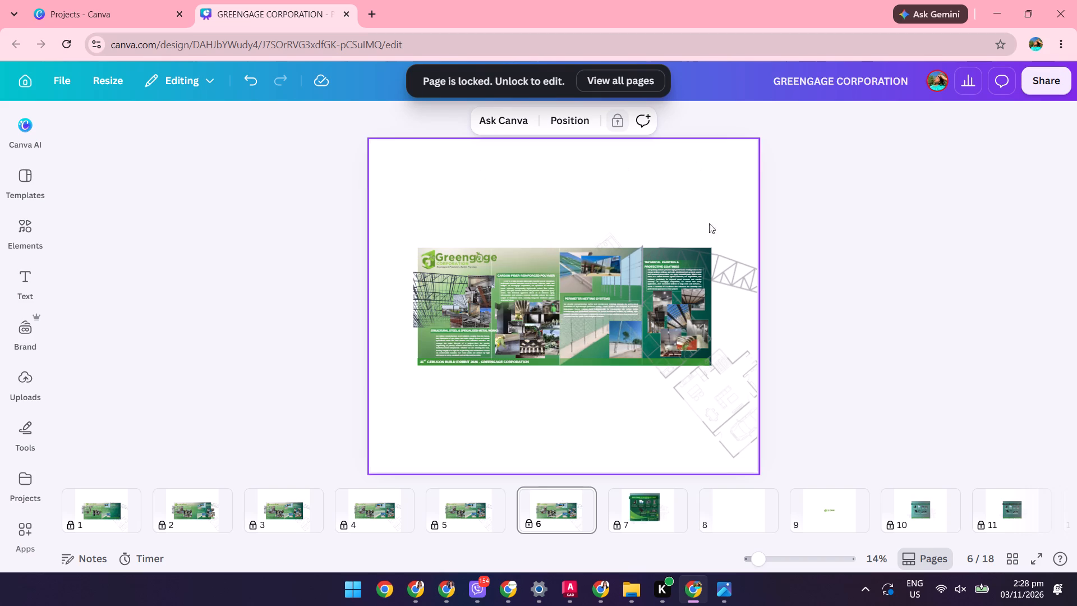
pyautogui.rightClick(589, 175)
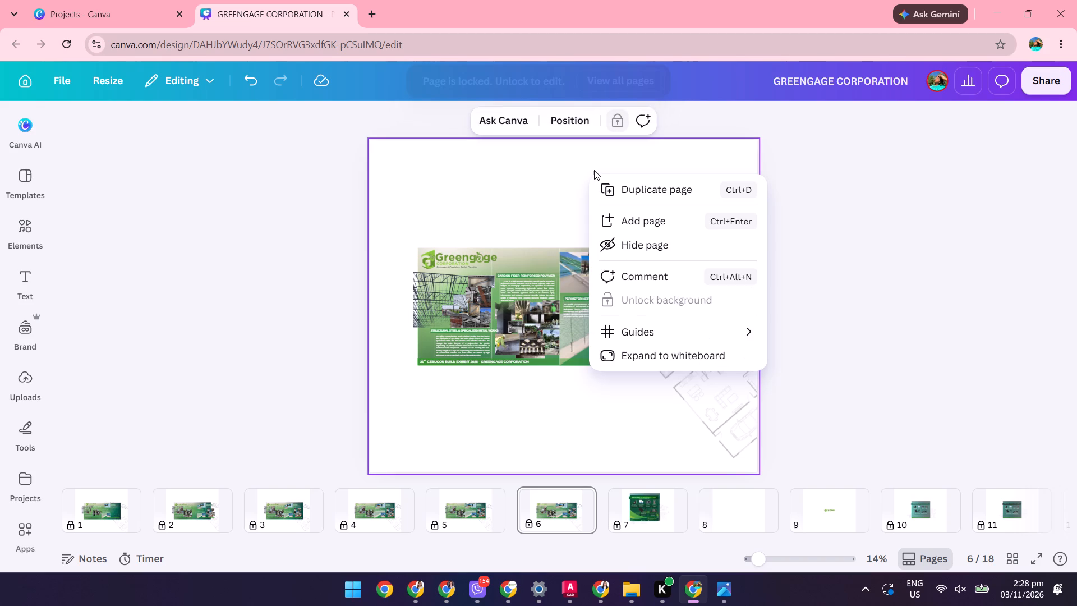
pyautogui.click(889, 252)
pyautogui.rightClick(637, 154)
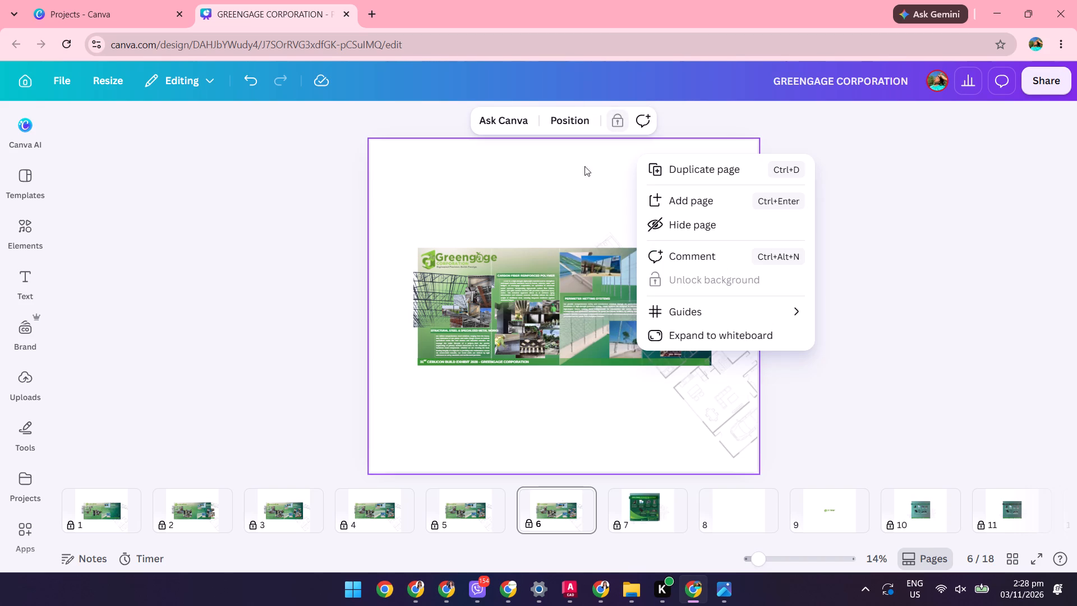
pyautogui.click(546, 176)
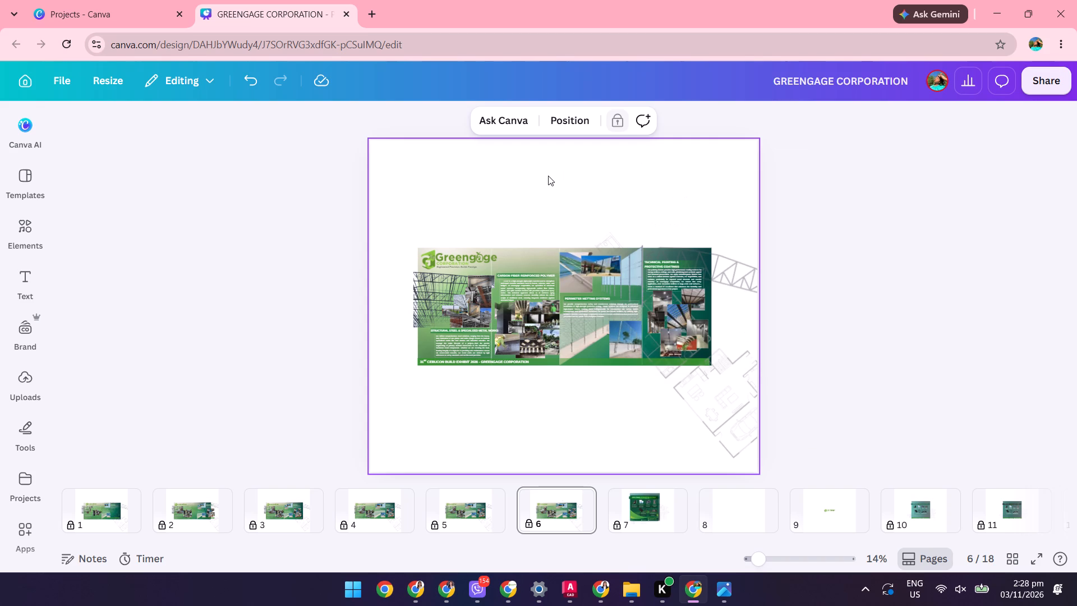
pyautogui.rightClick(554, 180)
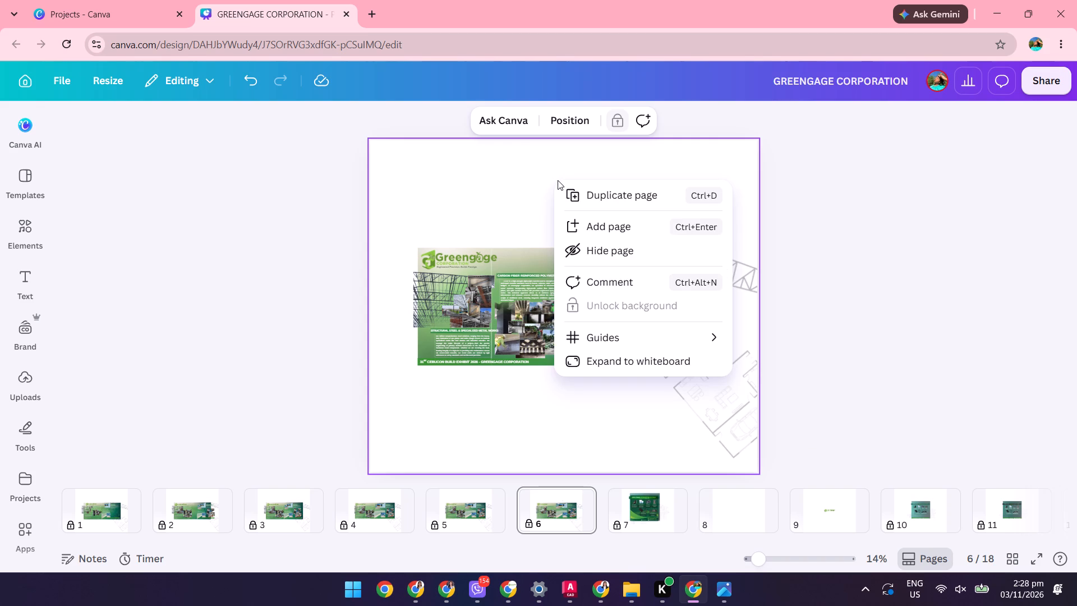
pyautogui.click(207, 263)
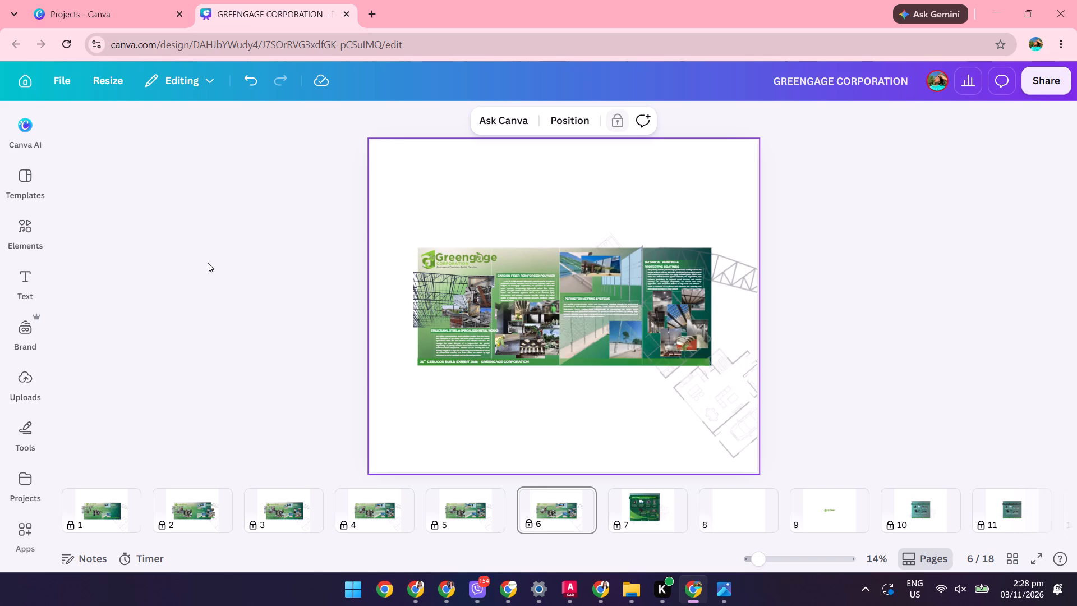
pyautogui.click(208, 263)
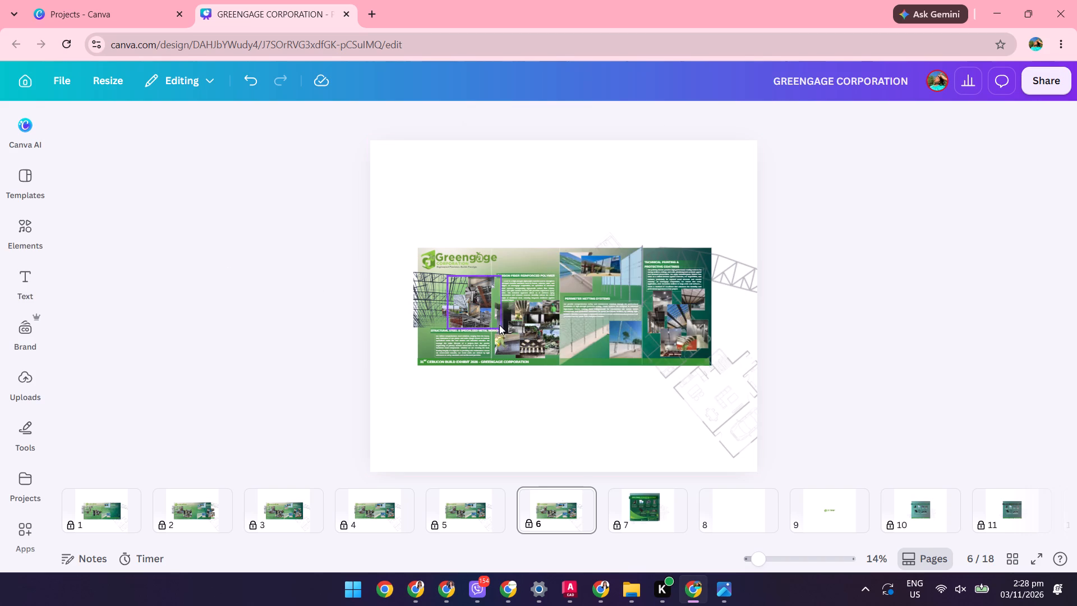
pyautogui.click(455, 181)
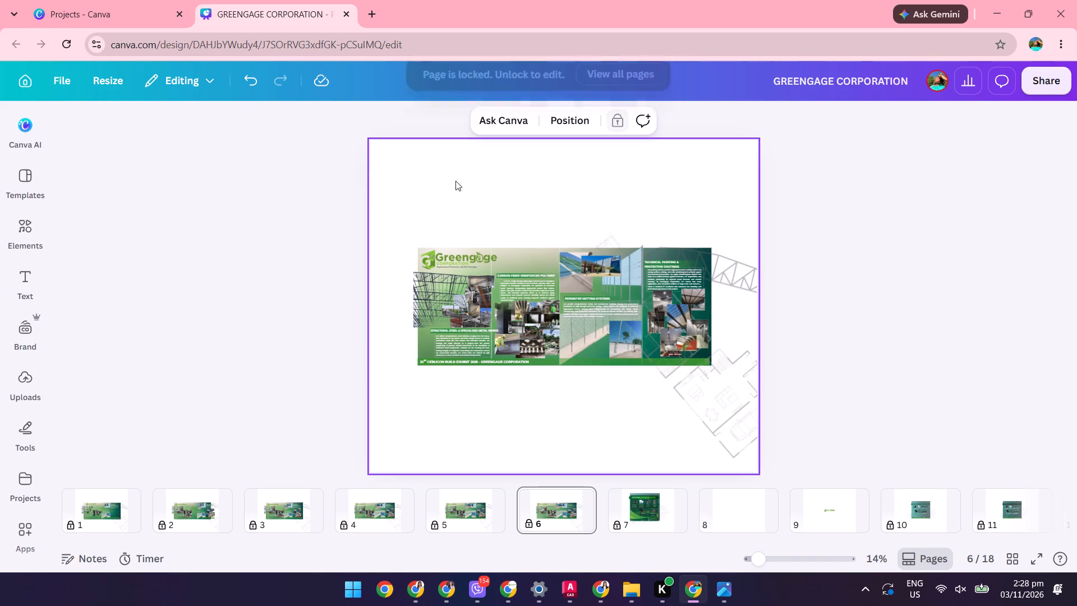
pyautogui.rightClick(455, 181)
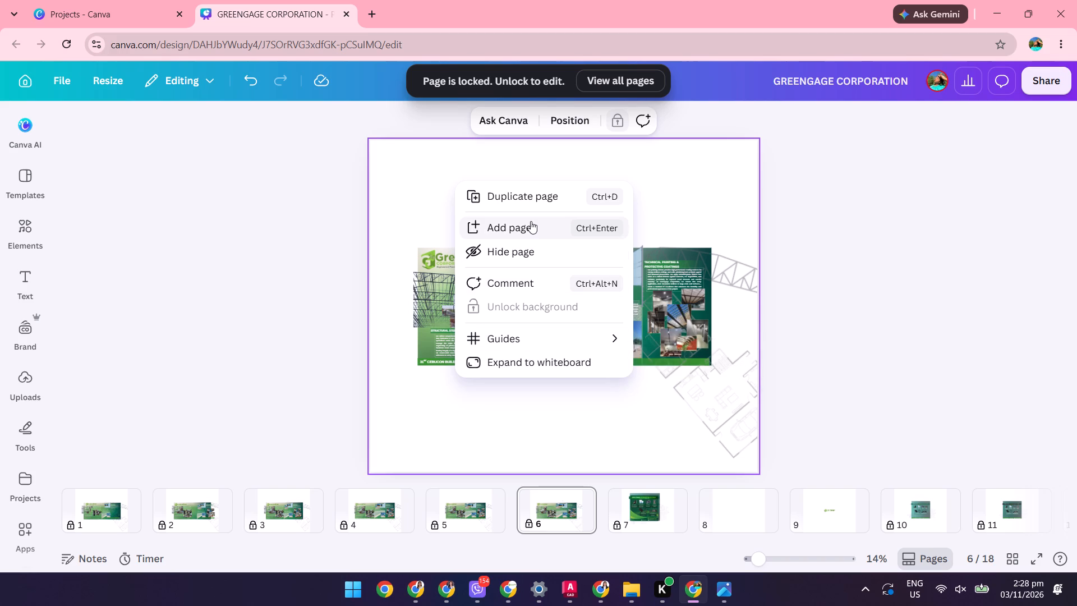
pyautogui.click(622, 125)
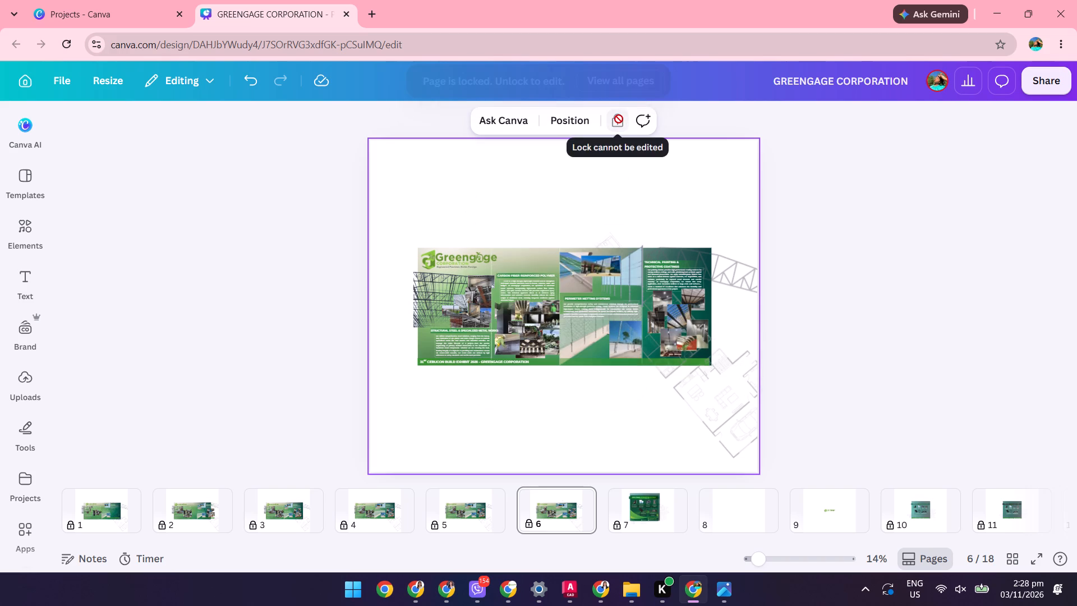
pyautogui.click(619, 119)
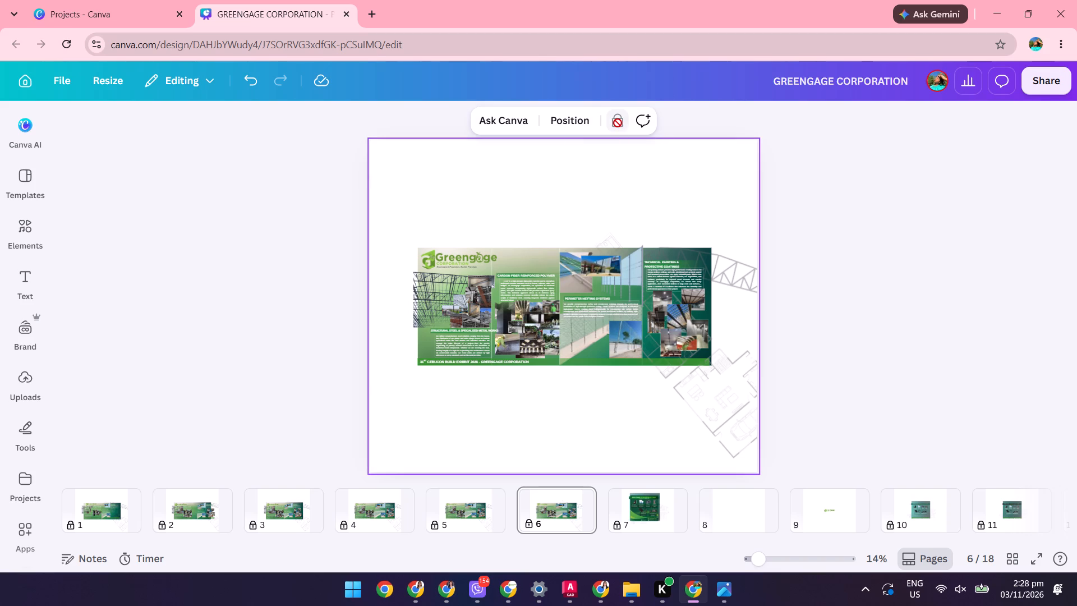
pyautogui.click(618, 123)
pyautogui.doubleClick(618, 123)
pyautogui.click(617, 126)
# Compare the exhibit panel layouts on pages 2 to 6.
pyautogui.click(188, 510)
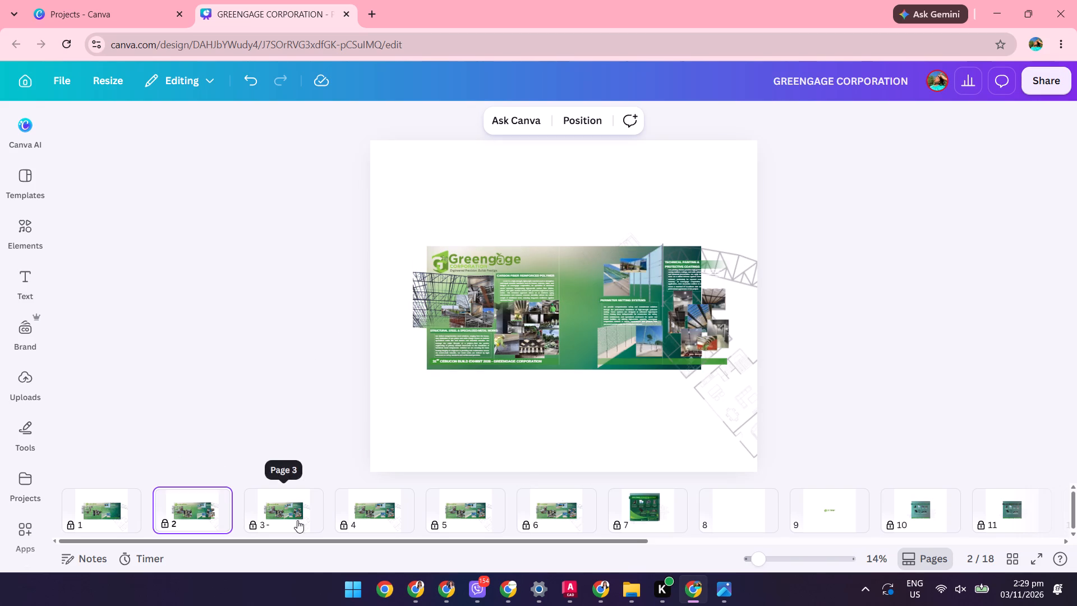
pyautogui.click(292, 520)
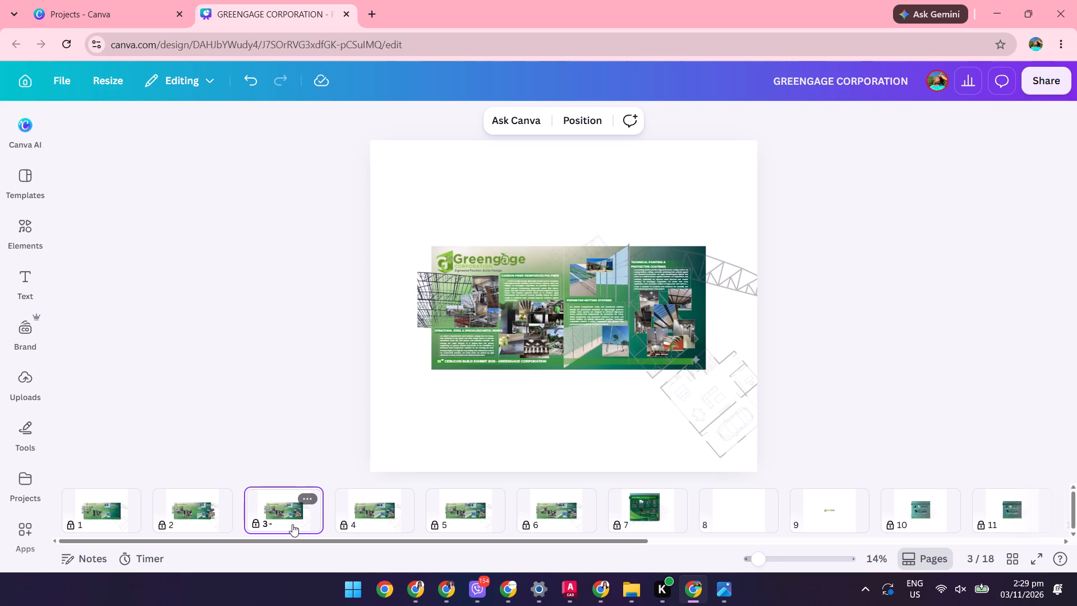
pyautogui.click(385, 521)
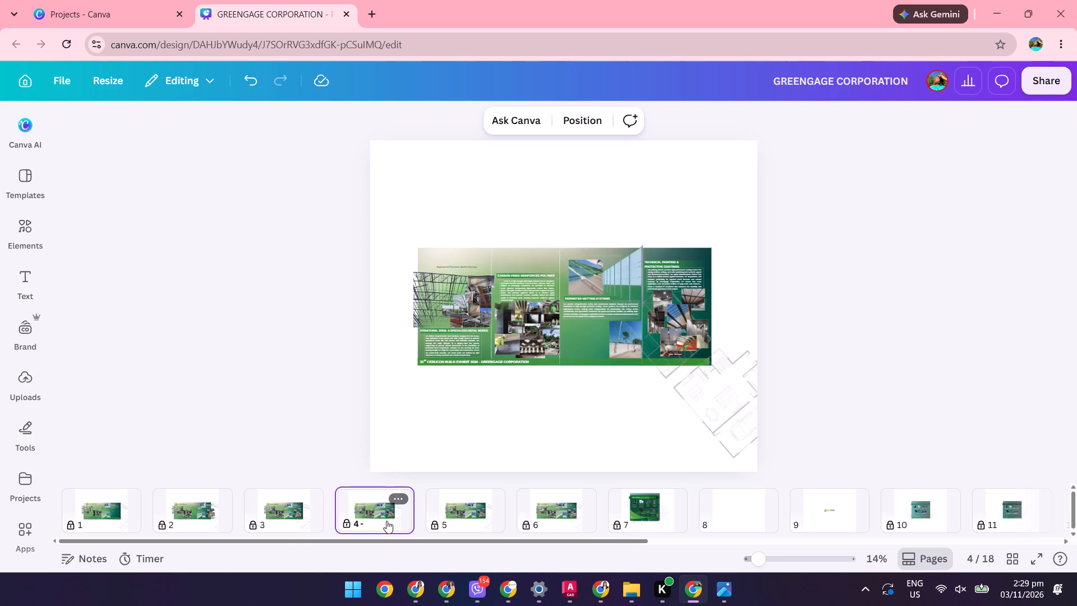
pyautogui.click(447, 512)
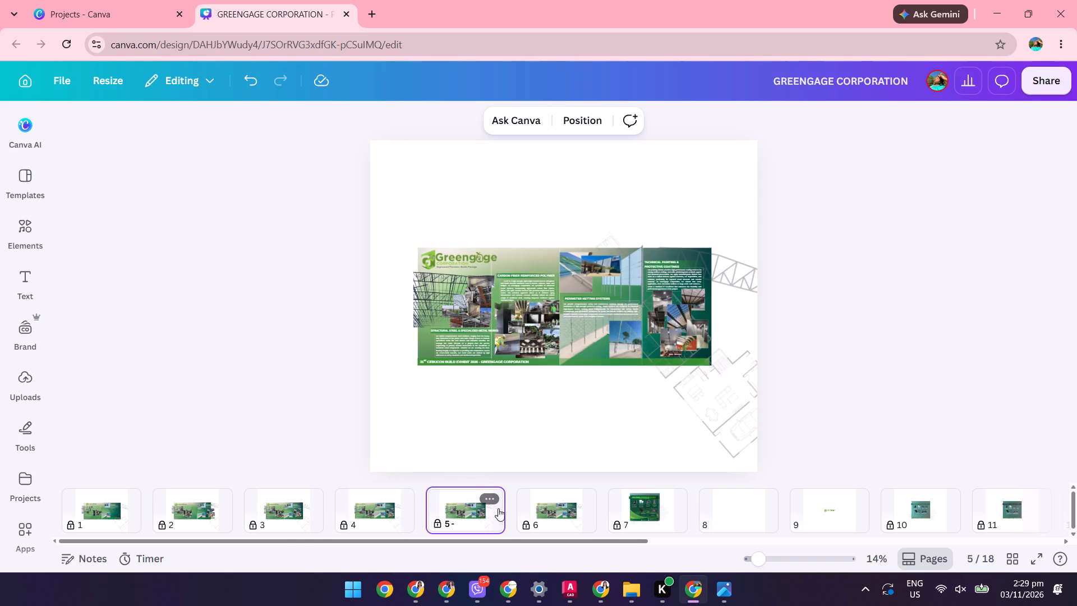
pyautogui.click(570, 508)
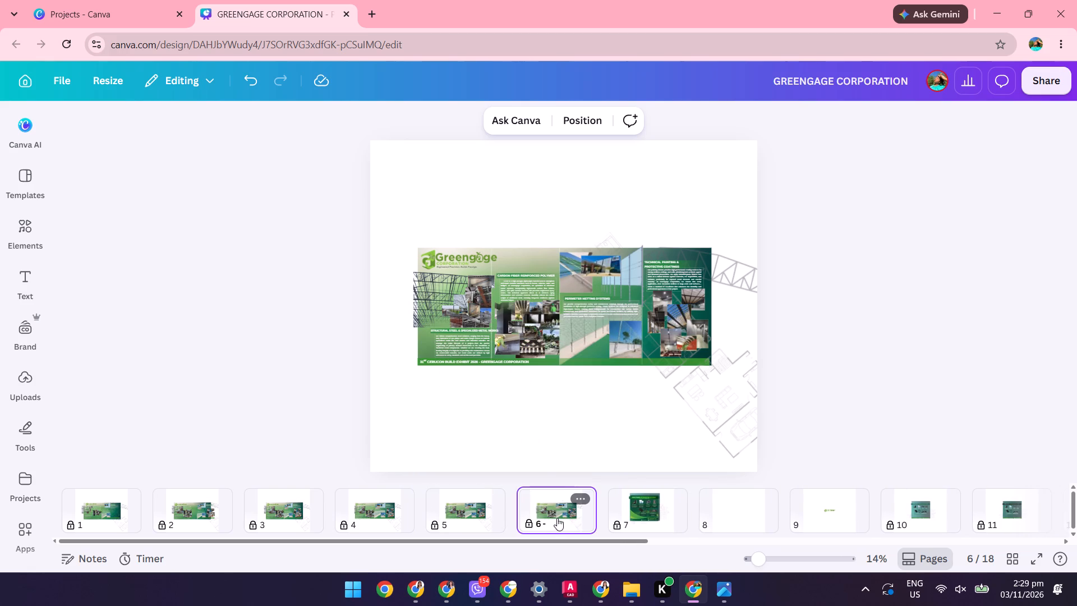
pyautogui.scroll(2, 600, 286)
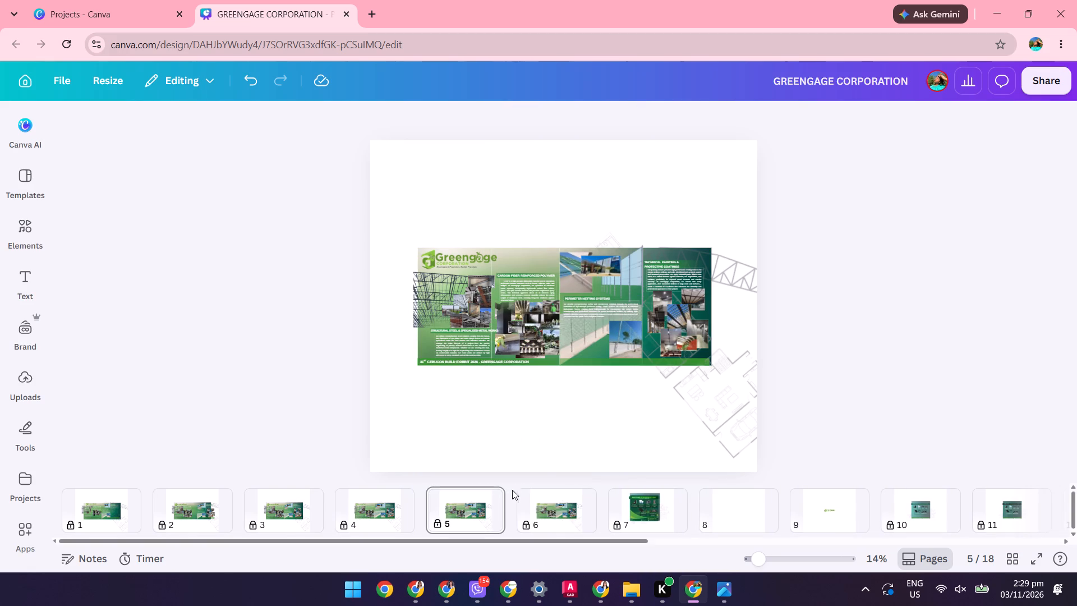
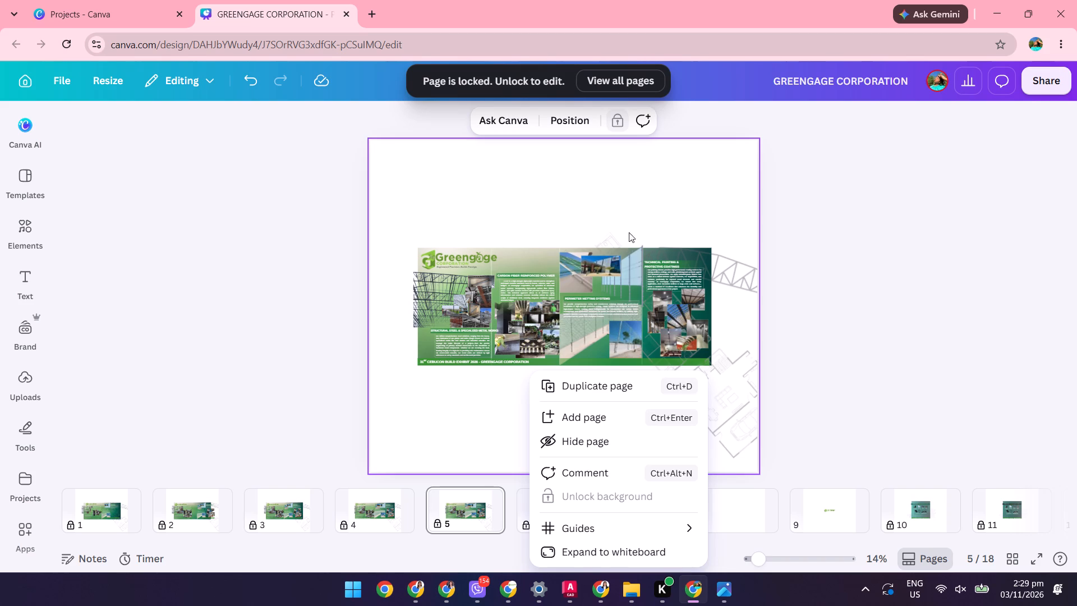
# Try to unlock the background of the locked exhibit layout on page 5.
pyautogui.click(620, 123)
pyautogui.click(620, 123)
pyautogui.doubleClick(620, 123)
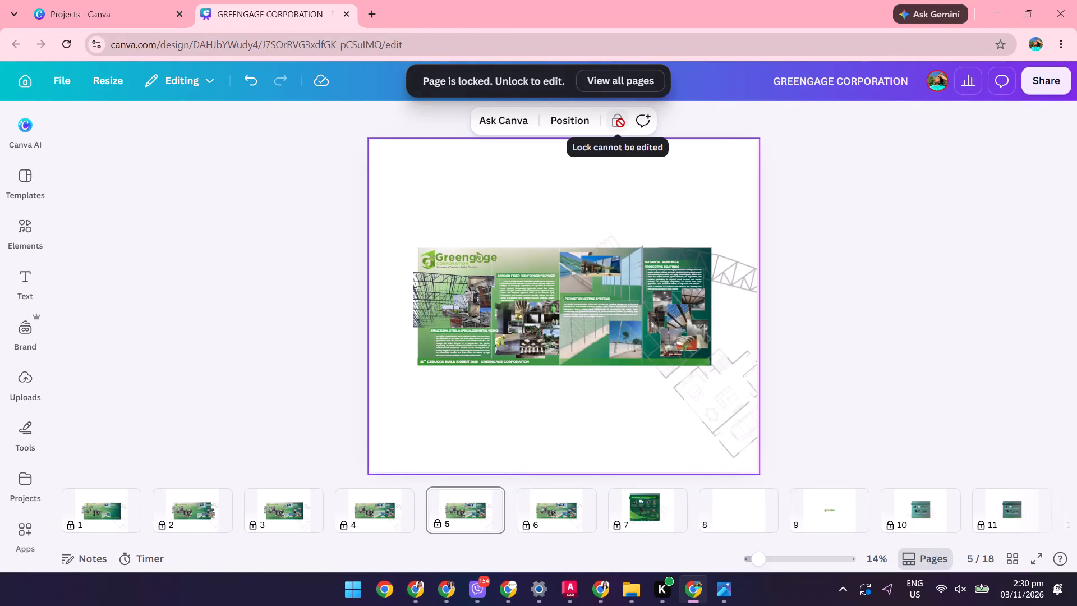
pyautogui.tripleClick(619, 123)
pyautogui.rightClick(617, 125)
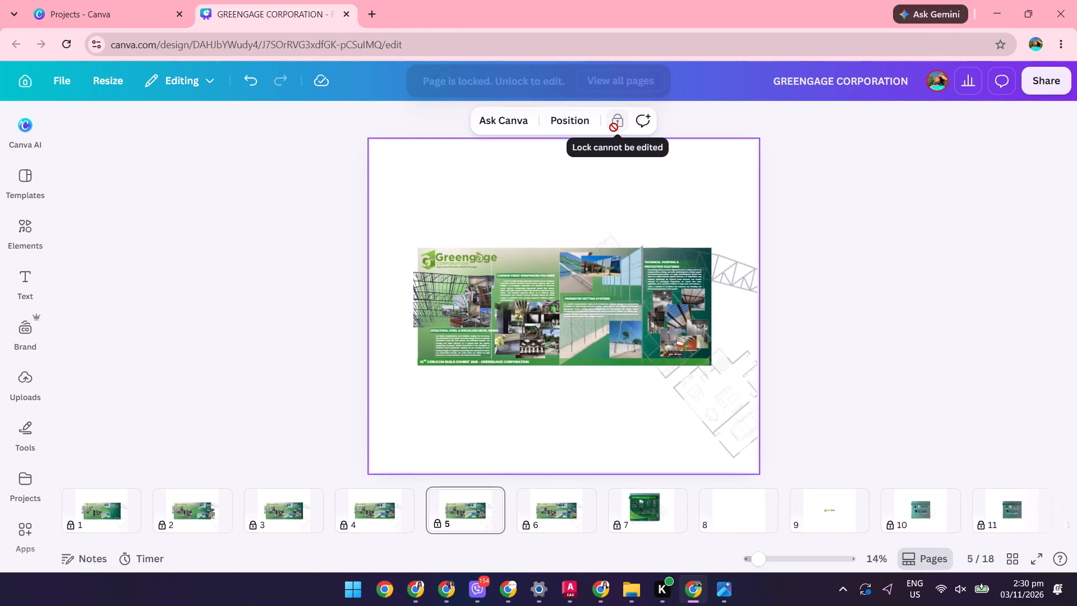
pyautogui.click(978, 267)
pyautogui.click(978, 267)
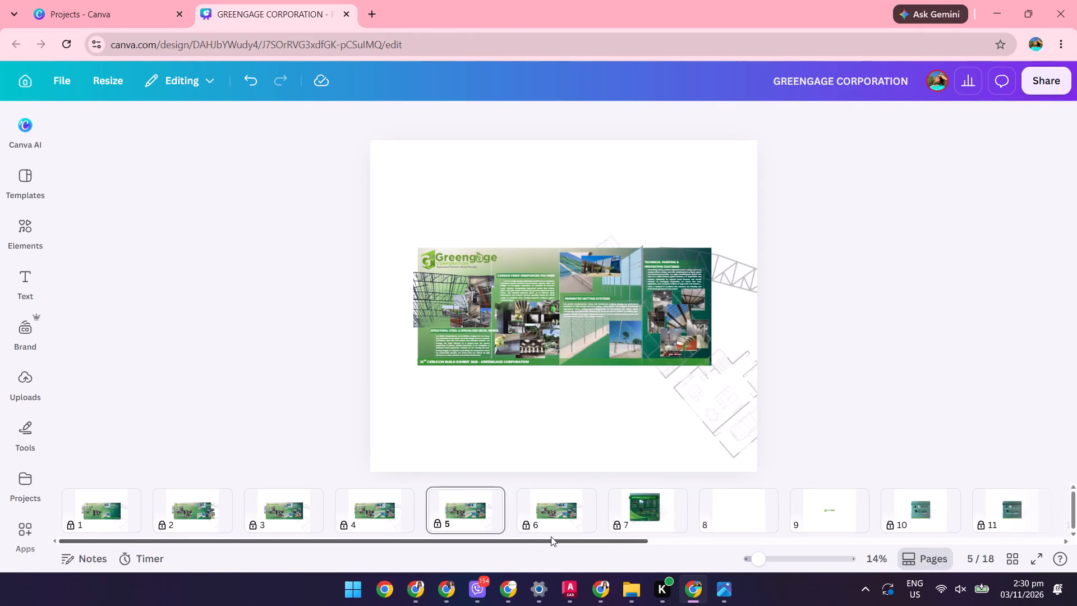
# Unlock page 6, the duplicated four-panel Greengage exhibit layout.
pyautogui.click(528, 526)
pyautogui.click(528, 525)
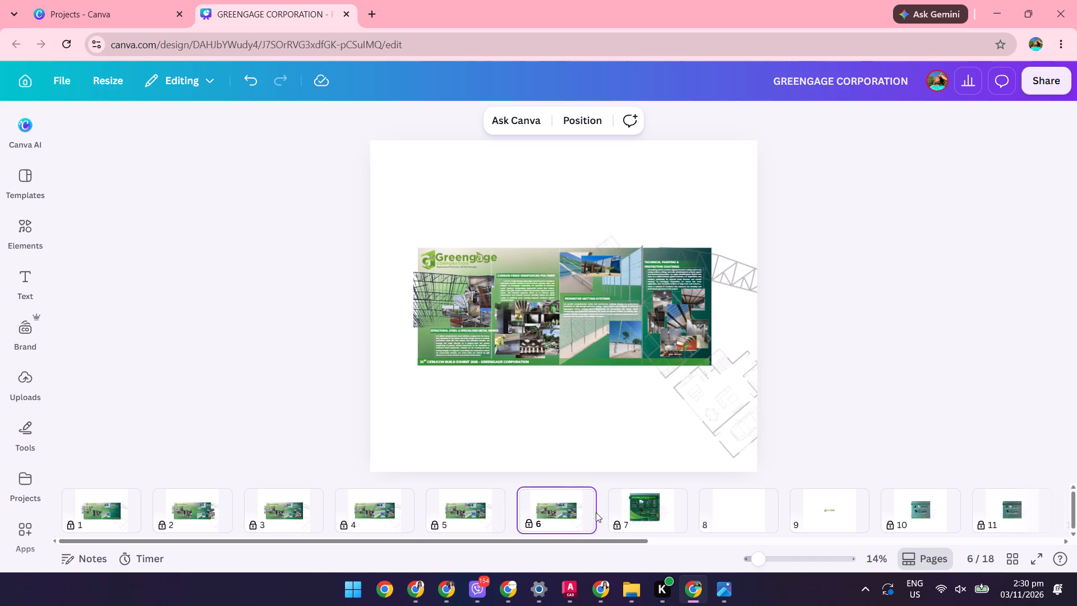
pyautogui.click(582, 499)
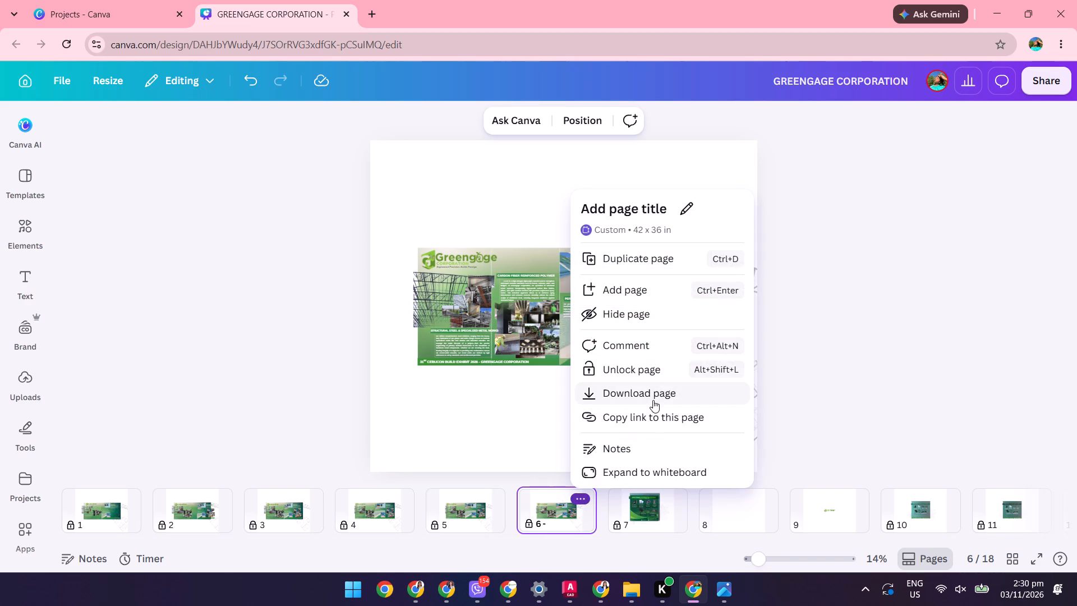
pyautogui.click(650, 373)
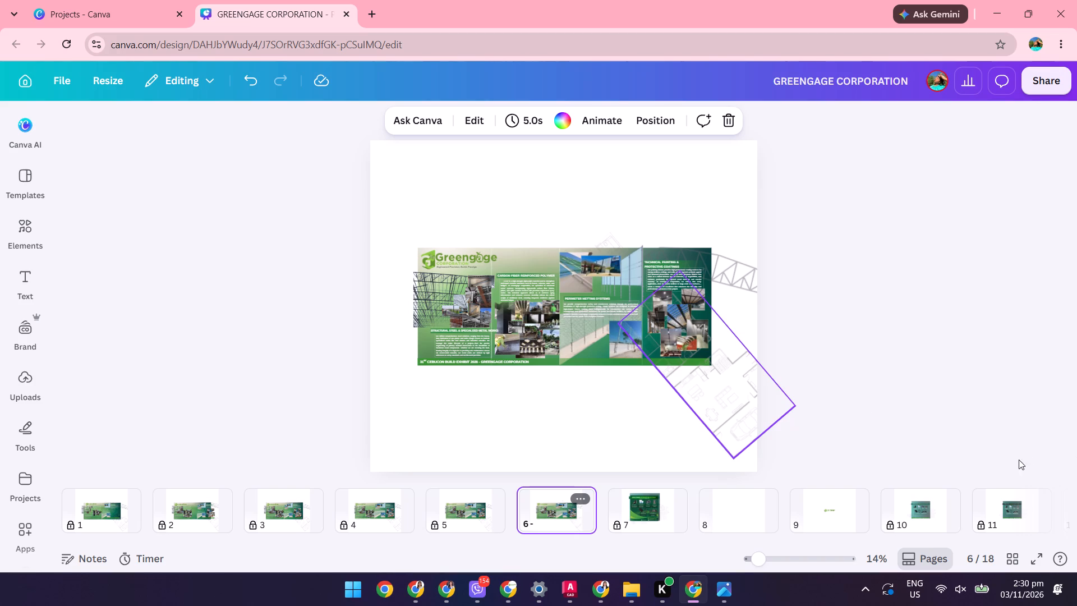
# Set up a custom-size resize of page 6 in centimetres and open the width value for editing.
pyautogui.click(438, 174)
pyautogui.rightClick(438, 174)
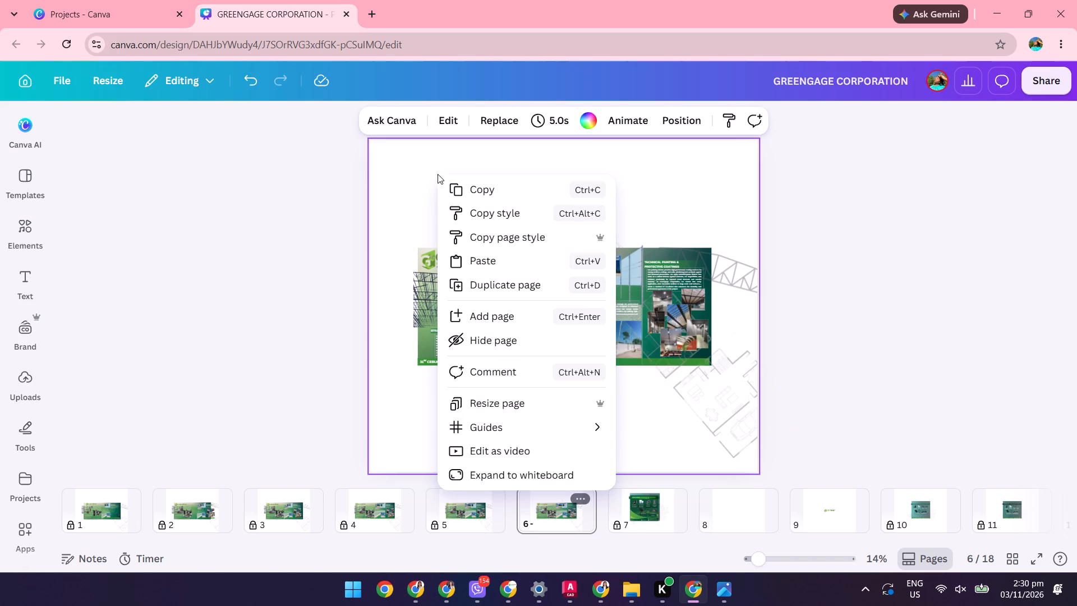
pyautogui.click(489, 397)
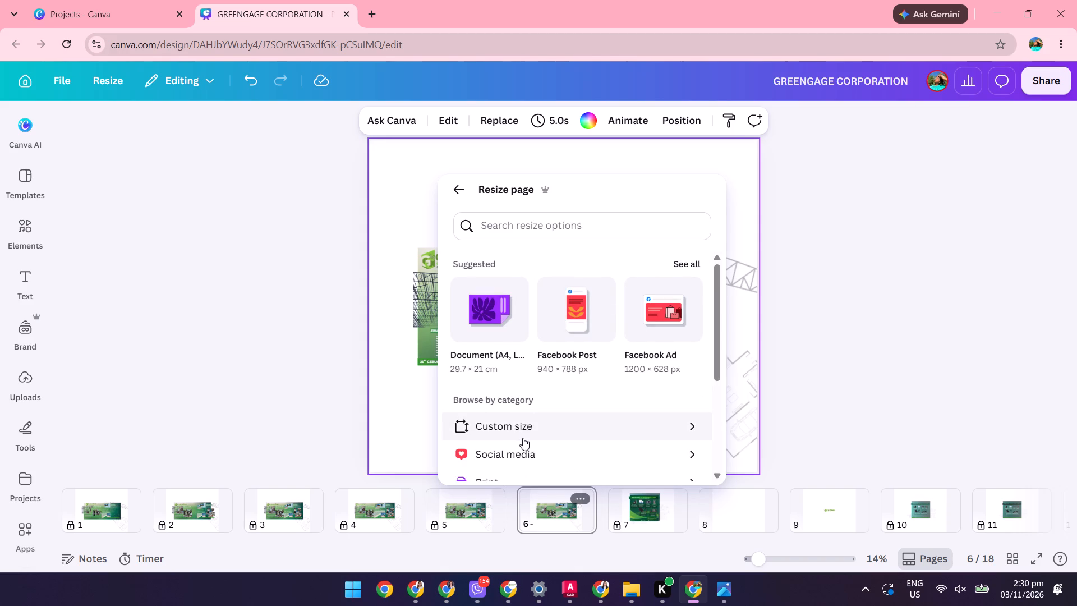
pyautogui.click(547, 419)
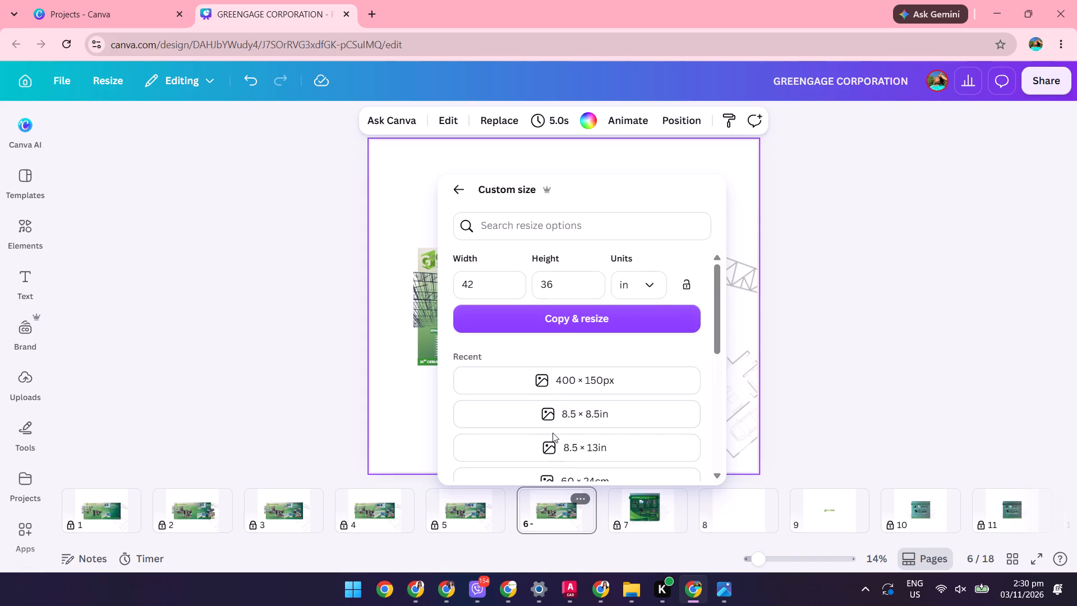
pyautogui.click(647, 281)
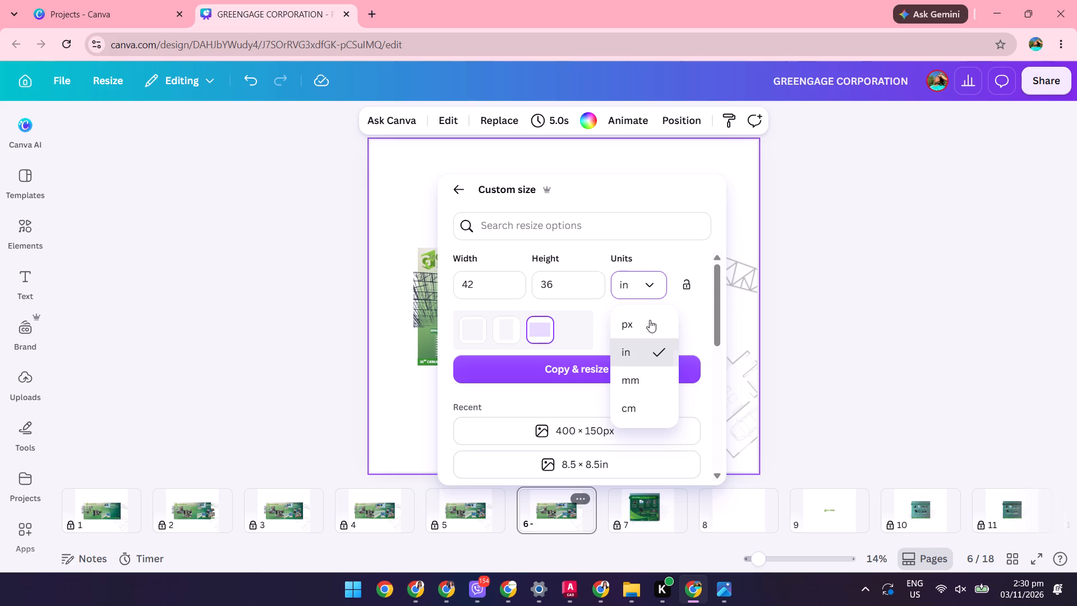
pyautogui.click(634, 411)
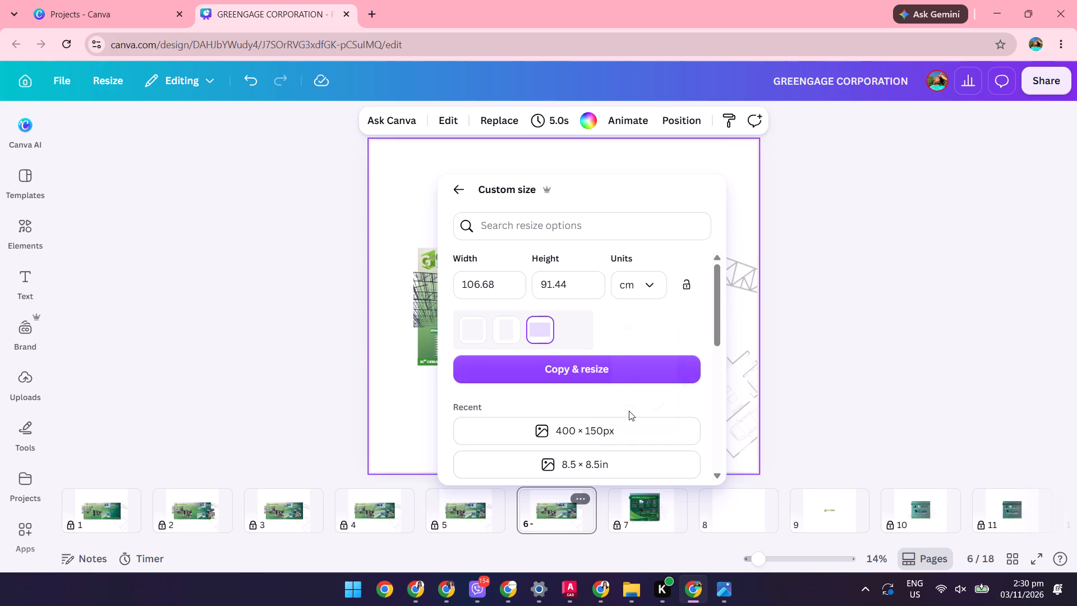
pyautogui.click(510, 282)
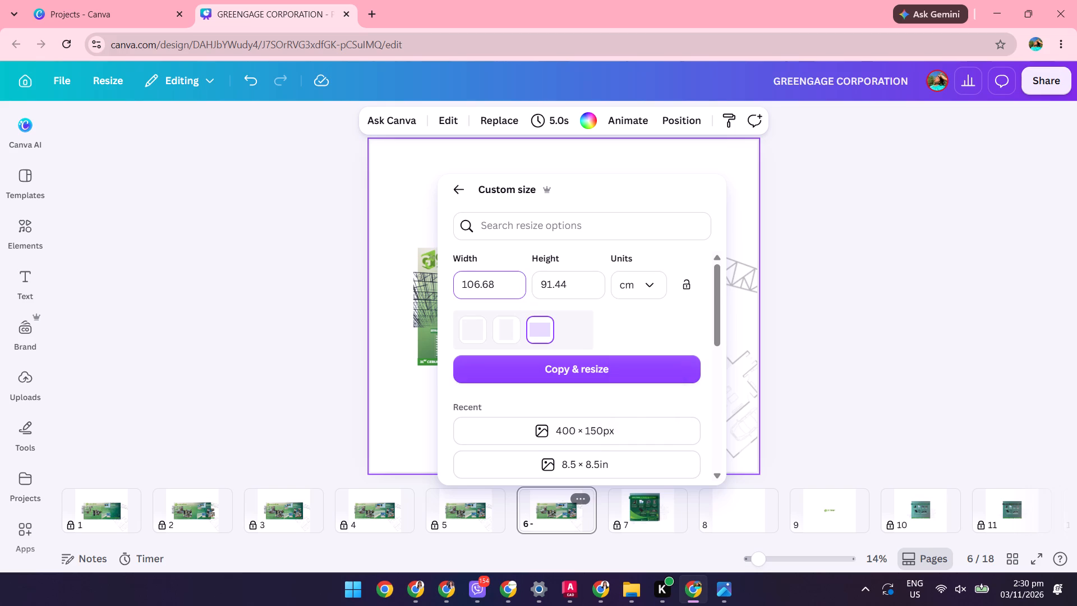
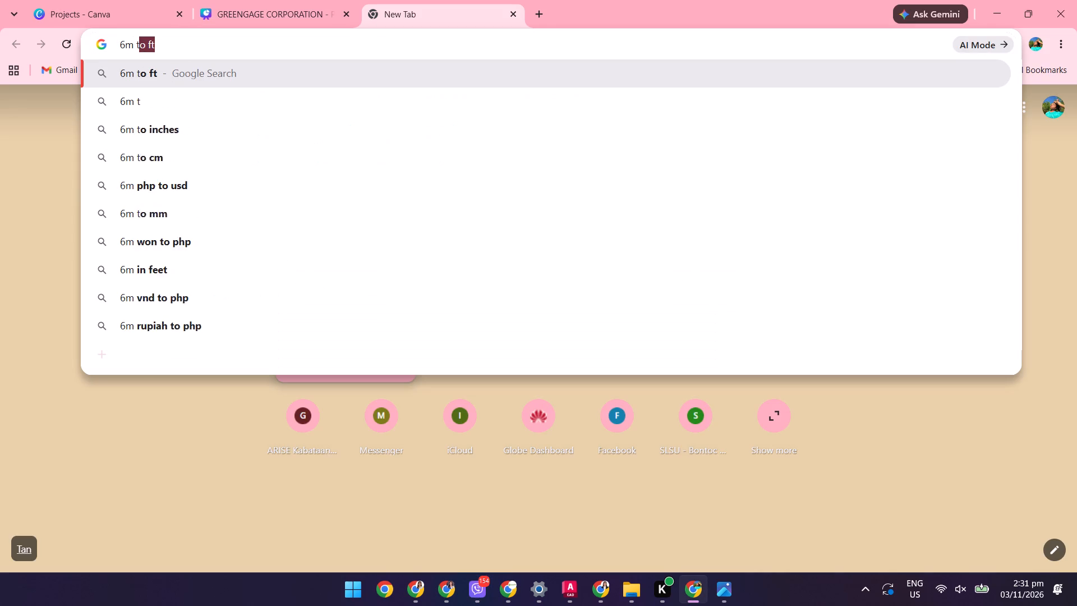
# Search Google for the conversion of 6 m to cm.
pyautogui.press('space')
pyautogui.write('cm')
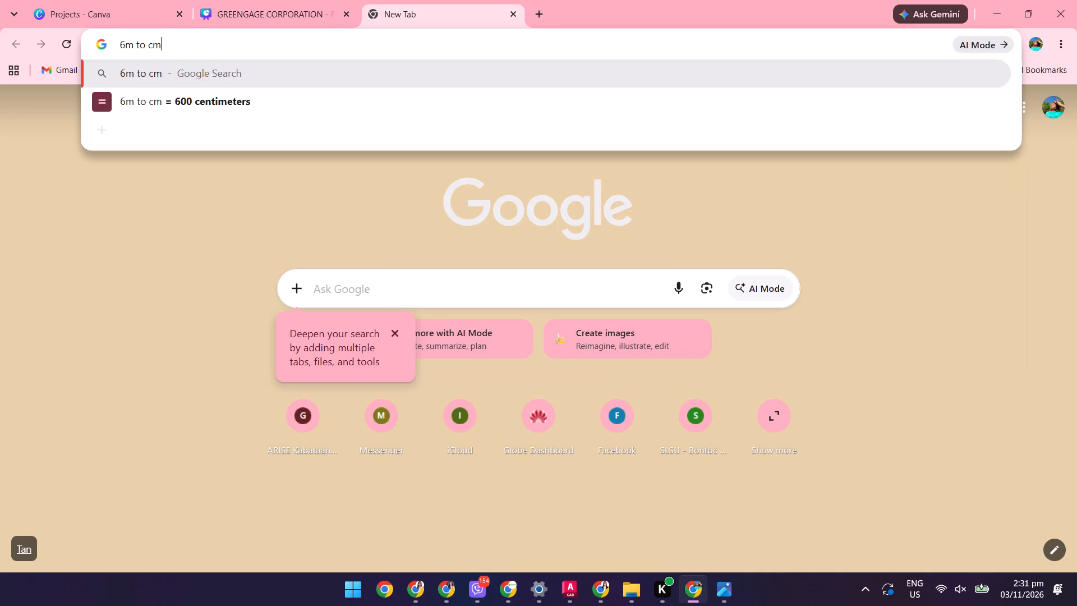
pyautogui.press('Return')
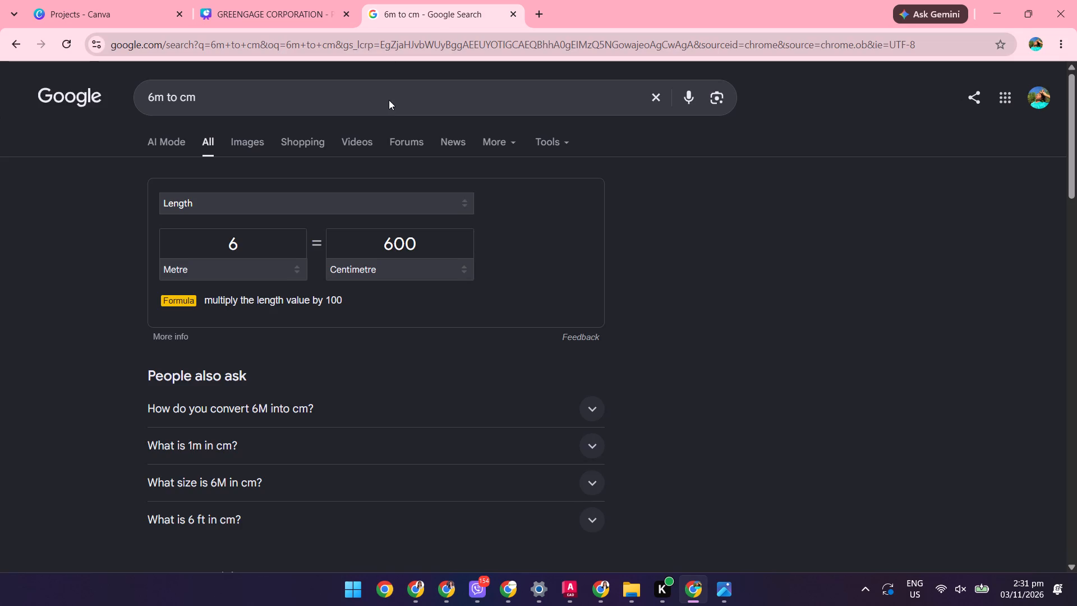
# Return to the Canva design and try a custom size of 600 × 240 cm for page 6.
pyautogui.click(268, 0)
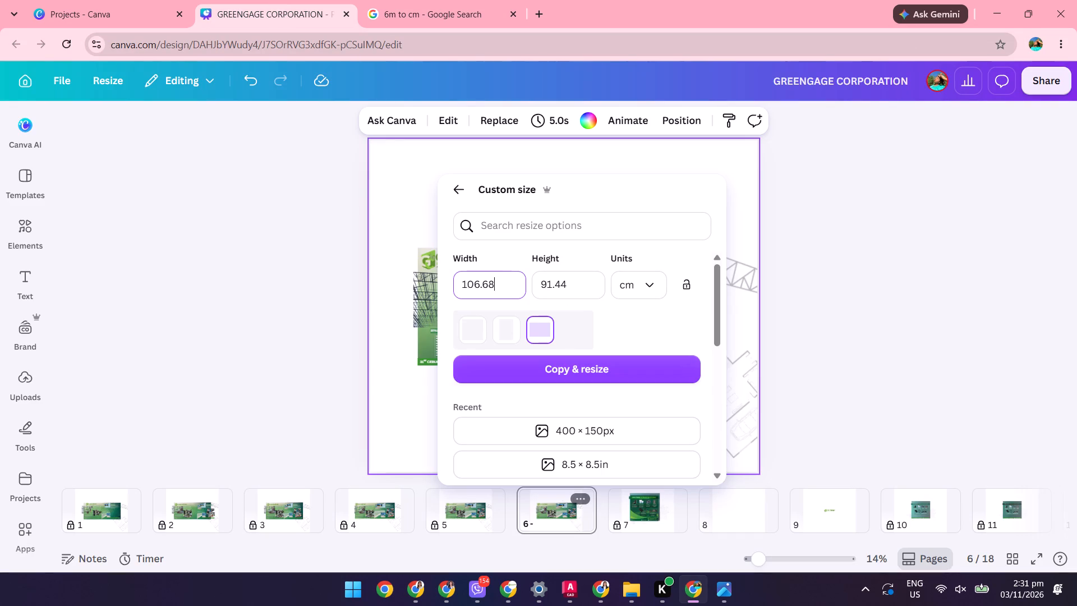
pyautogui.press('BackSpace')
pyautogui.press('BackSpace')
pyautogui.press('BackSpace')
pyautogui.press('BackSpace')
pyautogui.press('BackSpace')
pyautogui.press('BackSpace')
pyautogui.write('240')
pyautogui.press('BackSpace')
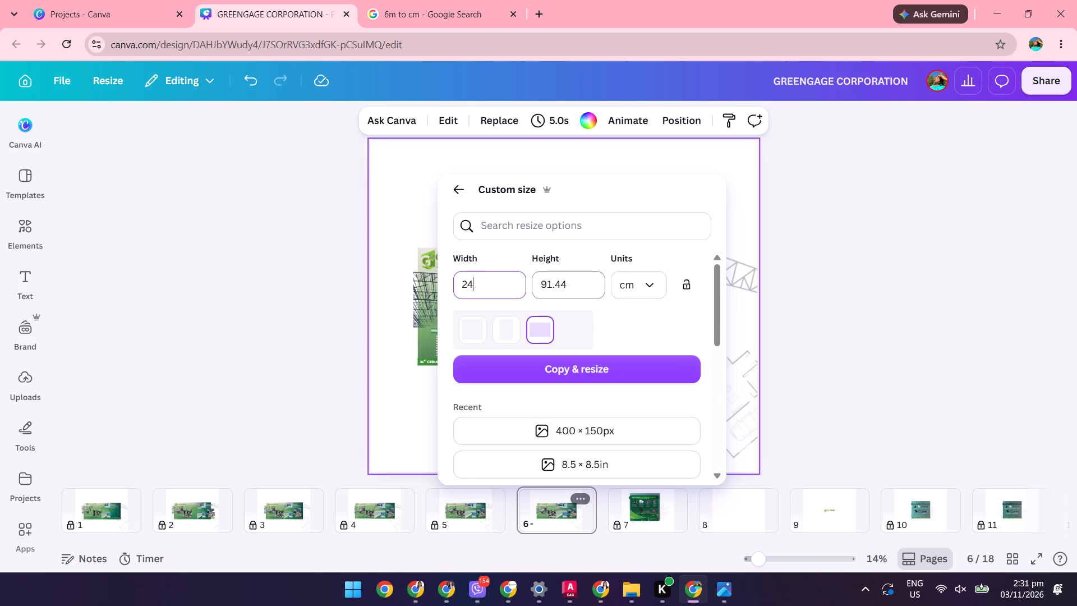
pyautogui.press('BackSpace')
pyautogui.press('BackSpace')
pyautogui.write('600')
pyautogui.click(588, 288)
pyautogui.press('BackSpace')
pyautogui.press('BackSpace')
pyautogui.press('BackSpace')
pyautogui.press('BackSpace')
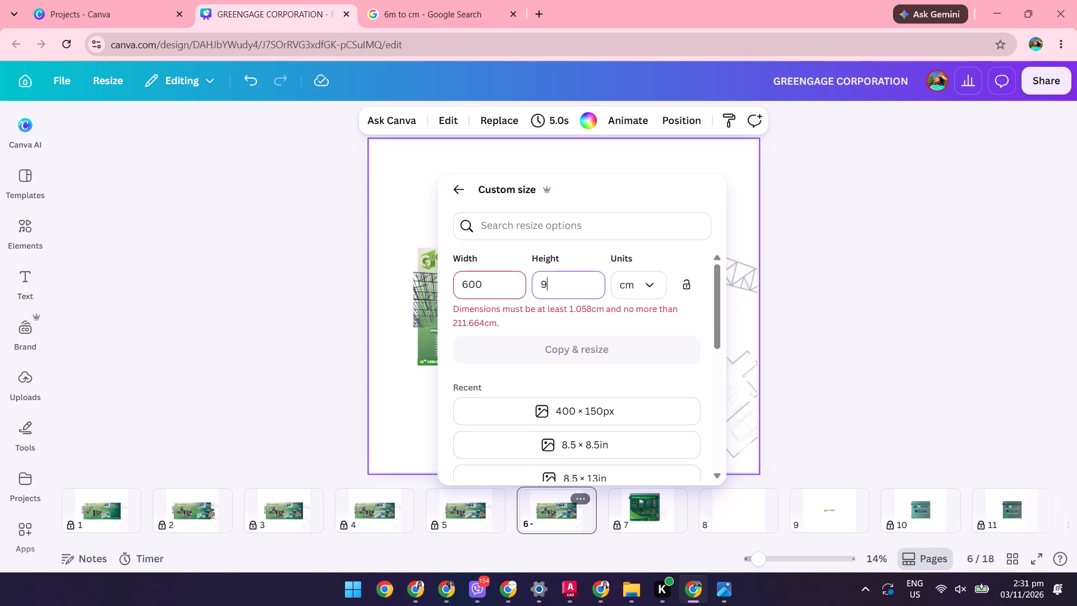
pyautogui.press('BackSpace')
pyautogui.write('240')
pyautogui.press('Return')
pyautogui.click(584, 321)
# Set the custom size to 60 × 24 cm and create a resized copy of page 6.
pyautogui.click(493, 284)
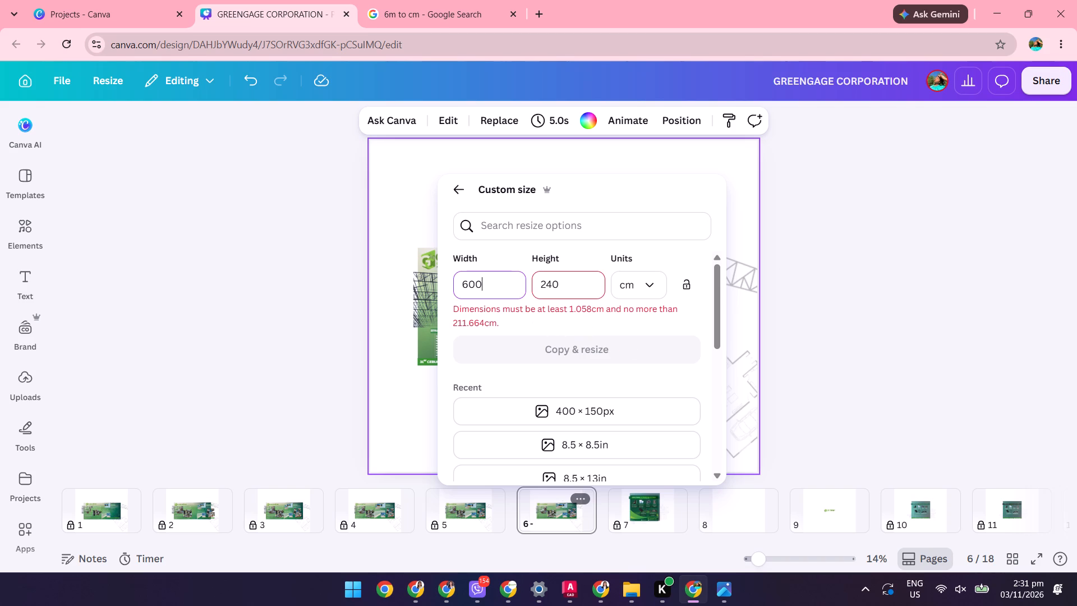
pyautogui.press('BackSpace')
pyautogui.click(567, 290)
pyautogui.press('BackSpace')
pyautogui.click(703, 385)
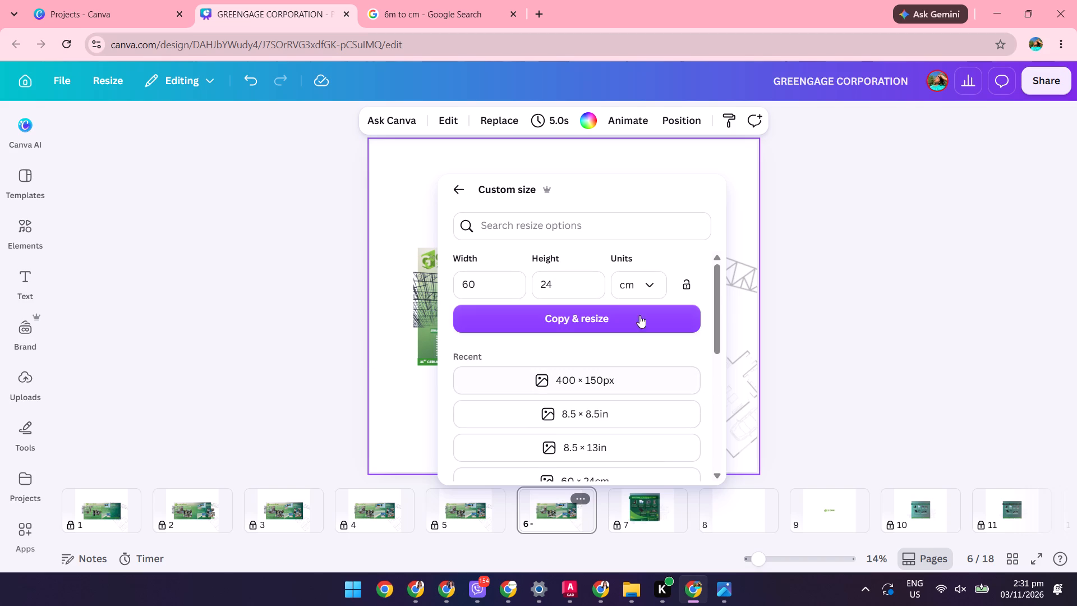
pyautogui.click(633, 309)
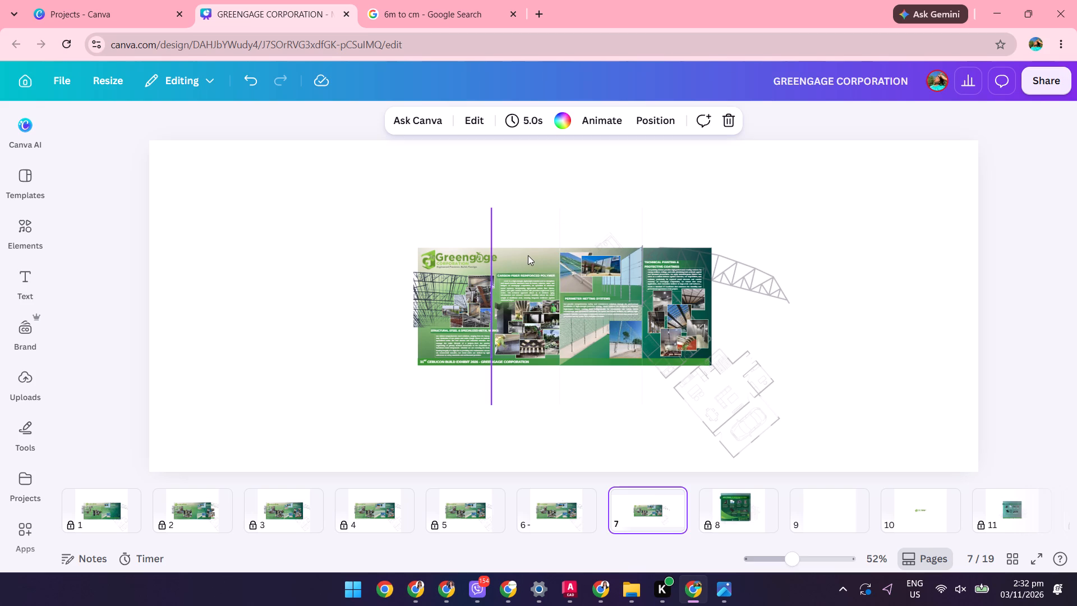
# Start a custom-size resize of page 7 and enter a width of 600 cm and a height of 240 cm.
pyautogui.click(860, 209)
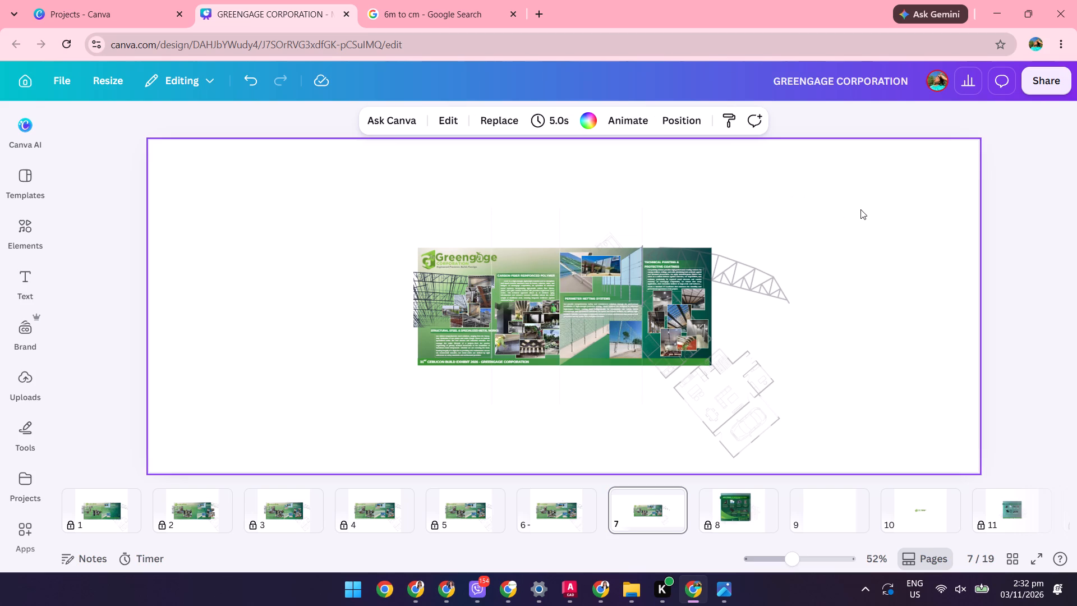
pyautogui.rightClick(731, 209)
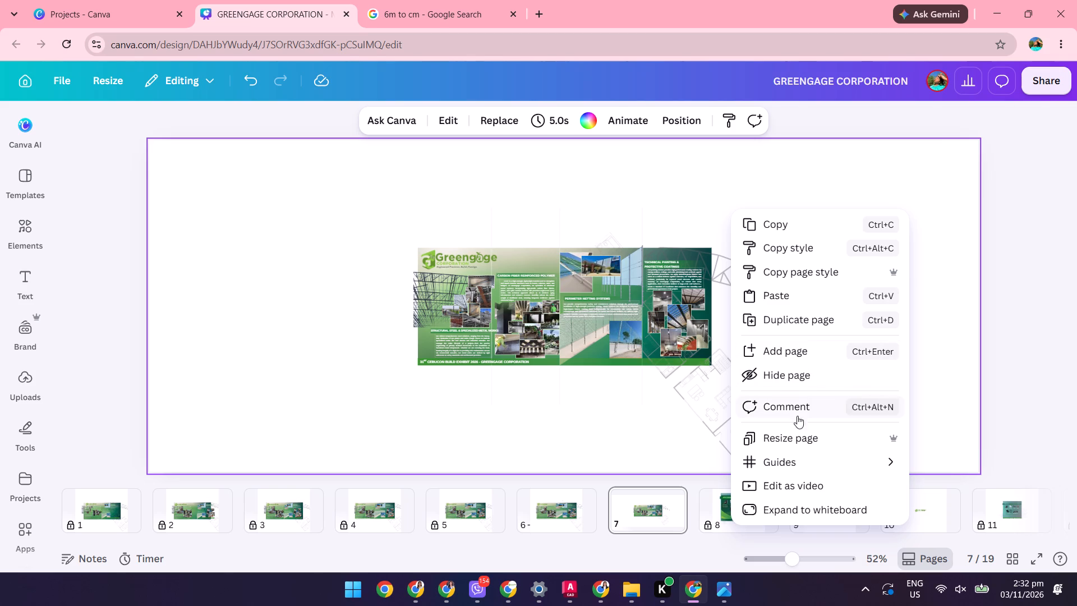
pyautogui.click(794, 439)
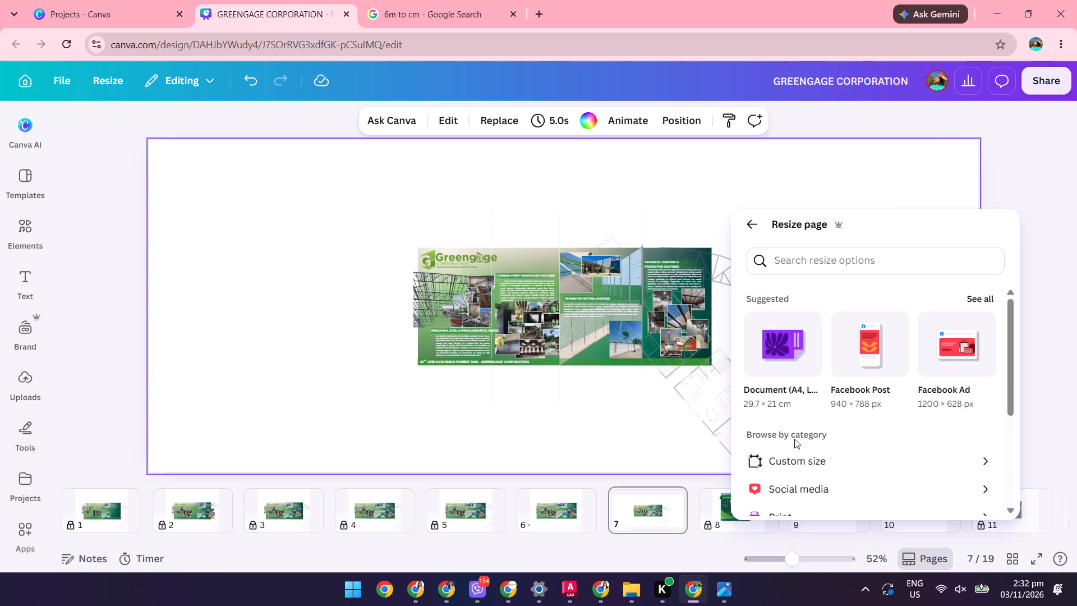
pyautogui.click(818, 458)
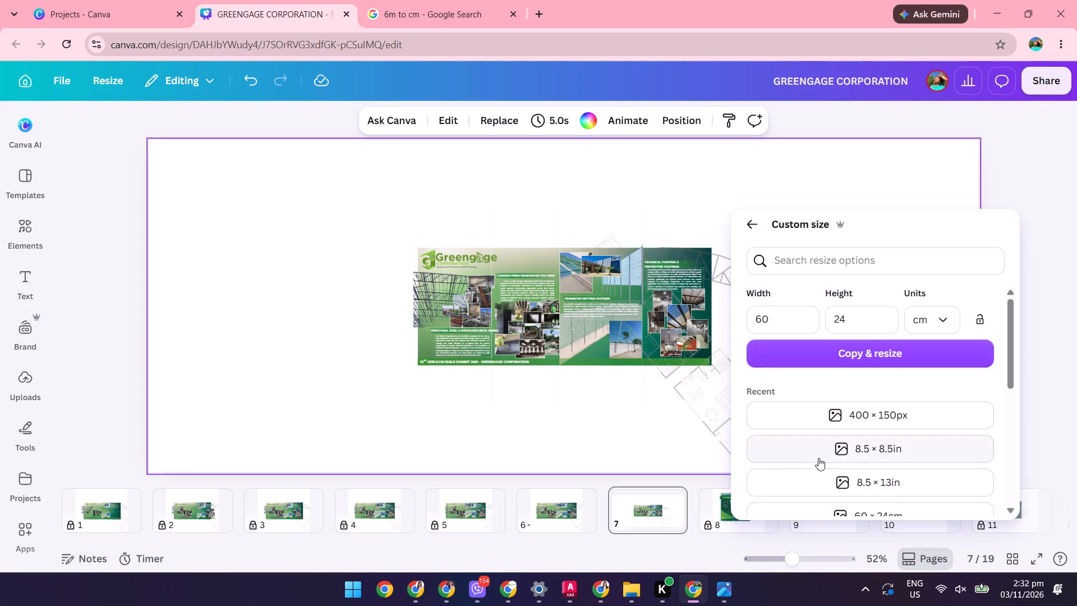
pyautogui.click(943, 320)
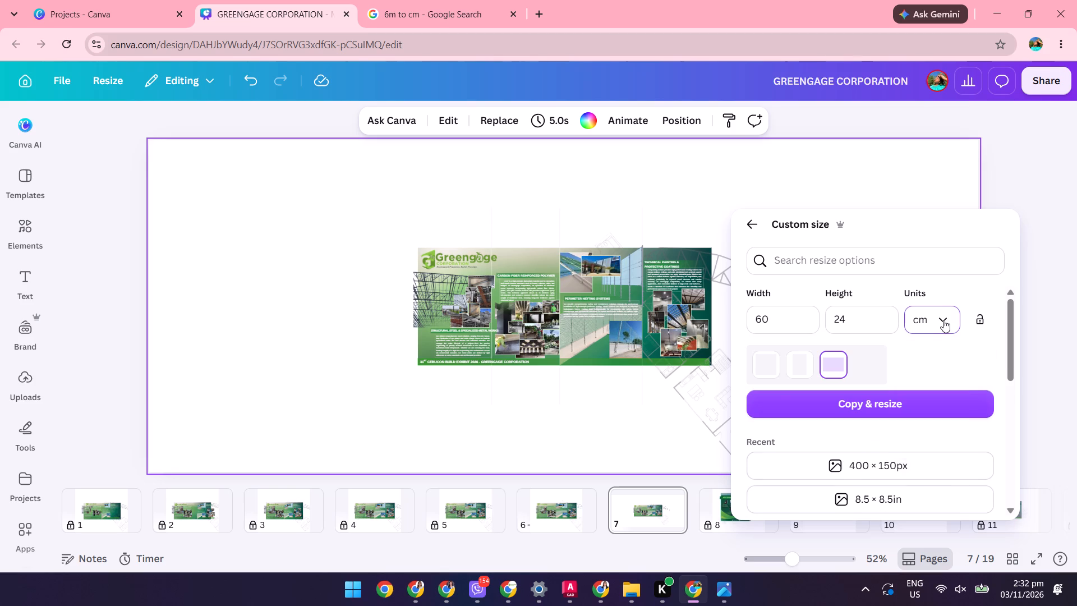
pyautogui.click(783, 316)
pyautogui.press('0')
pyautogui.click(857, 323)
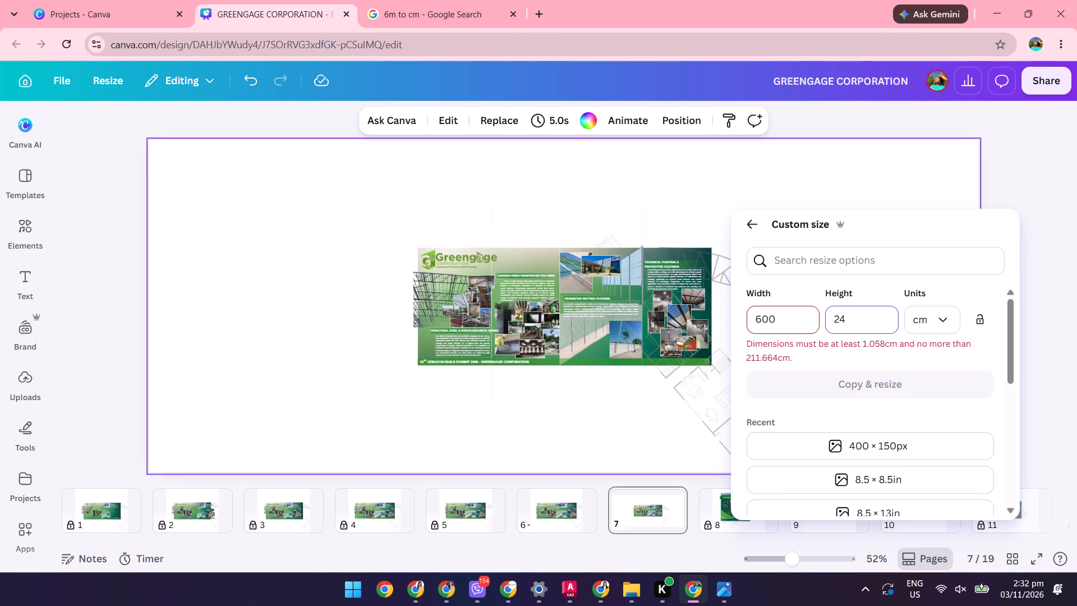
pyautogui.press('0')
# Change the units to millimetres, set the size to 600 × 240 mm, and create a resized copy of page 7.
pyautogui.click(941, 314)
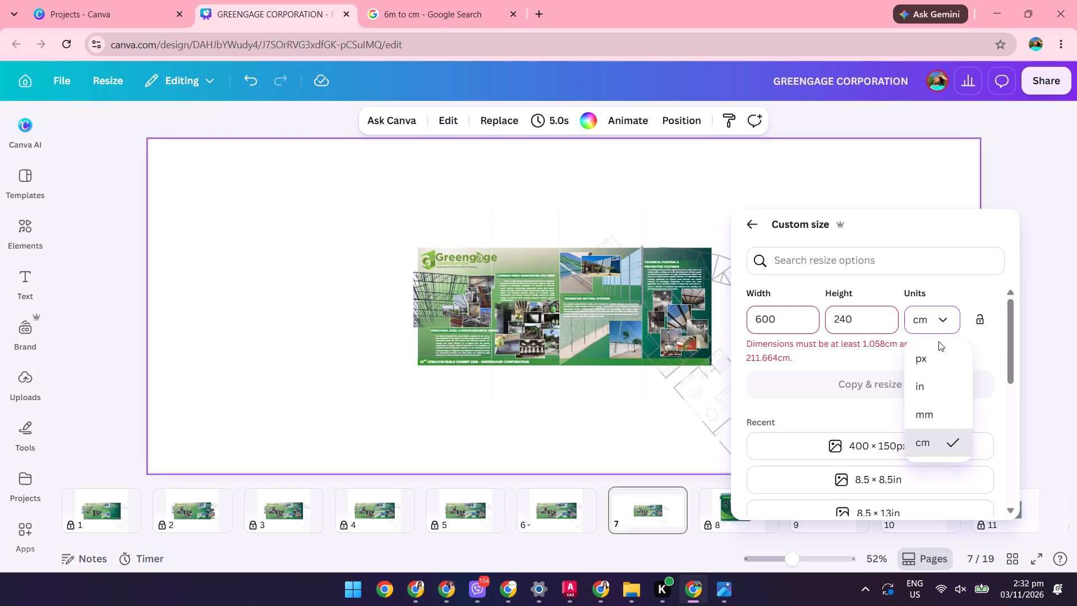
pyautogui.click(928, 417)
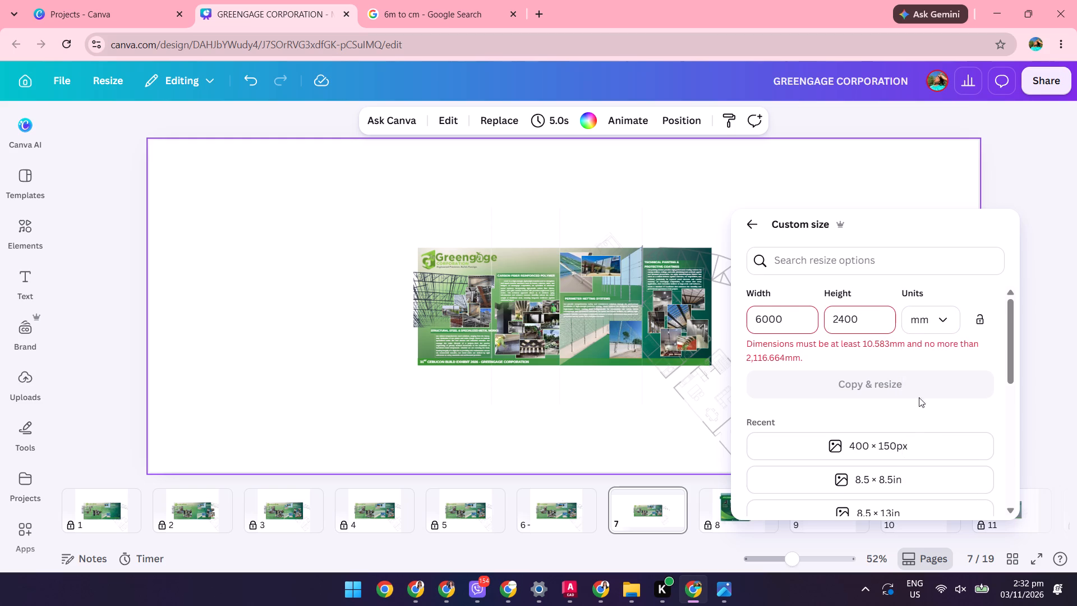
pyautogui.click(799, 319)
pyautogui.press('BackSpace')
pyautogui.click(873, 324)
pyautogui.press('BackSpace')
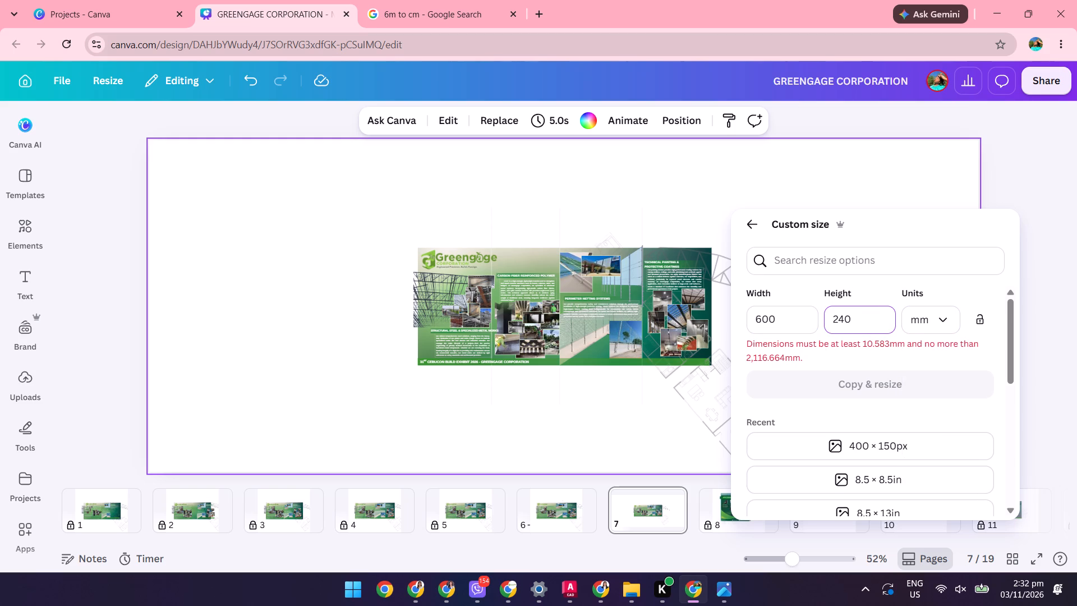
pyautogui.click(934, 405)
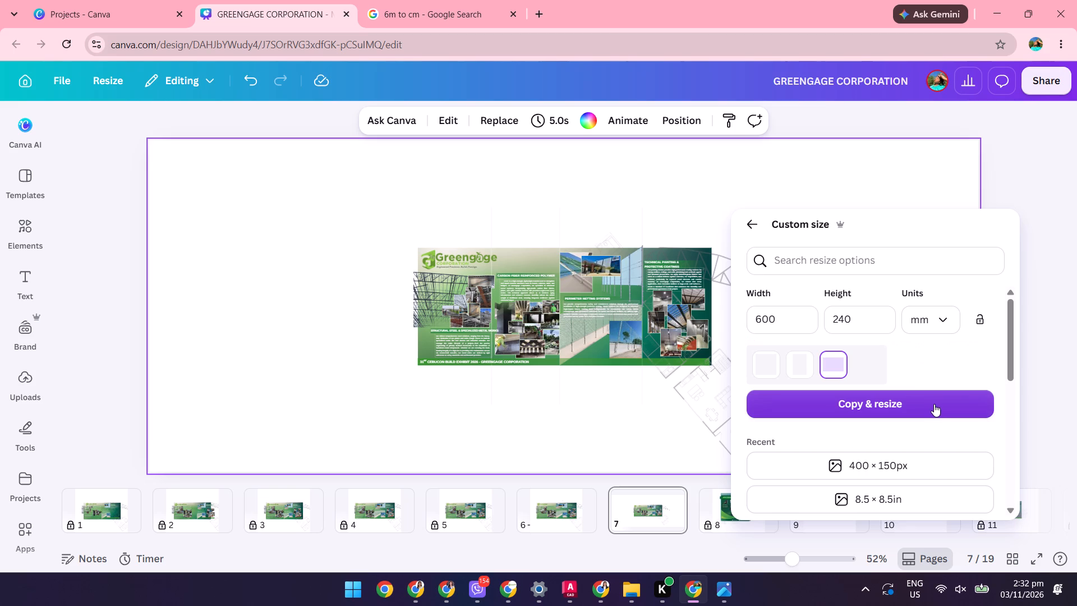
pyautogui.click(933, 405)
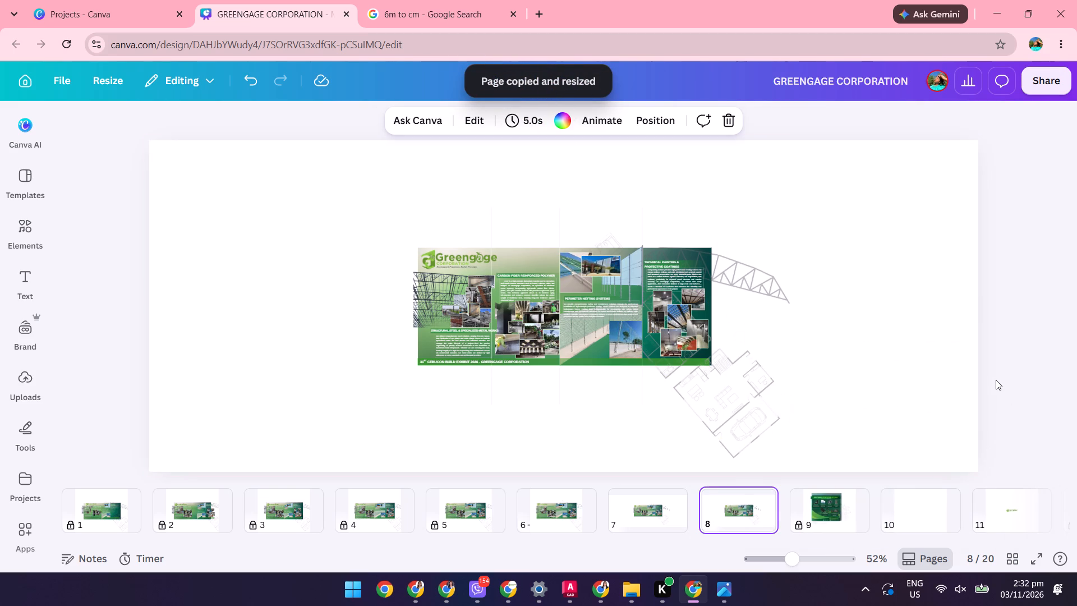
# Create a resized copy of page 8 at the custom size of 600 × 240 mm.
pyautogui.click(904, 348)
pyautogui.rightClick(904, 347)
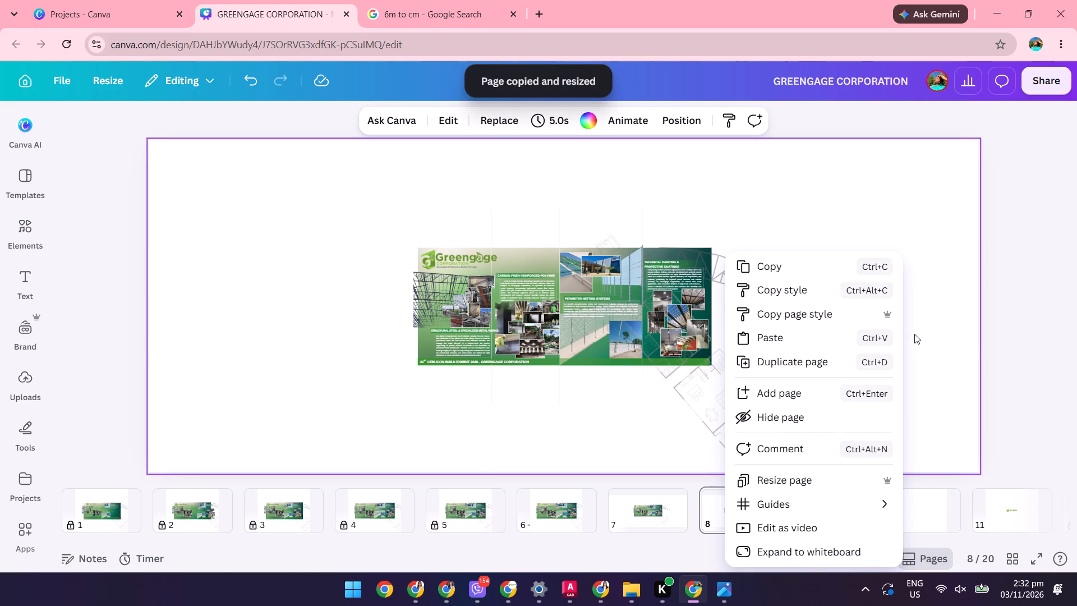
pyautogui.click(811, 475)
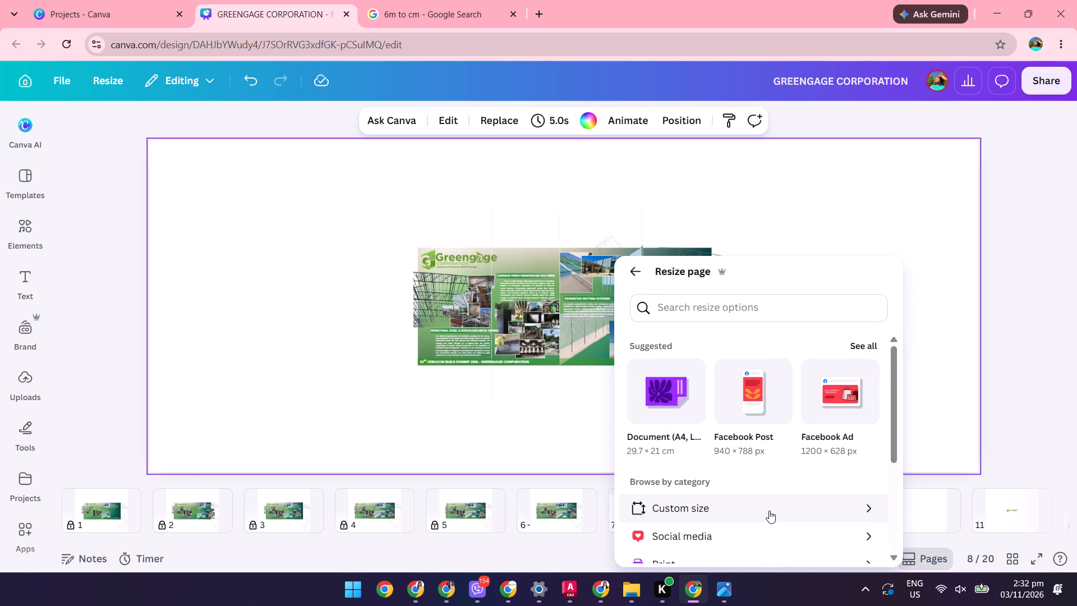
pyautogui.click(771, 509)
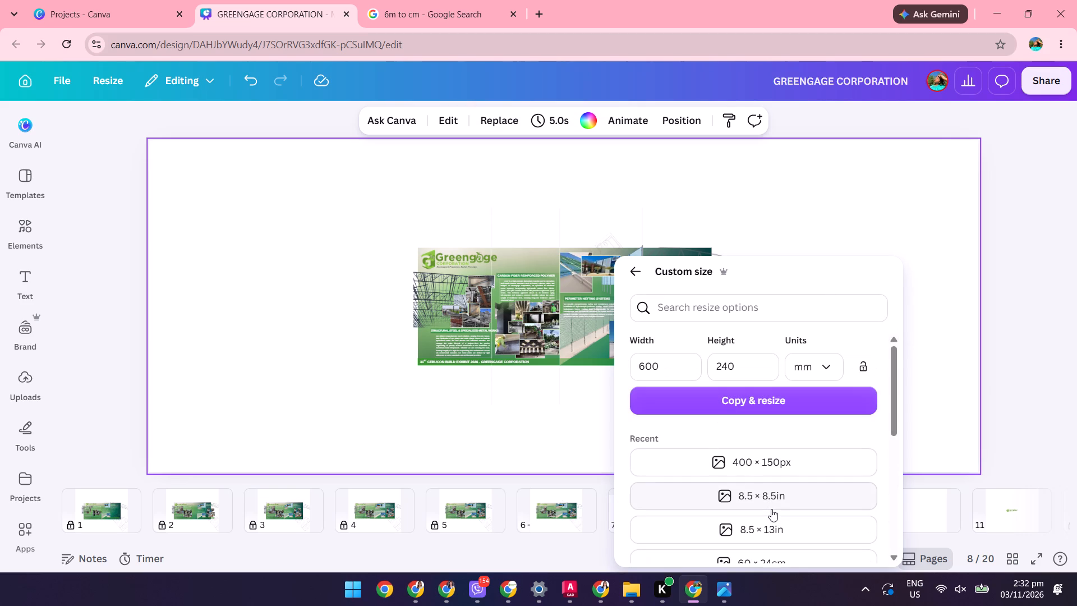
pyautogui.click(781, 397)
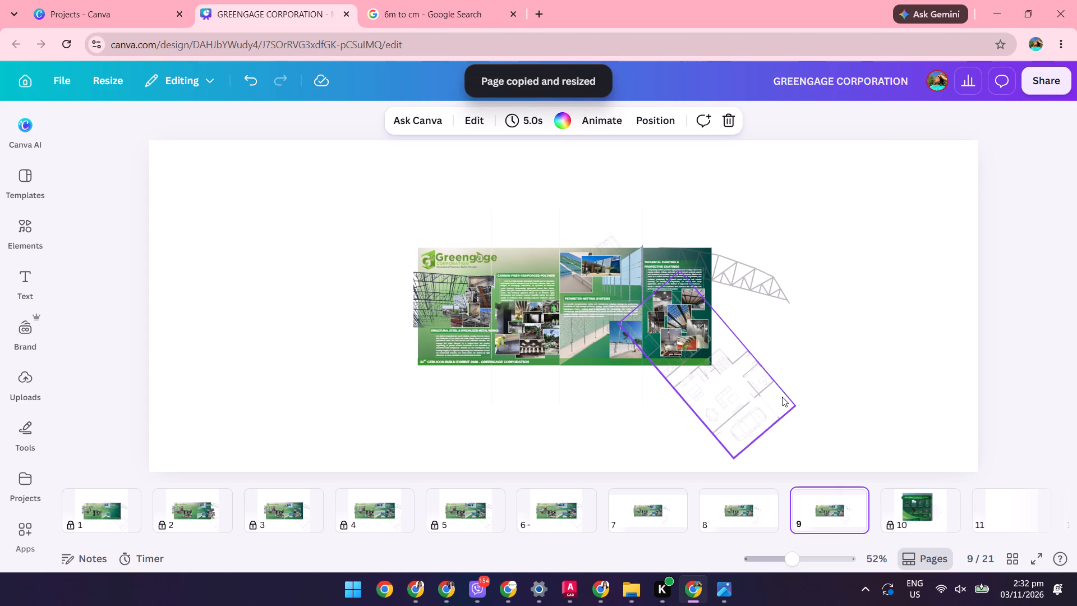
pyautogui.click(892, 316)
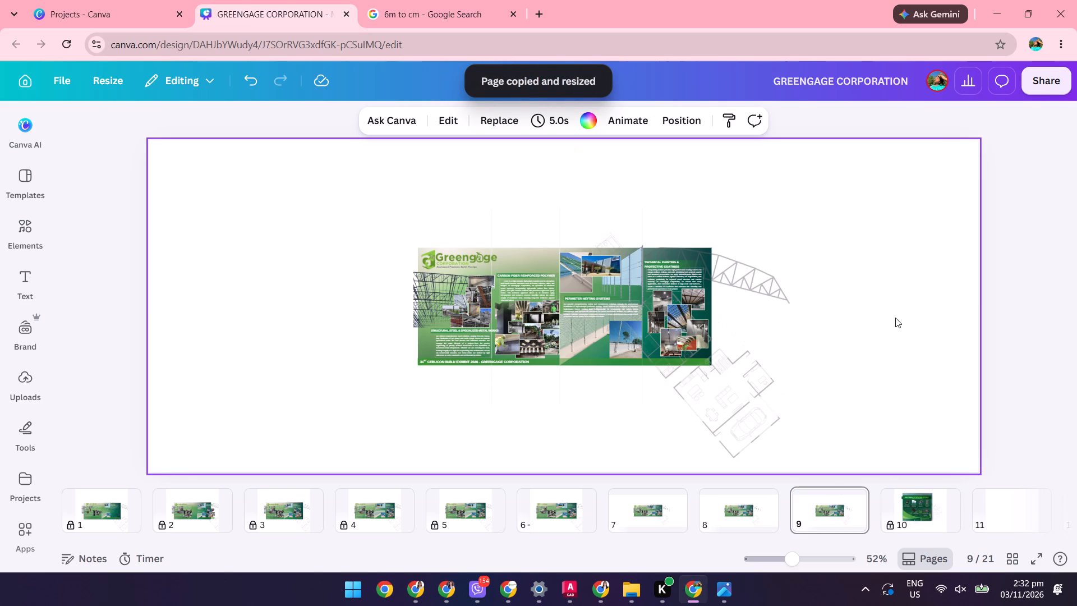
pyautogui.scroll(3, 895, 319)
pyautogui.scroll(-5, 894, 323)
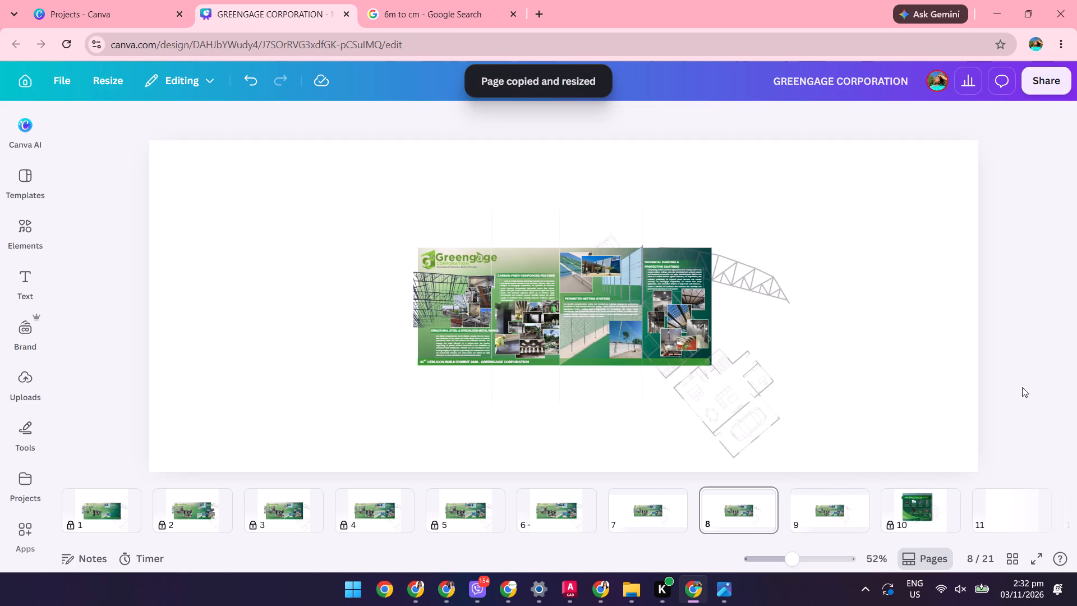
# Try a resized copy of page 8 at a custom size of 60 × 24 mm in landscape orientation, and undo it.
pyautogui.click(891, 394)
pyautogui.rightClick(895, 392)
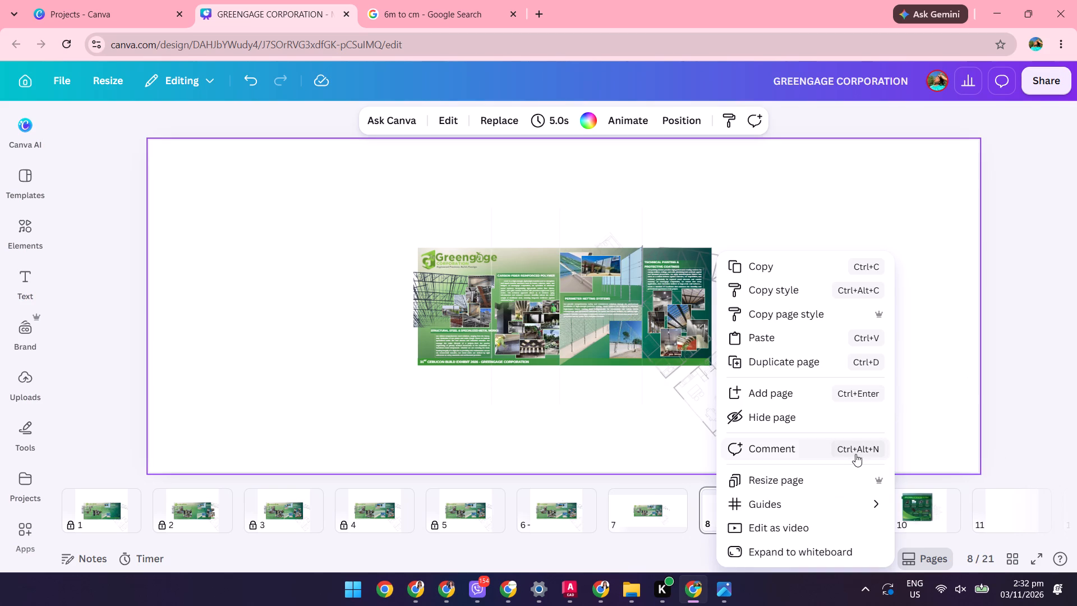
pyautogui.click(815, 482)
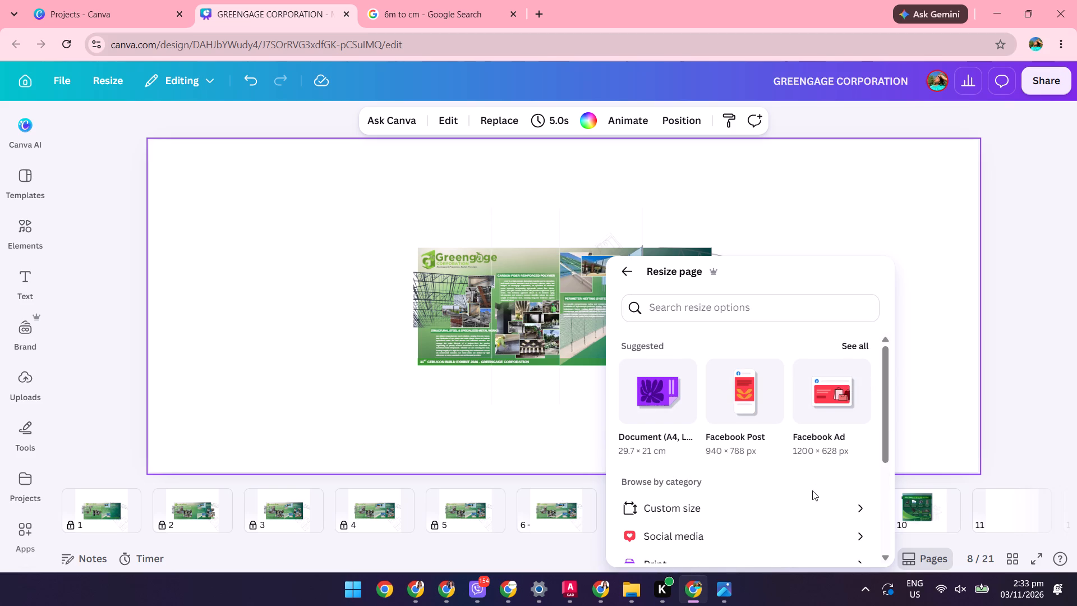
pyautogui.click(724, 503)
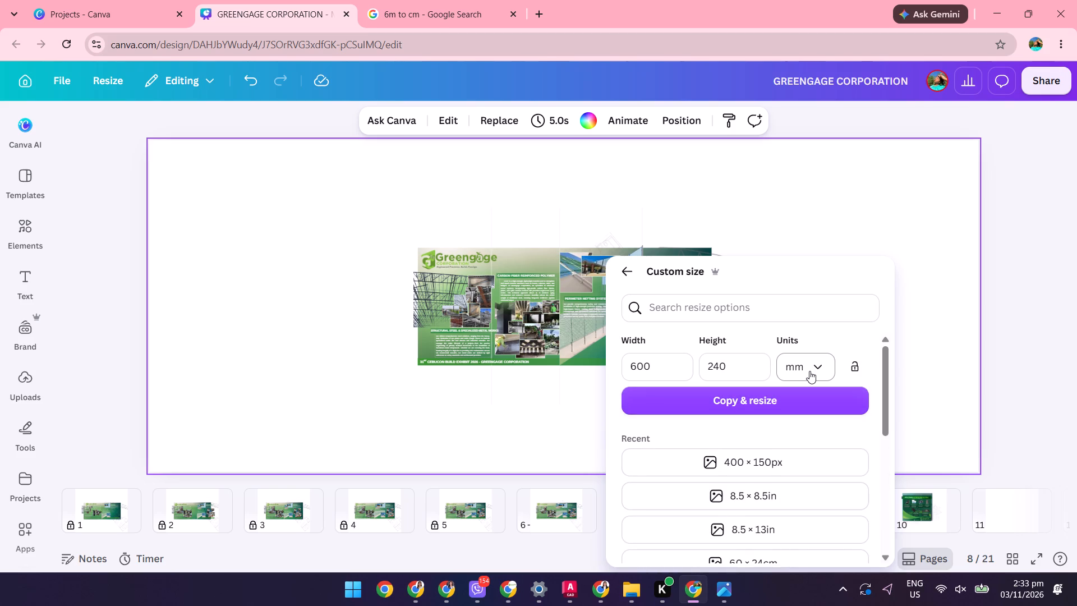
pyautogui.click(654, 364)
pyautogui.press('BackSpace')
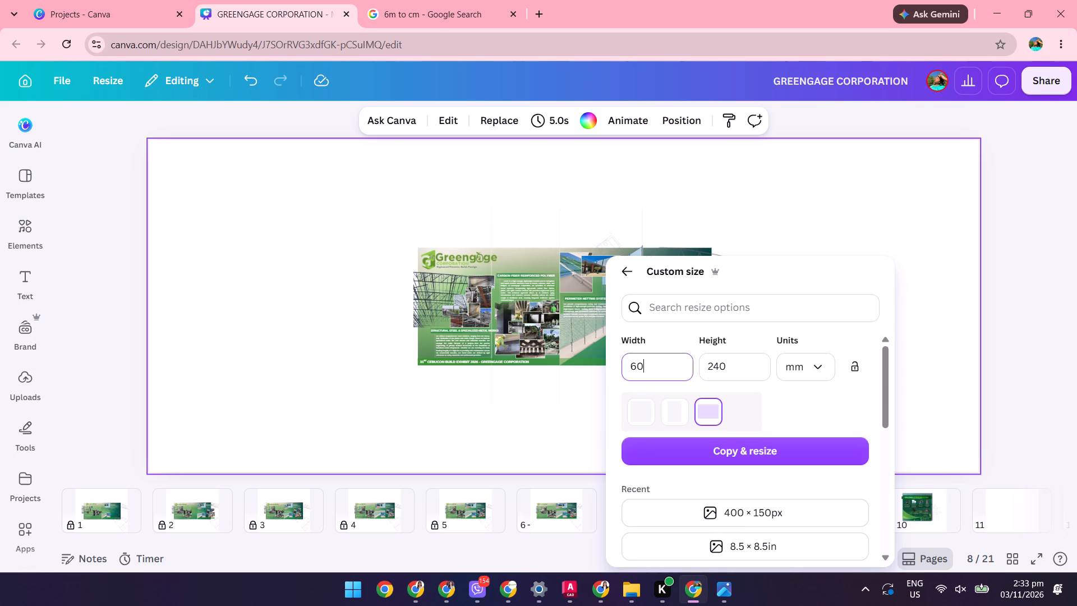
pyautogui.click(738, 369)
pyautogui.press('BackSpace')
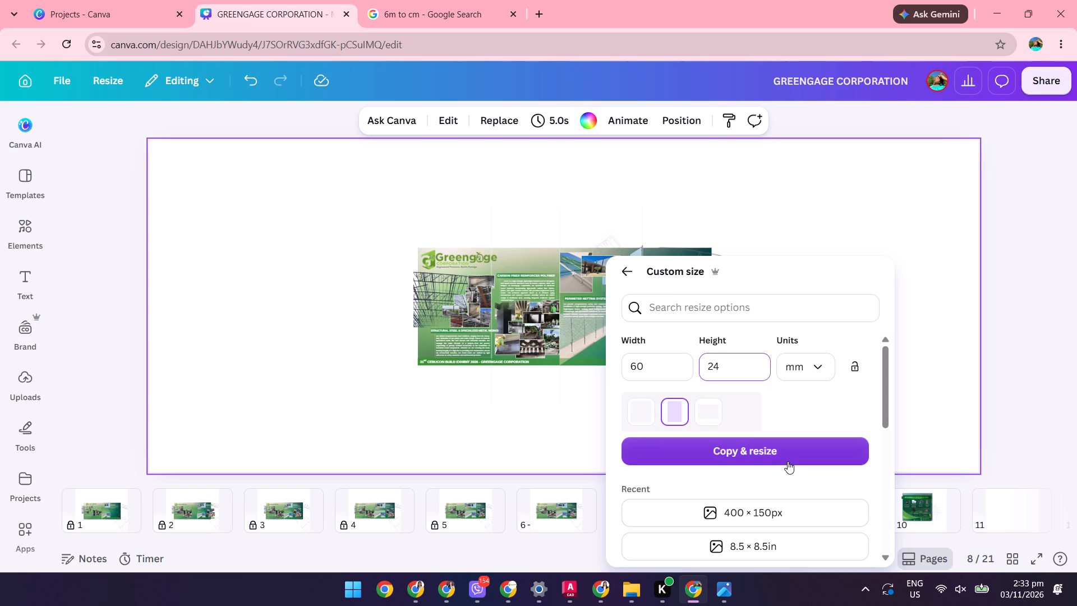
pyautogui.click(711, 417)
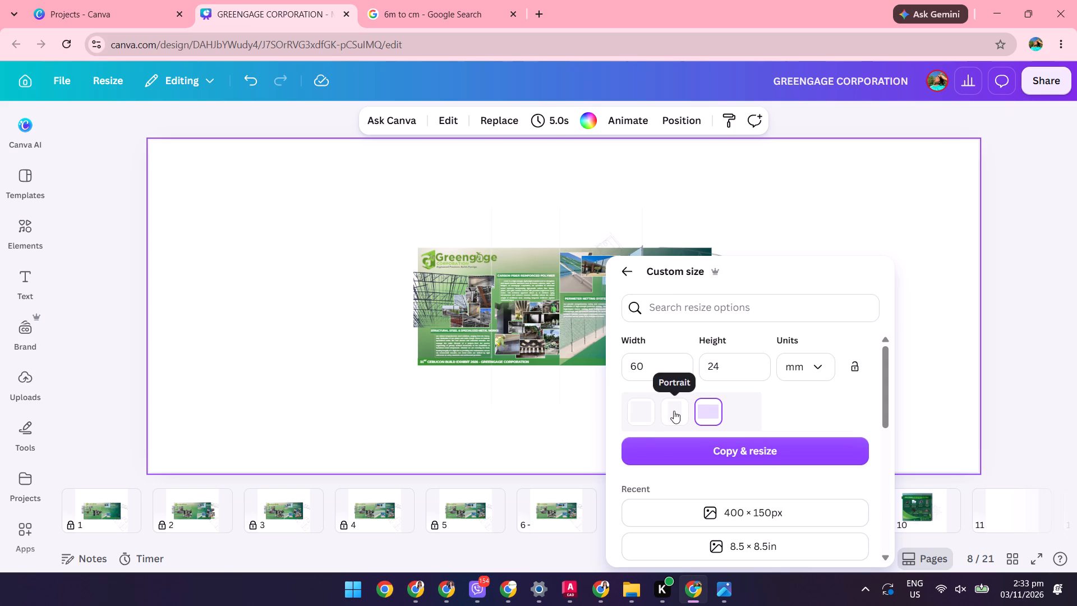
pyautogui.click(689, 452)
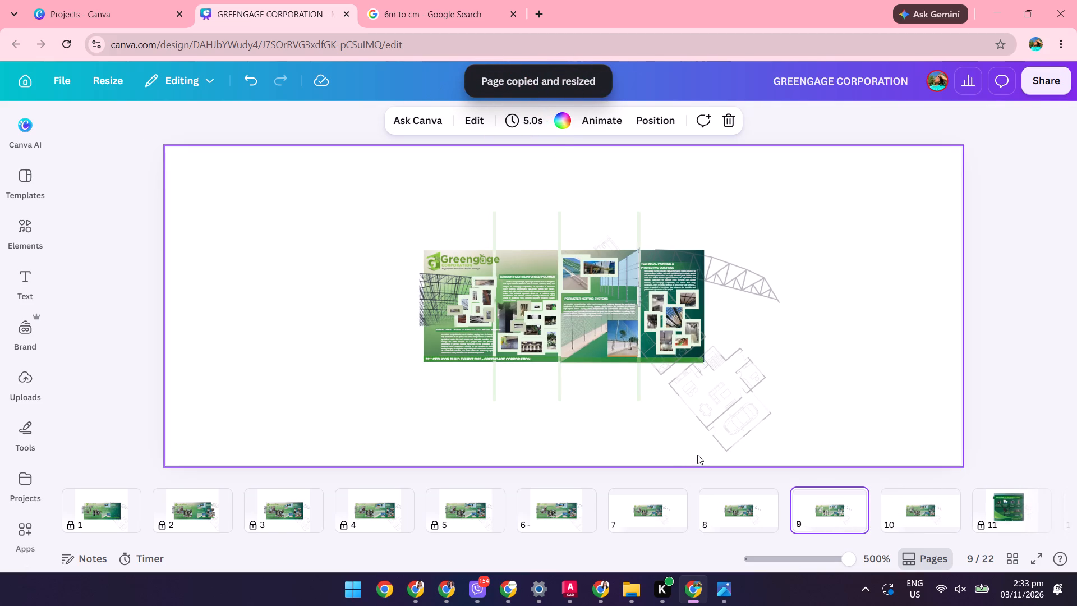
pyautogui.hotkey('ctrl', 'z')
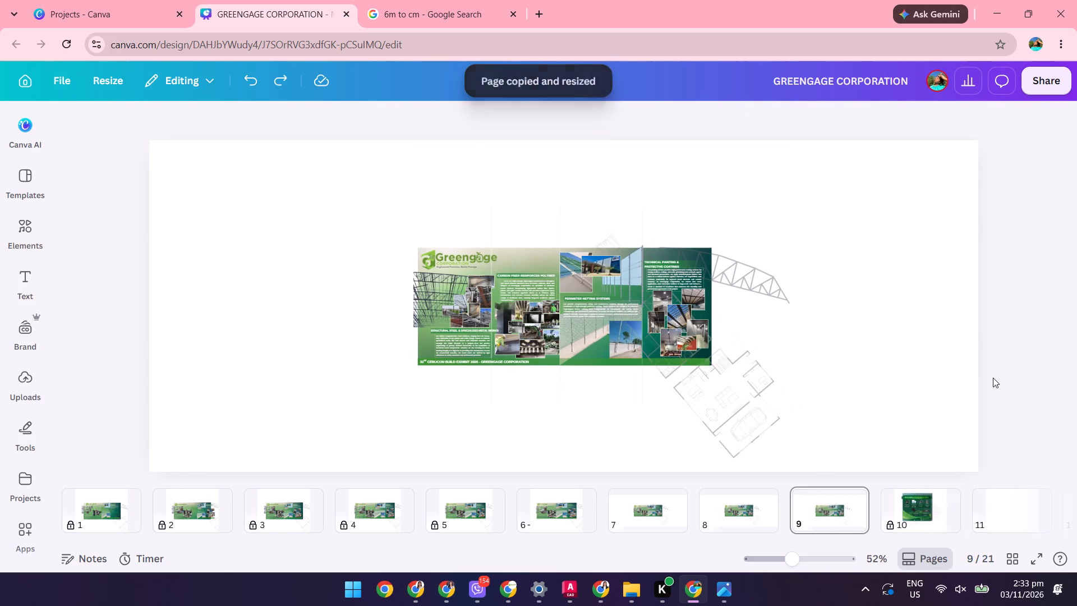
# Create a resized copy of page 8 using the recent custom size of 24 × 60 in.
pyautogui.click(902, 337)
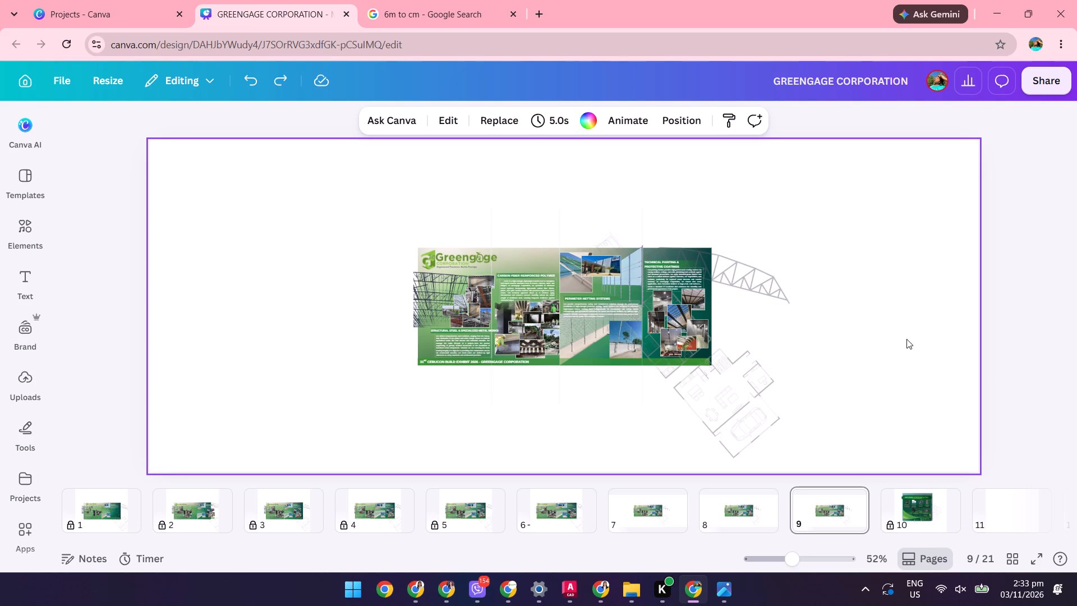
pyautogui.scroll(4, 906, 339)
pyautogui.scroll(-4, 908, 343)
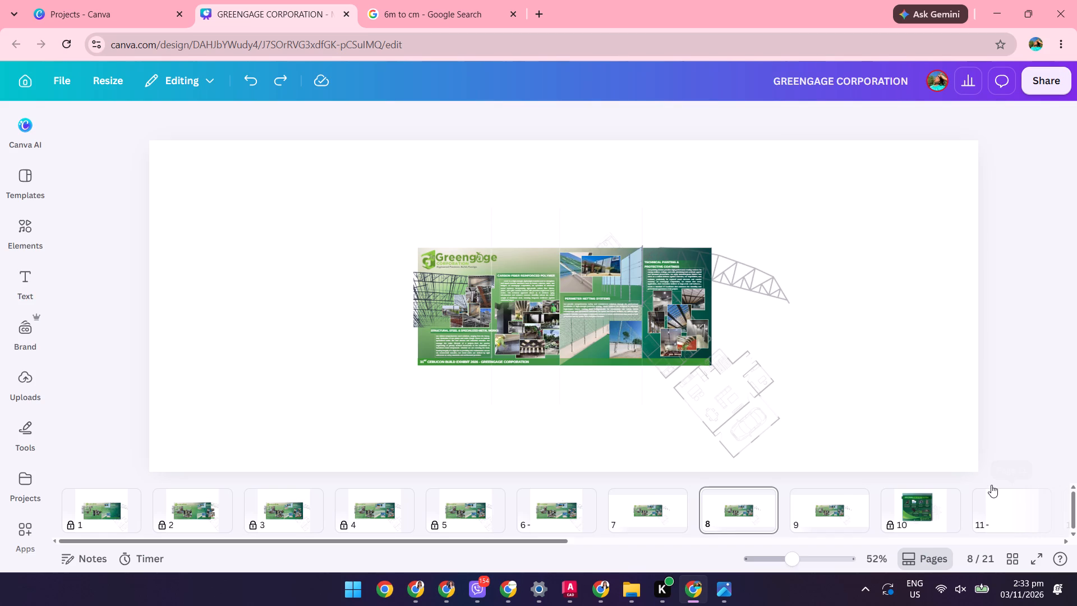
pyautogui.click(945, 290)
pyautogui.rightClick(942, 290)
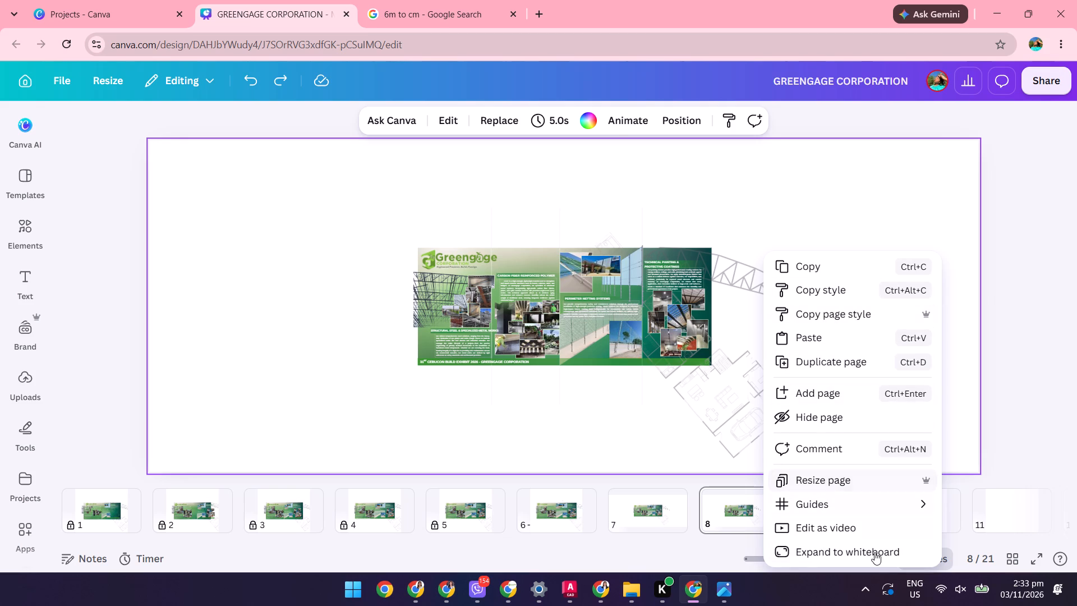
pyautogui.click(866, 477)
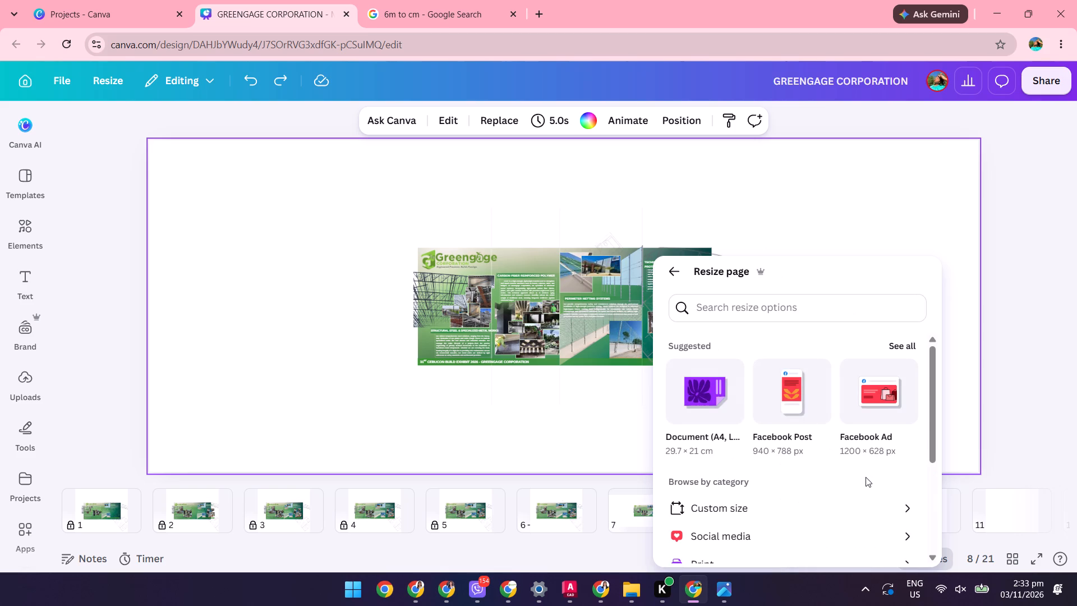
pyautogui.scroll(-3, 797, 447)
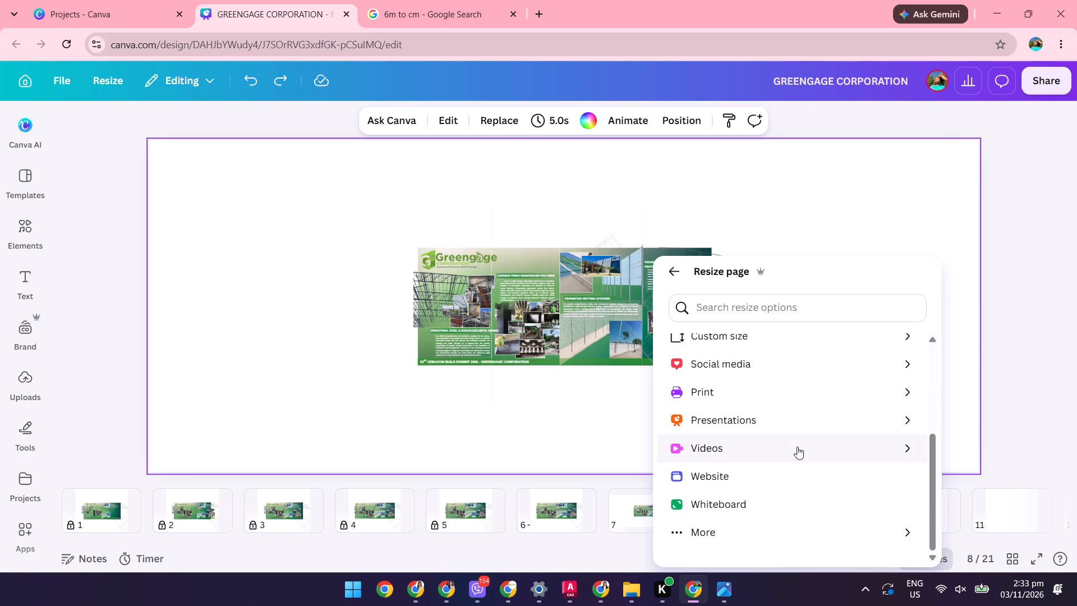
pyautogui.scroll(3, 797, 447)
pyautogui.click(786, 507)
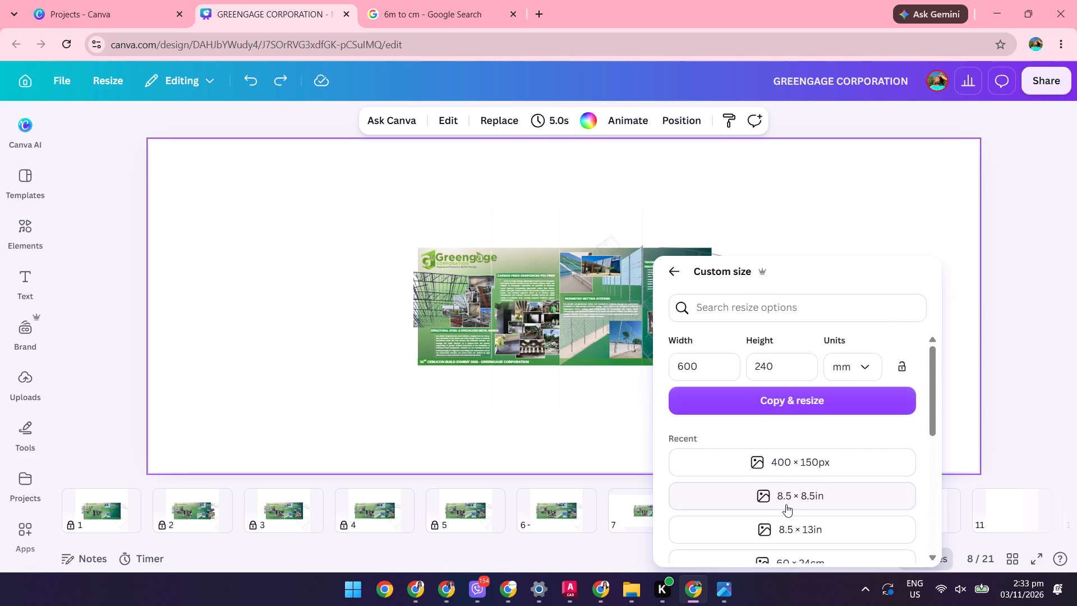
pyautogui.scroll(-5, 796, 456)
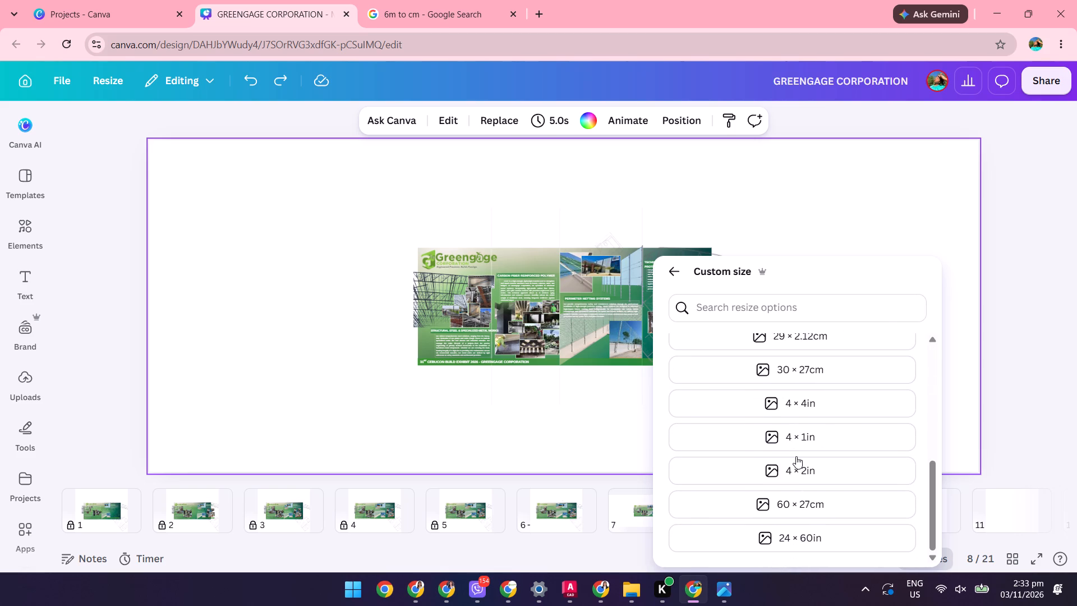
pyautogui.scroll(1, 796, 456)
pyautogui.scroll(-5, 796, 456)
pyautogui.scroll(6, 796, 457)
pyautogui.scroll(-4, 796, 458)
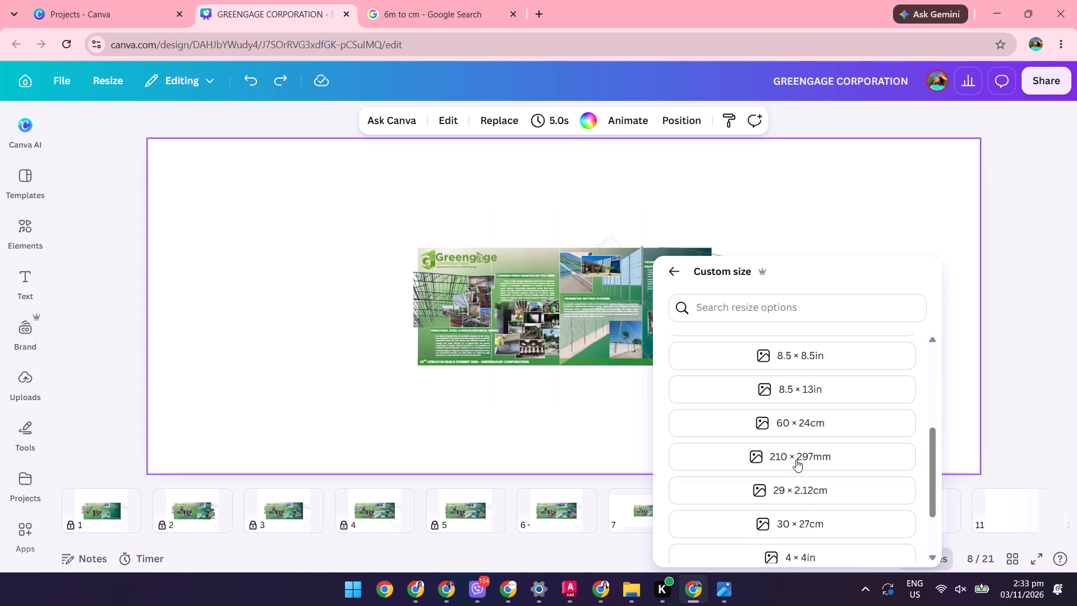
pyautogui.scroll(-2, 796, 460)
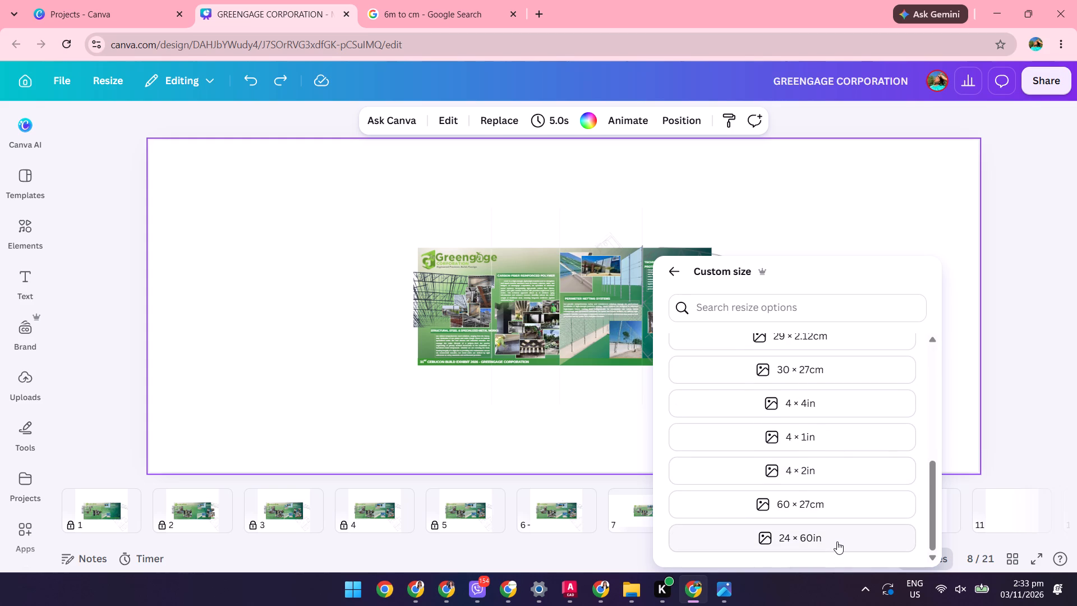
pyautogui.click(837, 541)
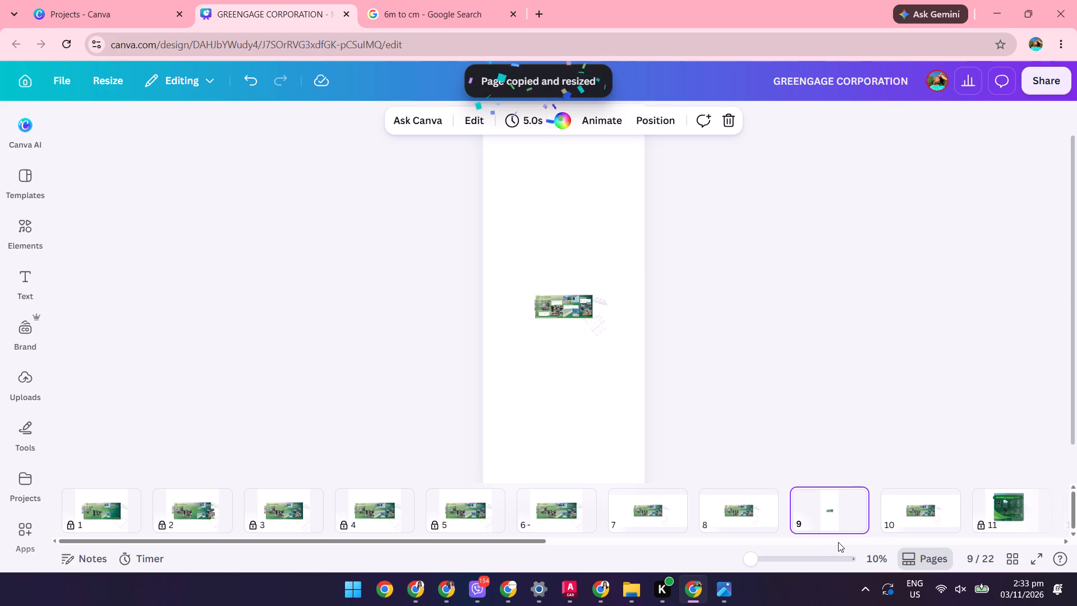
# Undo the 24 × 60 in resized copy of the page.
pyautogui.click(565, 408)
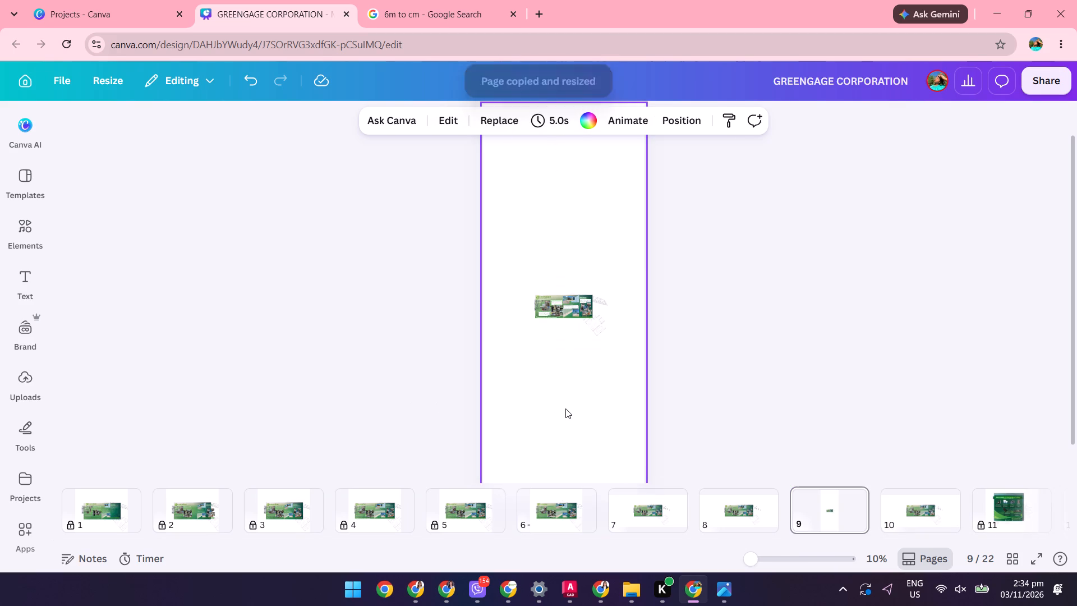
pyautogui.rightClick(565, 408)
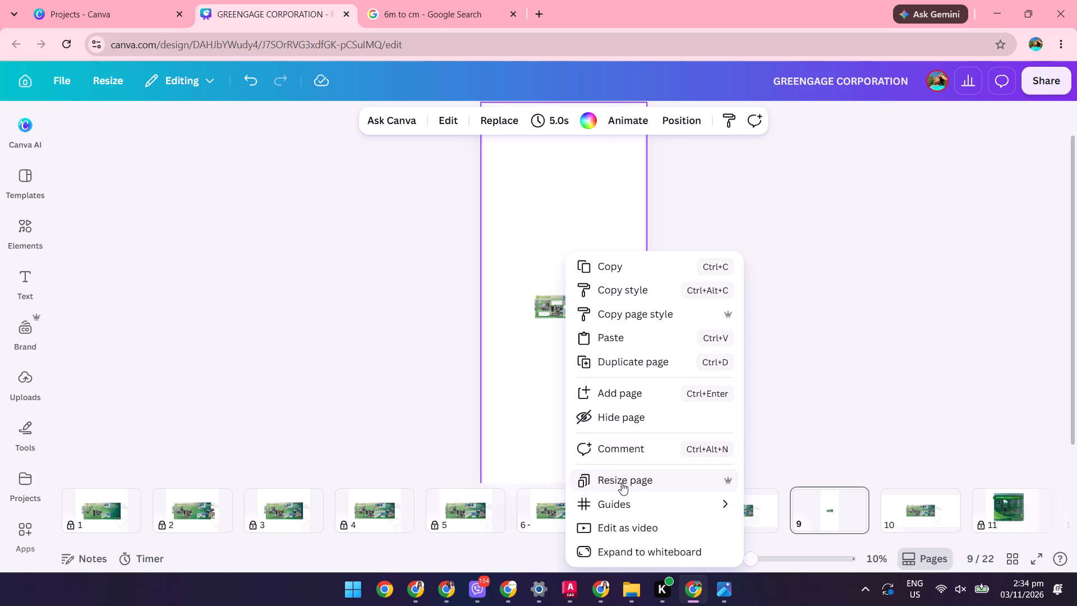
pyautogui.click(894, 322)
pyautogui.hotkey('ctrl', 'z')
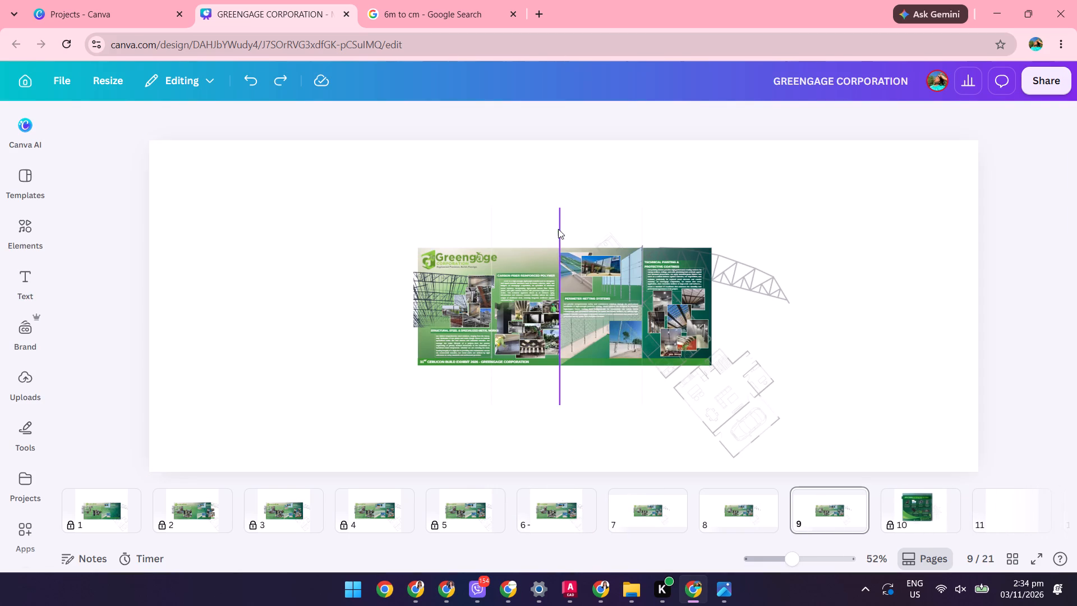
# Try to delete the white background on page 9 and clear the selection.
pyautogui.scroll(3, 577, 257)
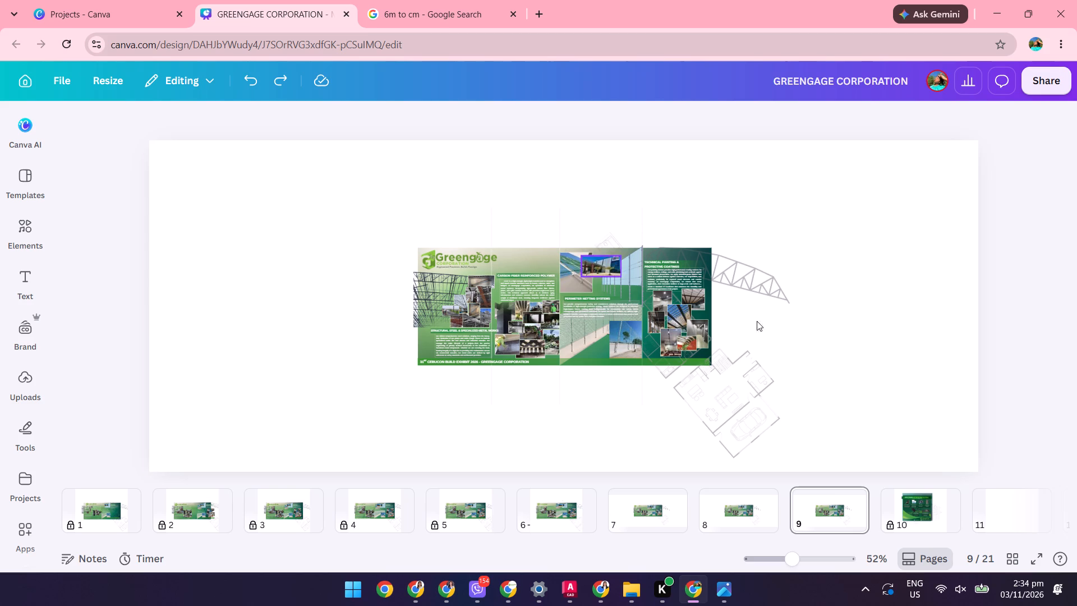
pyautogui.scroll(6, 844, 377)
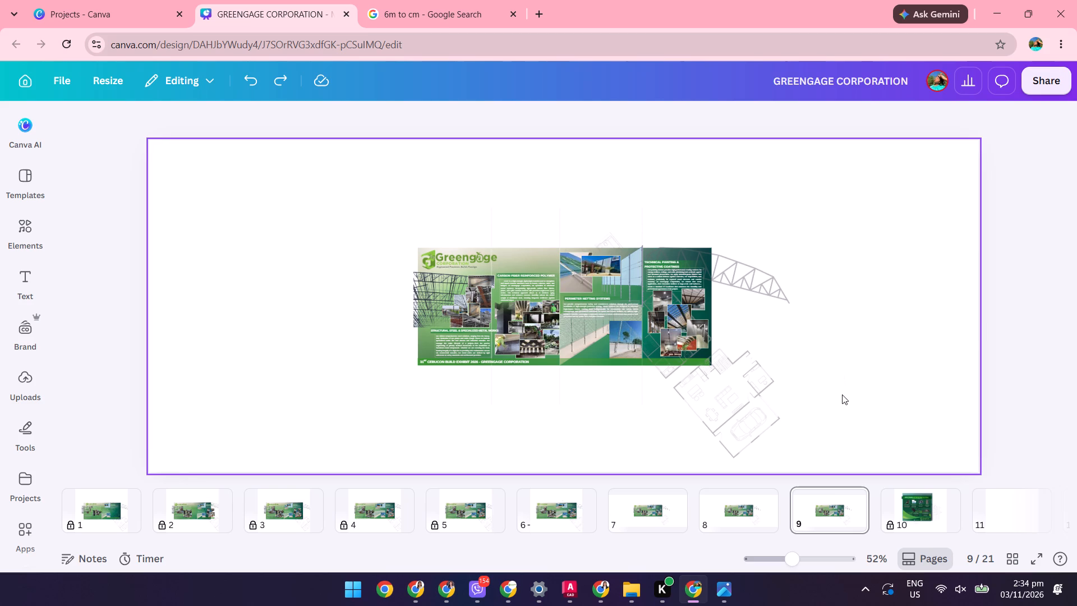
pyautogui.scroll(-4, 840, 401)
pyautogui.scroll(2, 854, 402)
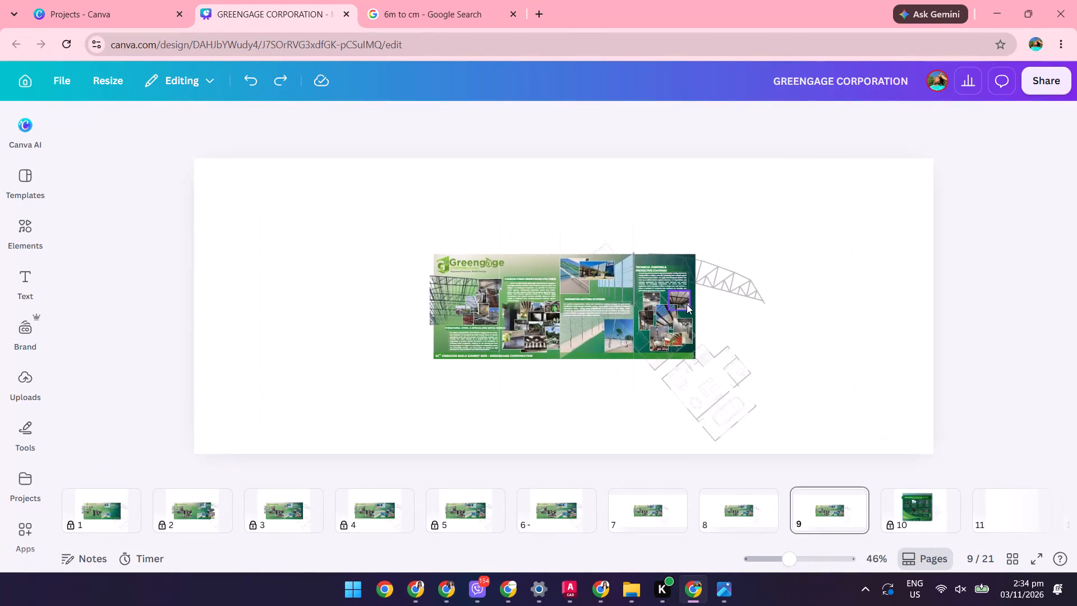
pyautogui.click(879, 339)
pyautogui.rightClick(872, 342)
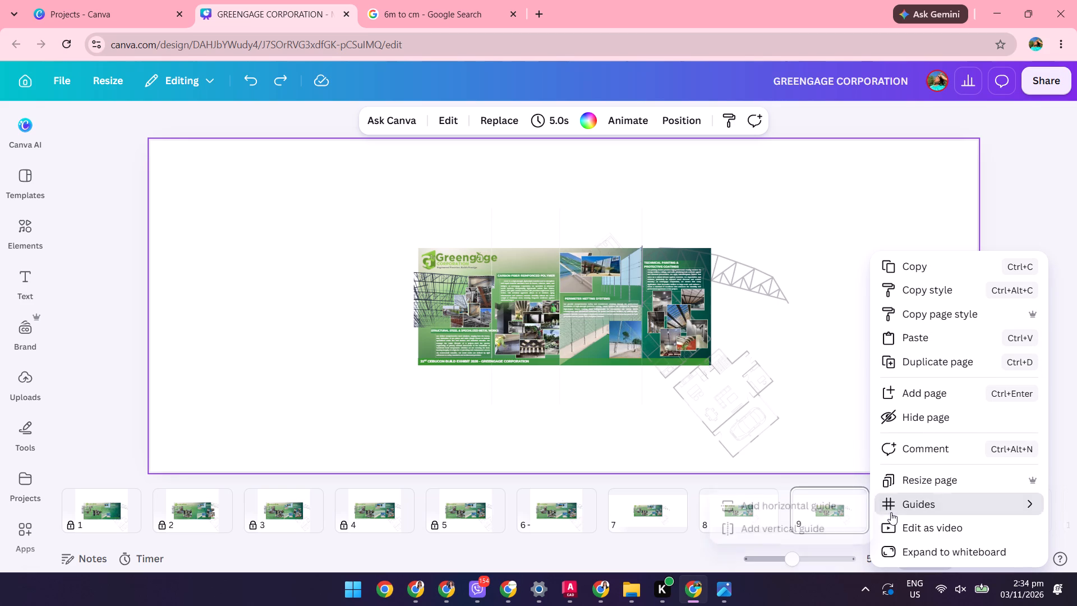
pyautogui.click(818, 230)
pyautogui.press('Delete')
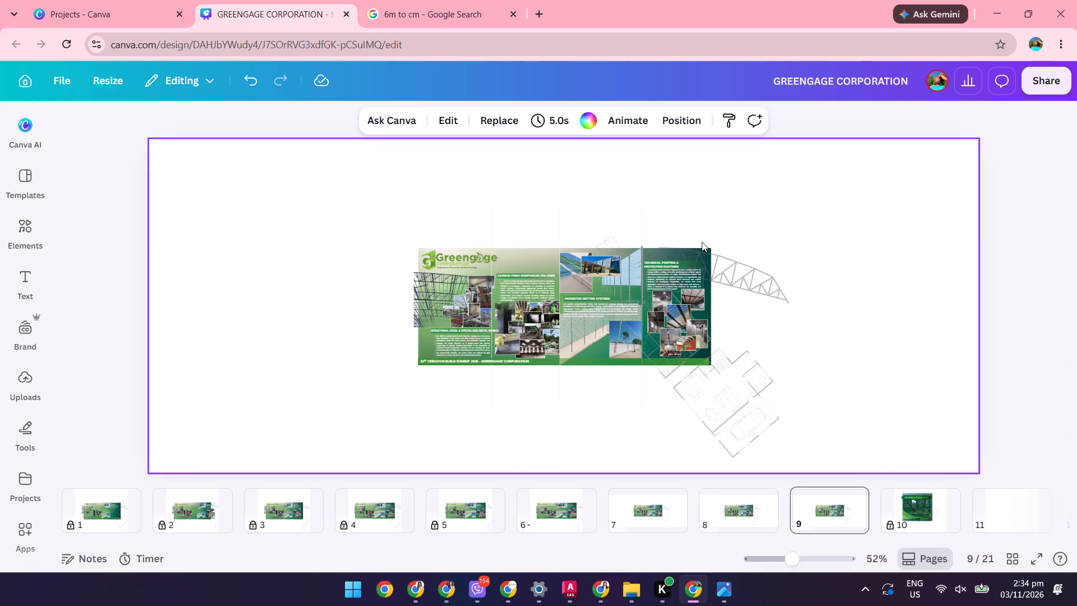
pyautogui.press('Delete')
pyautogui.click(834, 200)
pyautogui.press('Delete')
pyautogui.press('Delete')
pyautogui.press('Delete')
pyautogui.press('Delete')
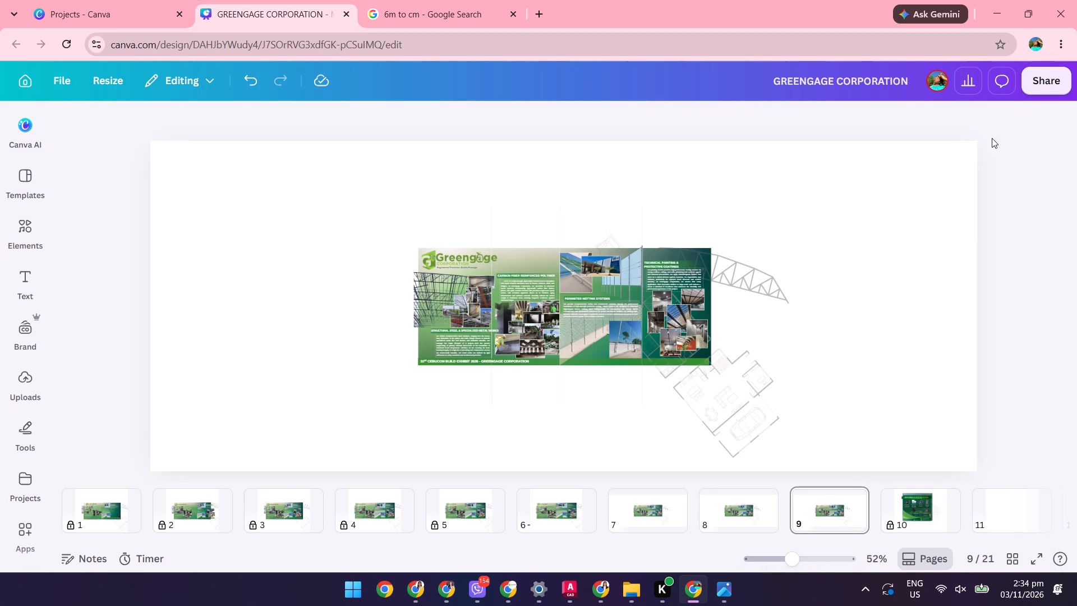
pyautogui.click(924, 214)
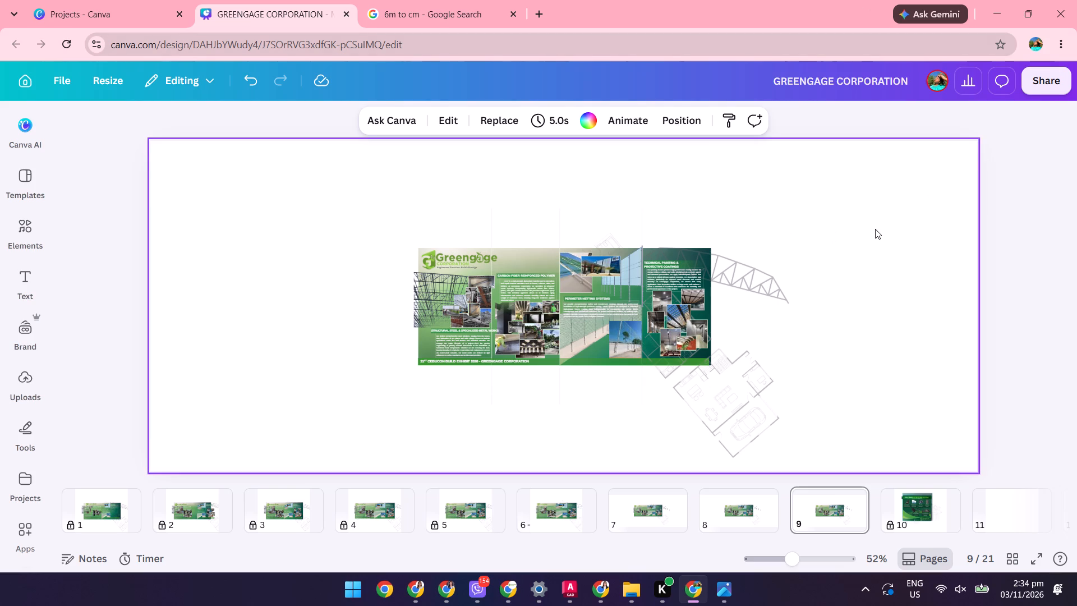
pyautogui.click(1009, 344)
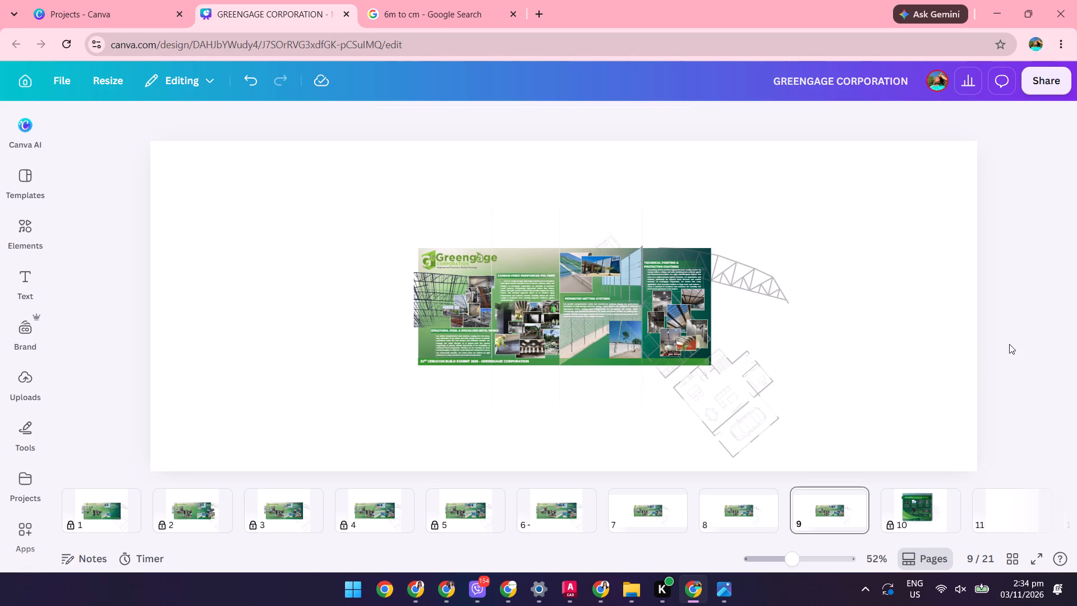
pyautogui.press('Escape')
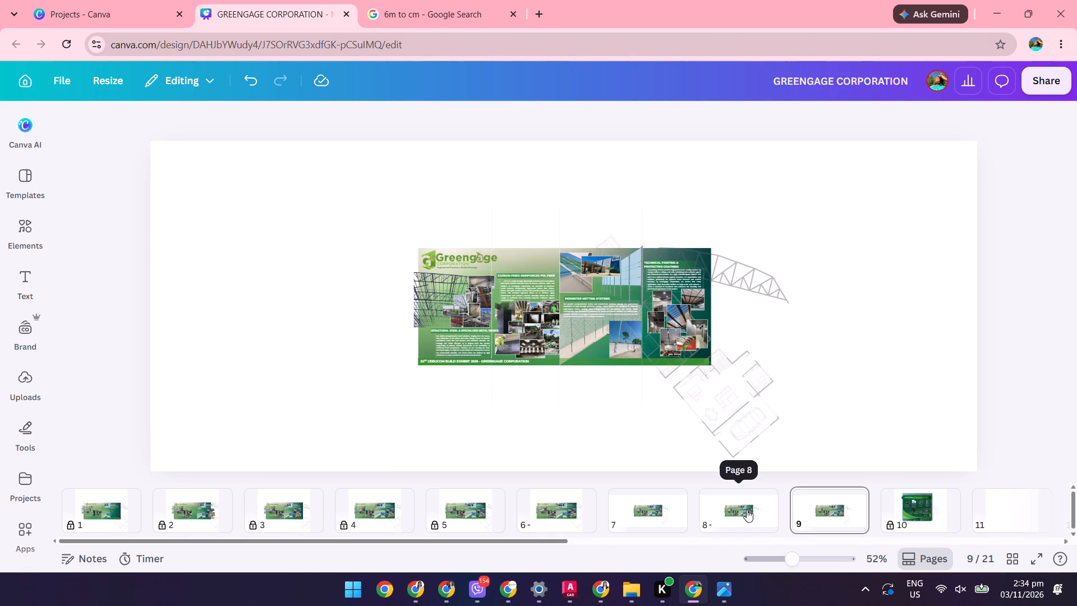
# Delete page 7, the first 60 × 24 cm copy of the panel layout.
pyautogui.click(780, 514)
pyautogui.click(760, 522)
pyautogui.click(683, 517)
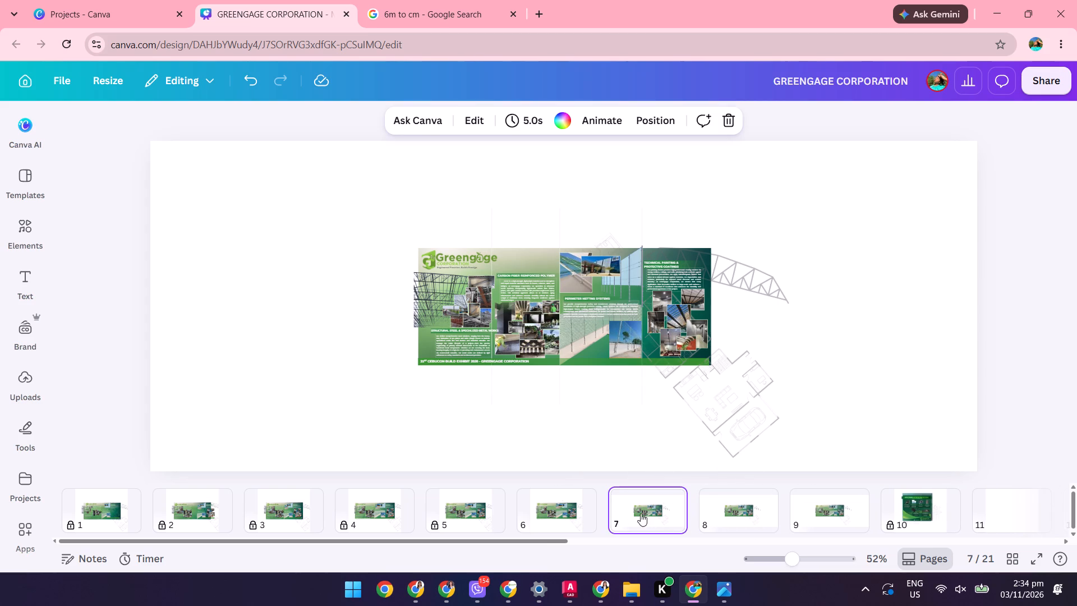
pyautogui.click(670, 498)
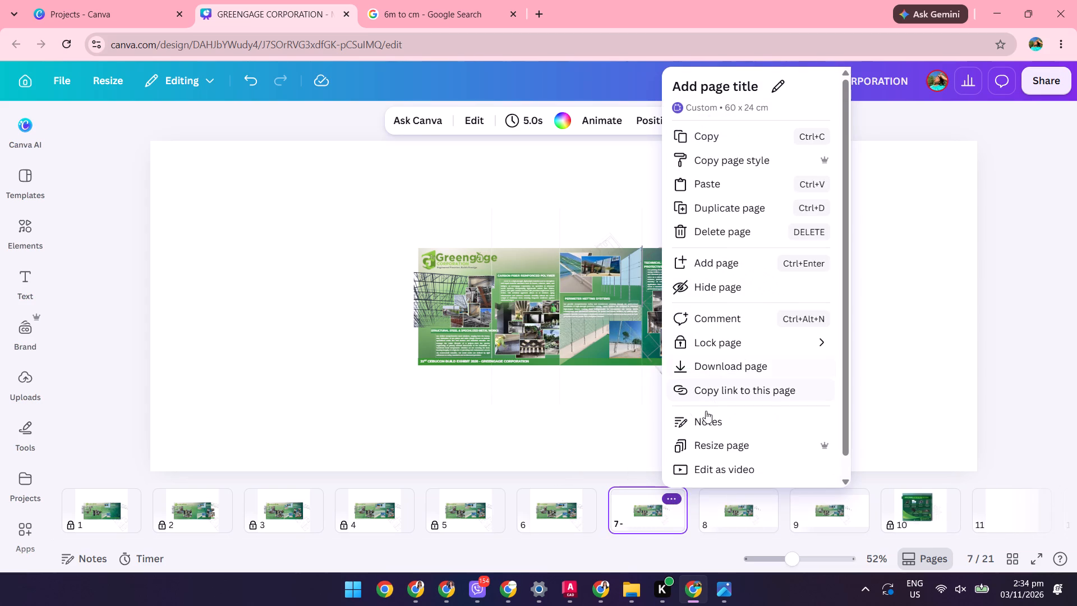
pyautogui.click(708, 239)
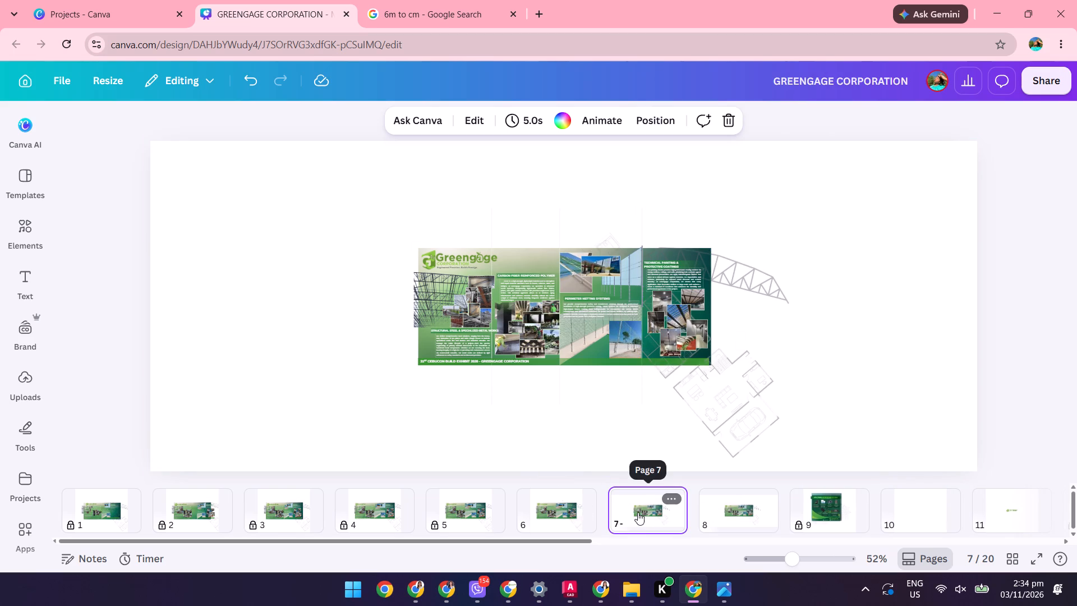
# Start a custom-size resize of page 6 in millimetres with the width set to 600.
pyautogui.click(577, 495)
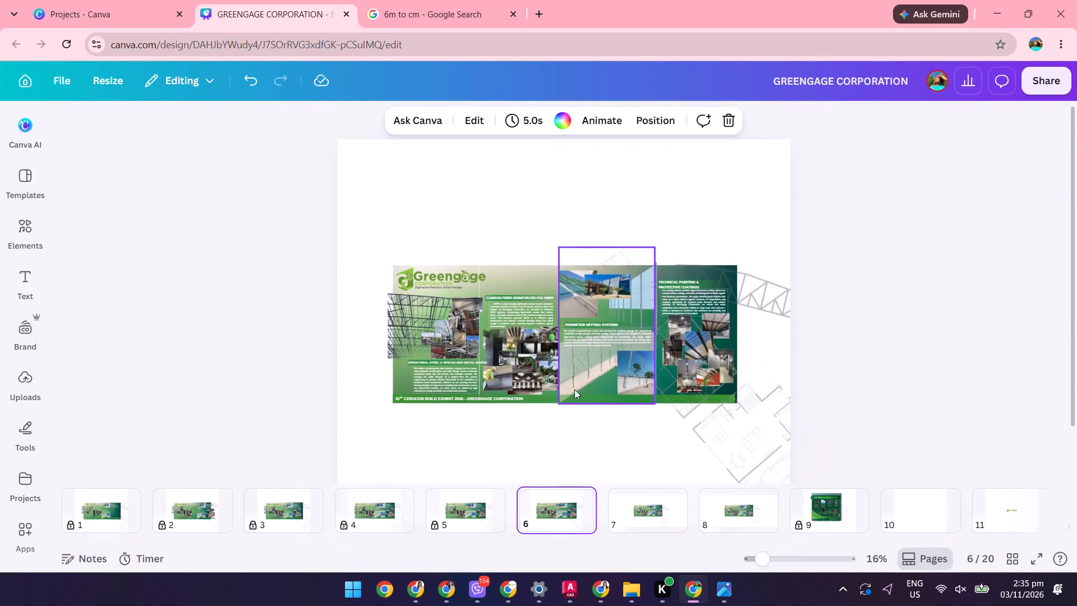
pyautogui.click(561, 438)
pyautogui.rightClick(561, 438)
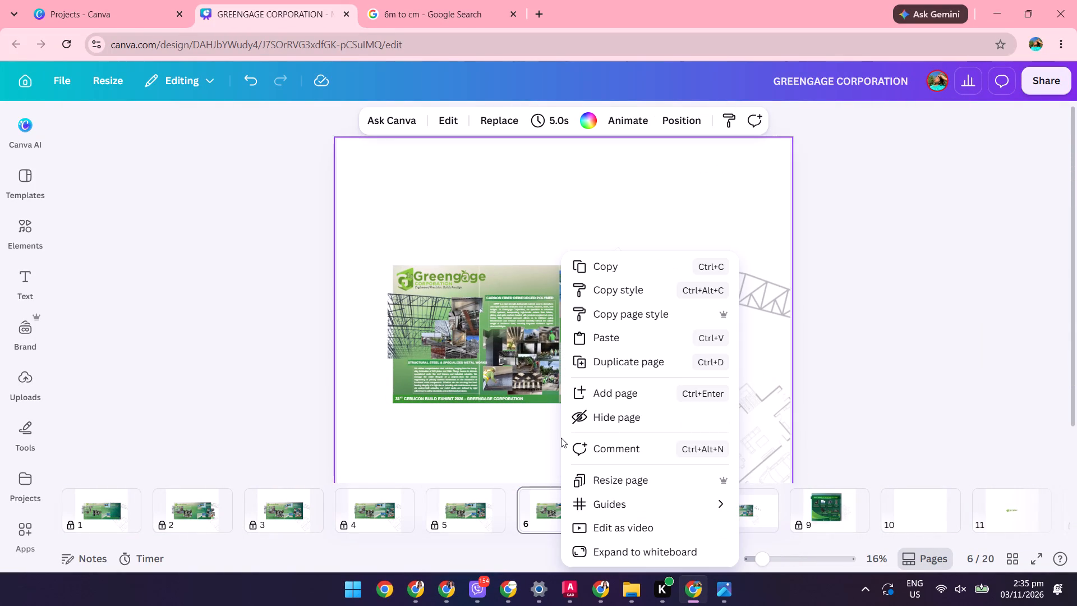
pyautogui.click(592, 479)
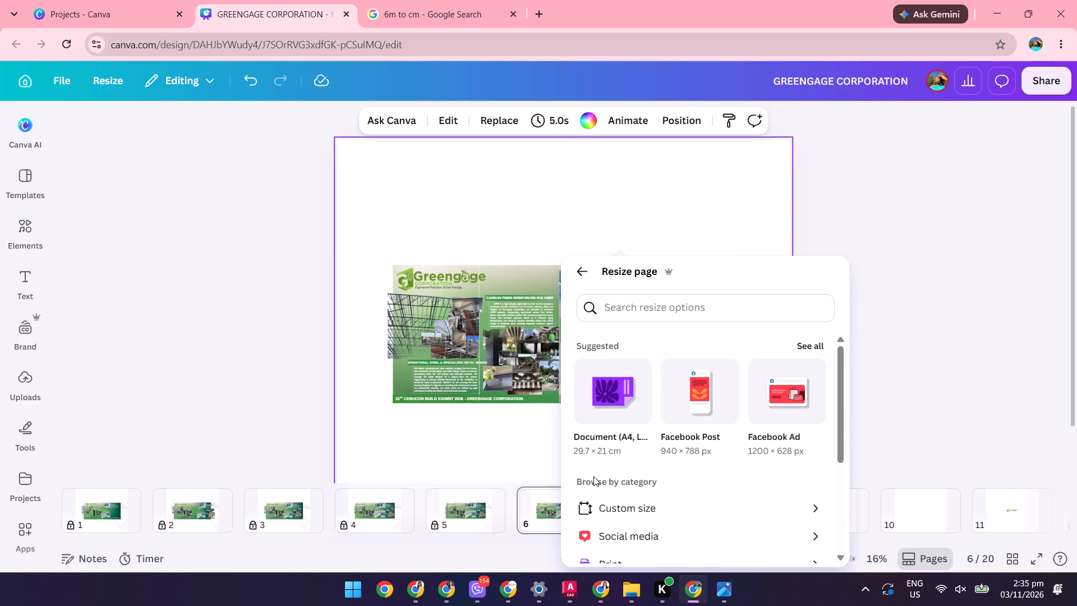
pyautogui.click(611, 507)
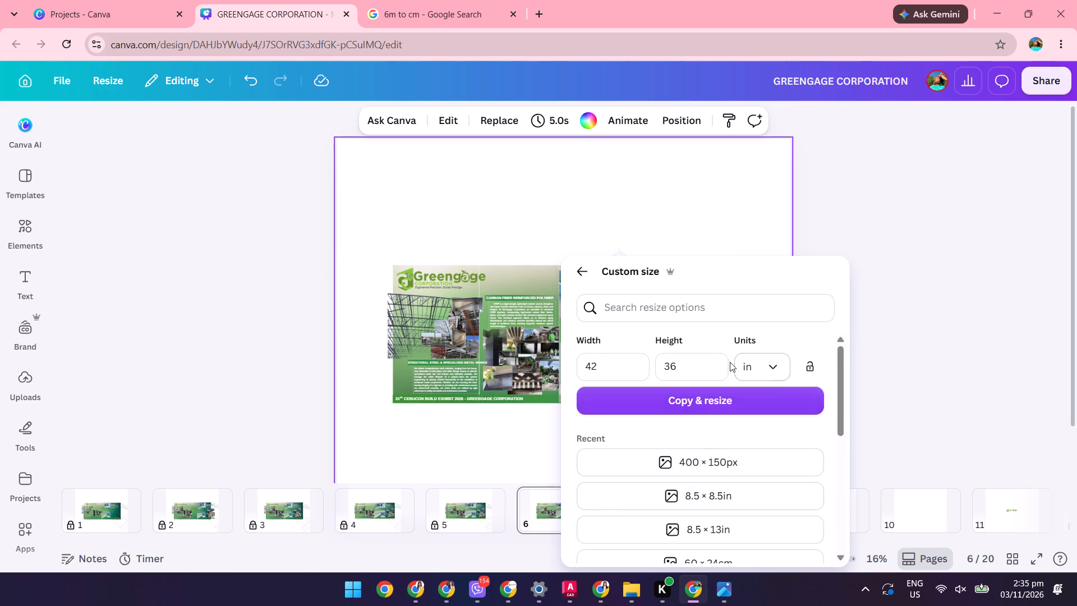
pyautogui.click(775, 365)
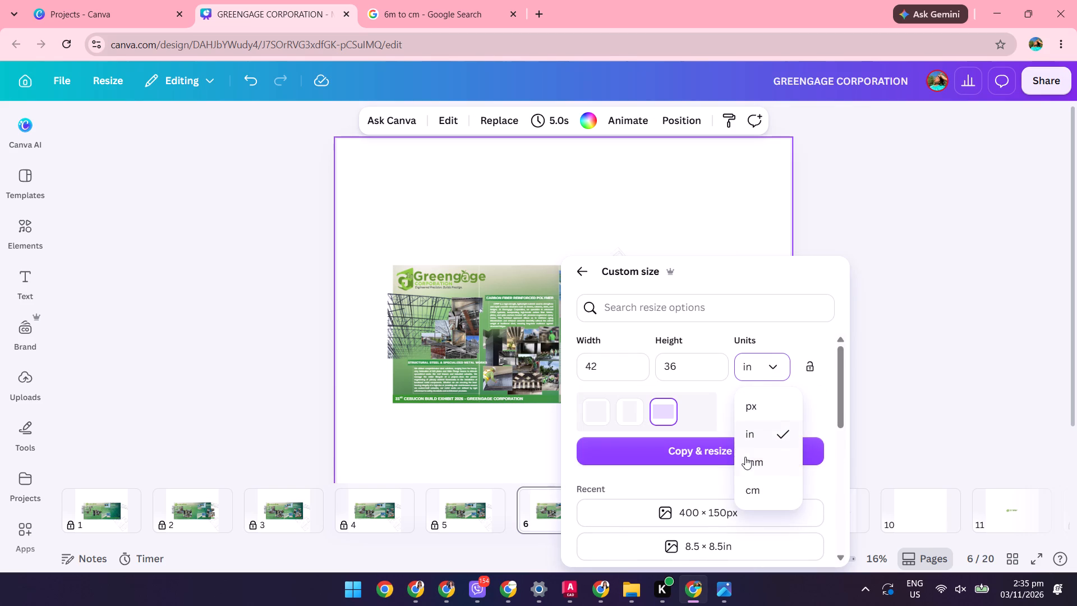
pyautogui.click(746, 465)
pyautogui.moveTo(623, 365); pyautogui.dragTo(613, 364)
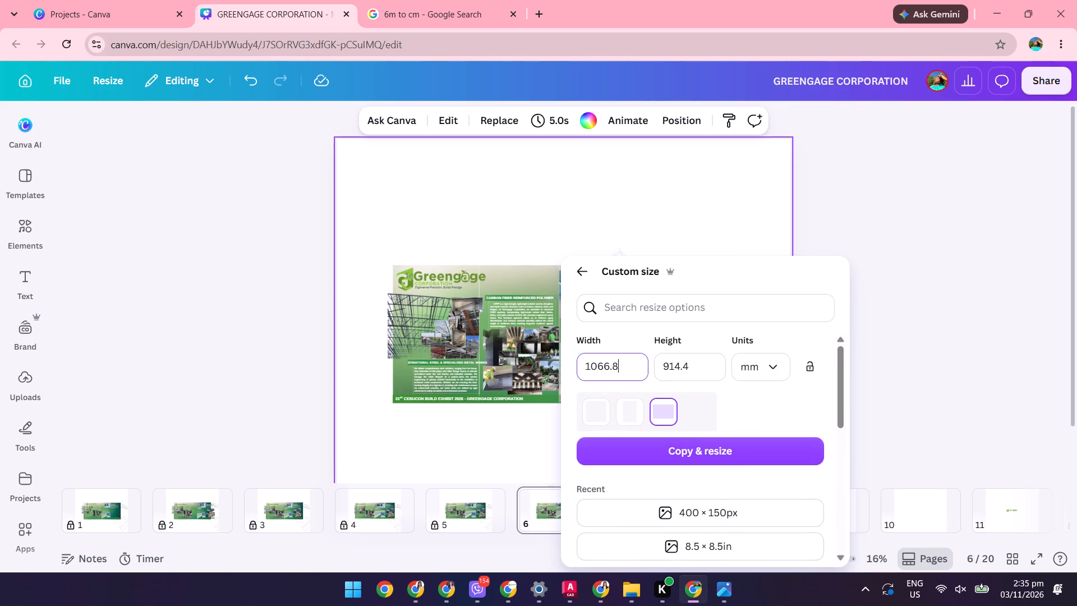
pyautogui.moveTo(613, 364); pyautogui.dragTo(522, 357)
pyautogui.moveTo(622, 365); pyautogui.dragTo(431, 356)
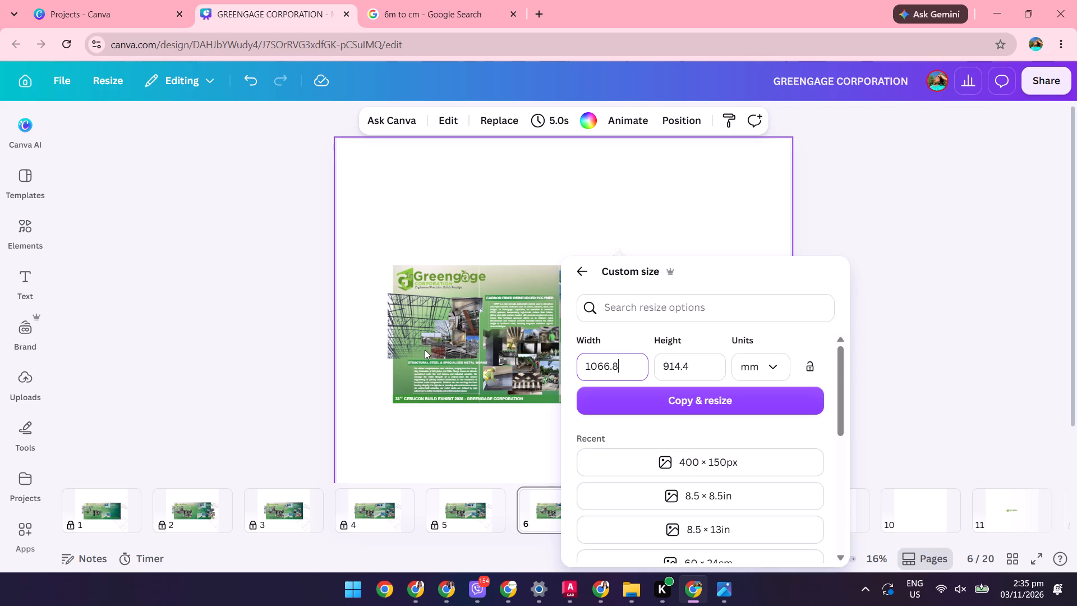
pyautogui.press('BackSpace')
pyautogui.press('BackSpace')
pyautogui.press('BackSpace')
pyautogui.press('BackSpace')
pyautogui.press('BackSpace')
pyautogui.press('BackSpace')
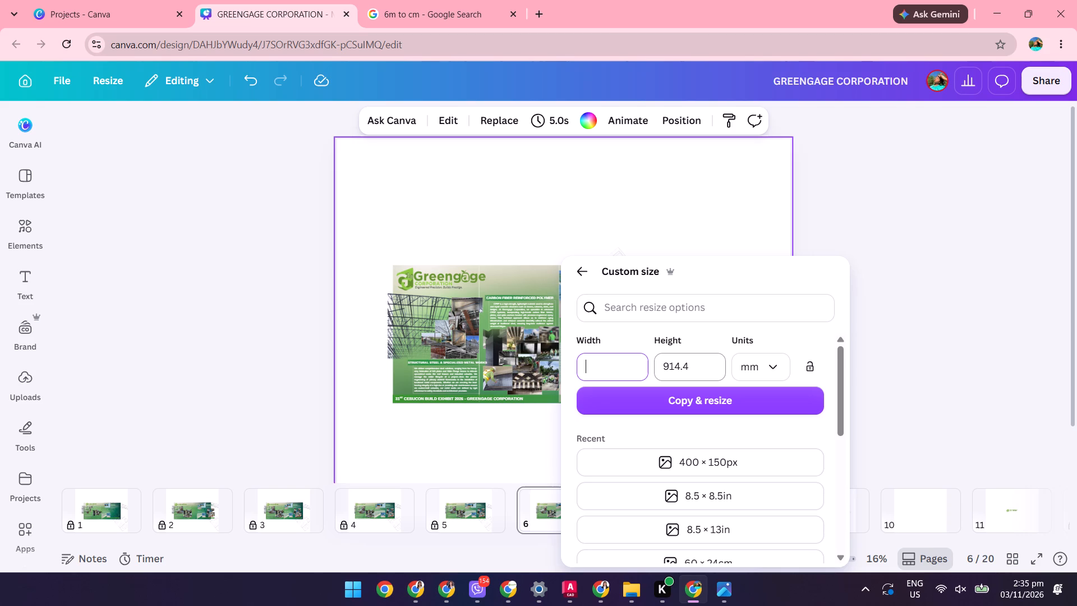
pyautogui.write('600')
# Set the resize height to 240 mm in landscape orientation and create the resized copy of page 6.
pyautogui.click(694, 370)
pyautogui.press('BackSpace')
pyautogui.press('BackSpace')
pyautogui.press('BackSpace')
pyautogui.press('BackSpace')
pyautogui.press('BackSpace')
pyautogui.press('BackSpace')
pyautogui.press('BackSpace')
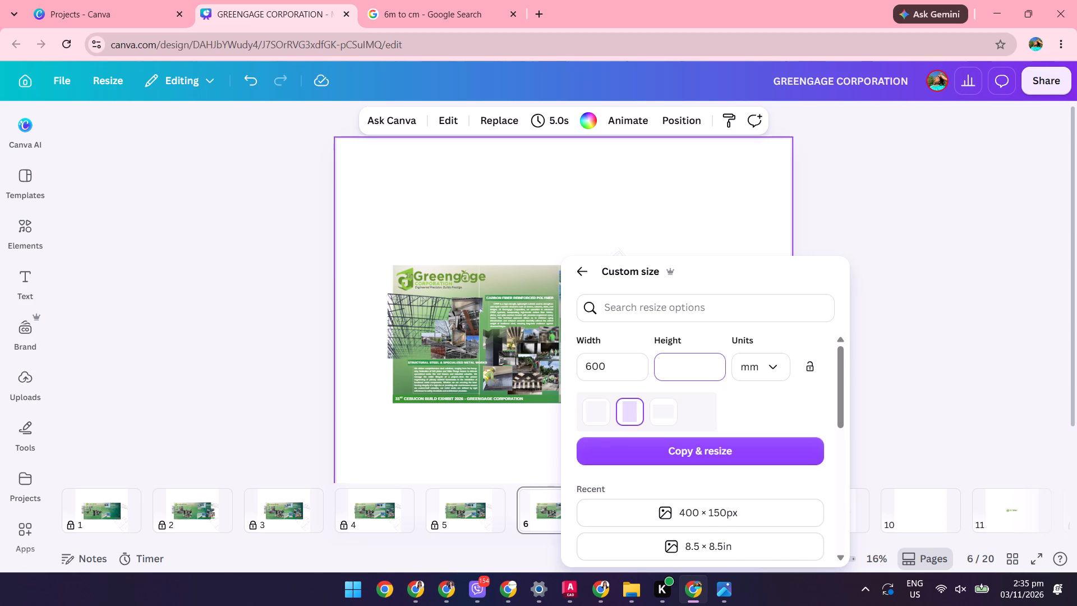
pyautogui.write('240')
pyautogui.click(664, 406)
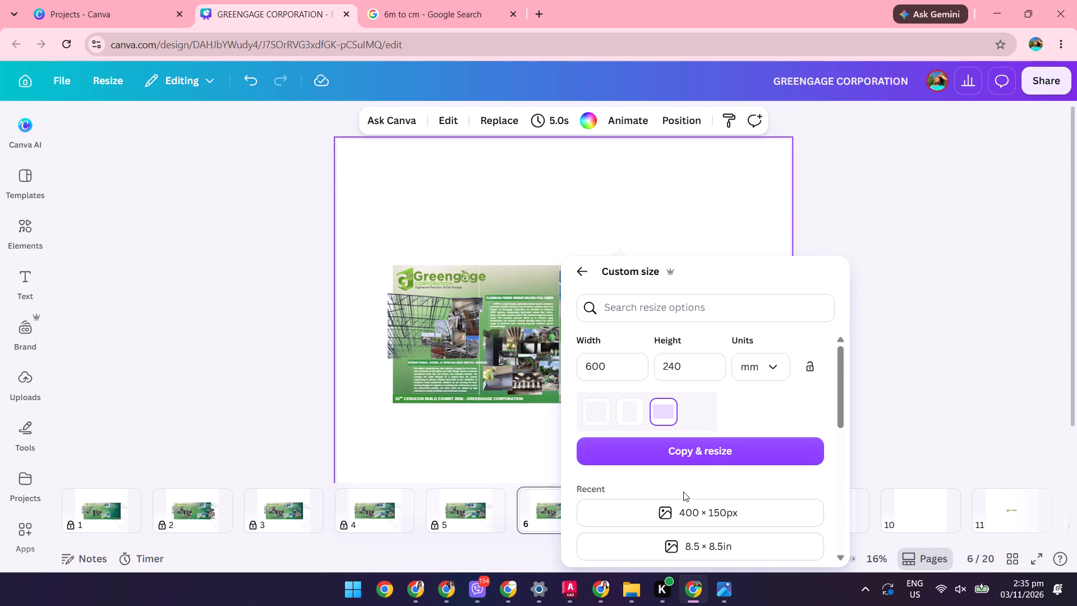
pyautogui.click(722, 452)
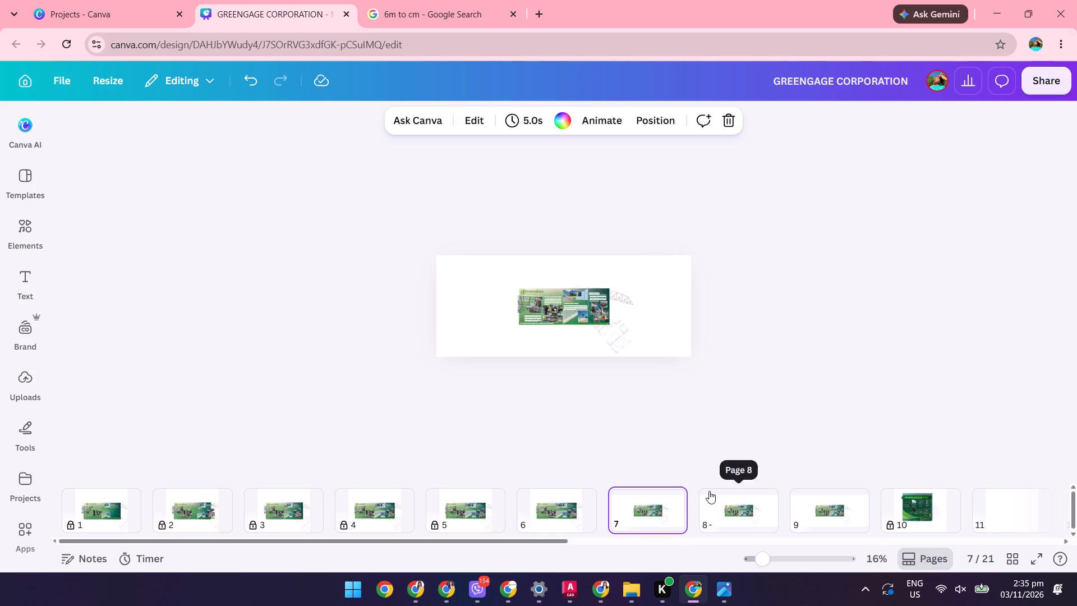
# Delete the two leftover panel layout copies on pages 8 and 9, keeping page 7.
pyautogui.click(776, 499)
pyautogui.click(762, 498)
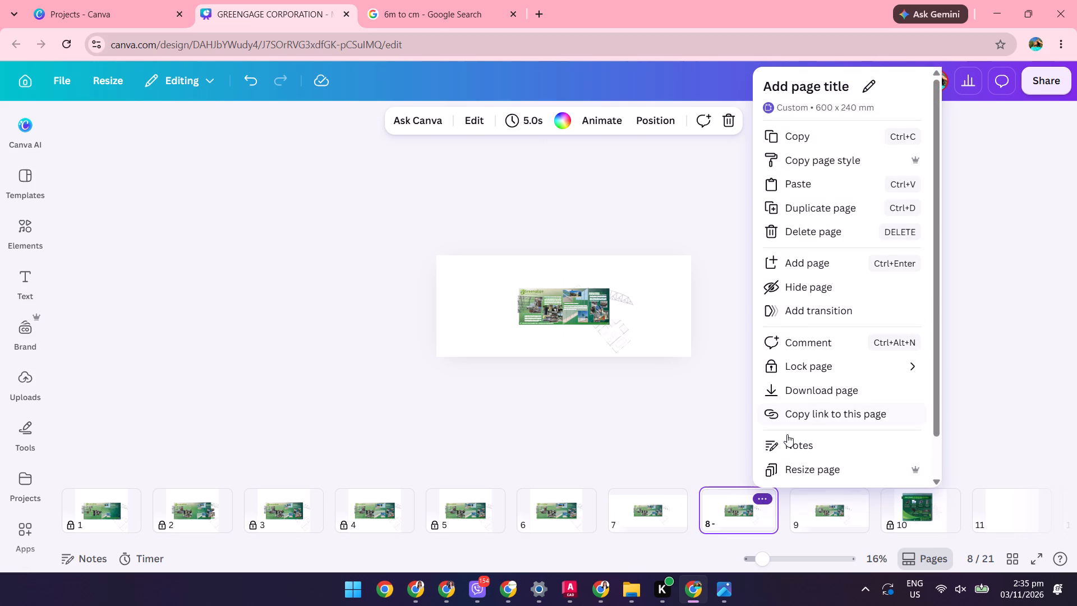
pyautogui.click(797, 232)
pyautogui.click(771, 498)
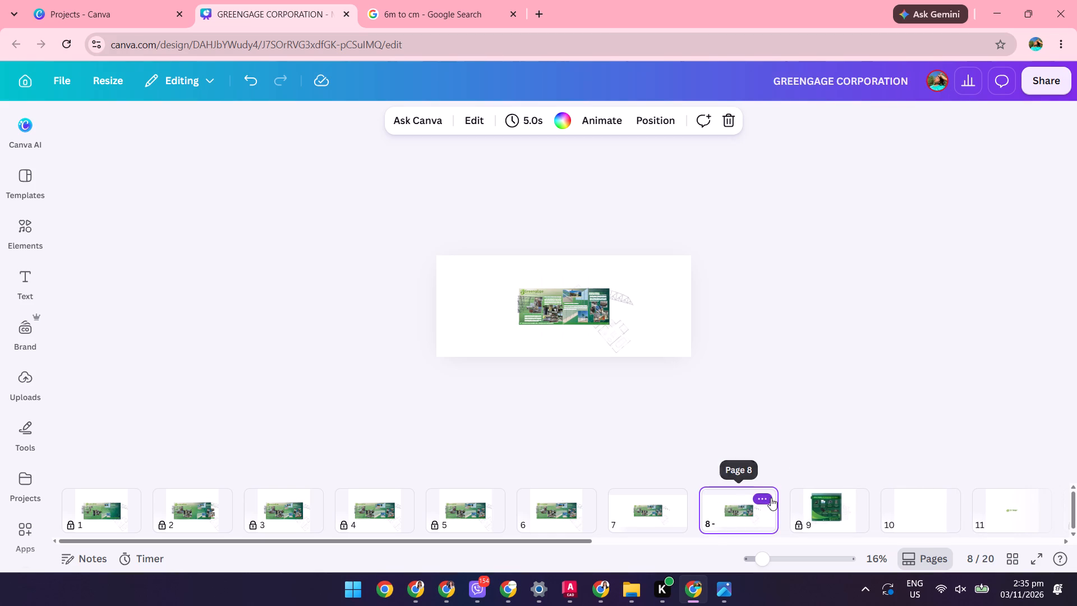
pyautogui.click(793, 226)
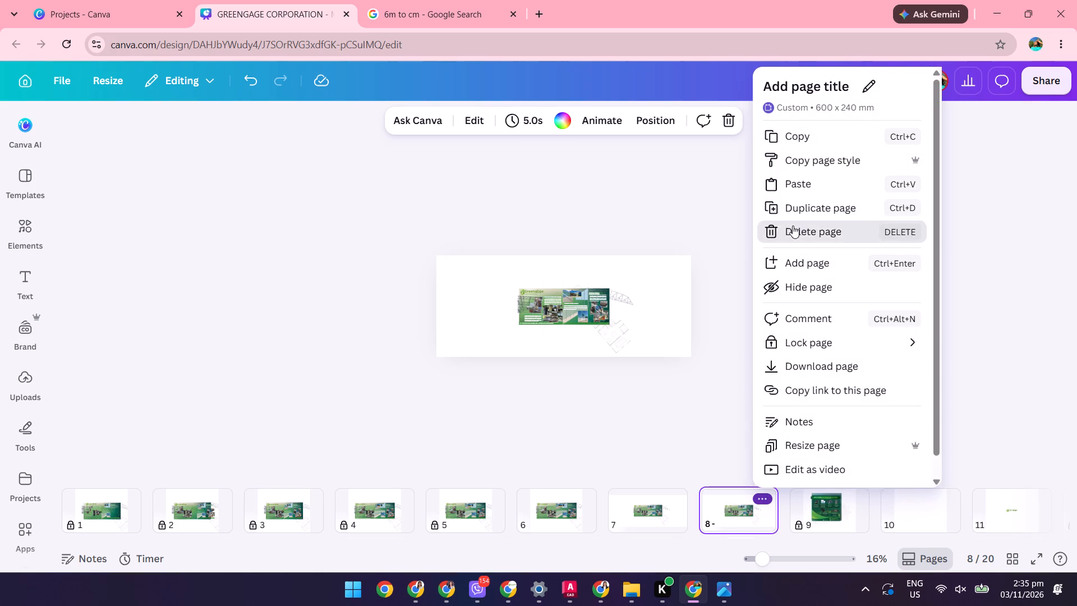
# Examine the resized panel layout on page 7 up close, including its text, photos and line drawings.
pyautogui.click(661, 527)
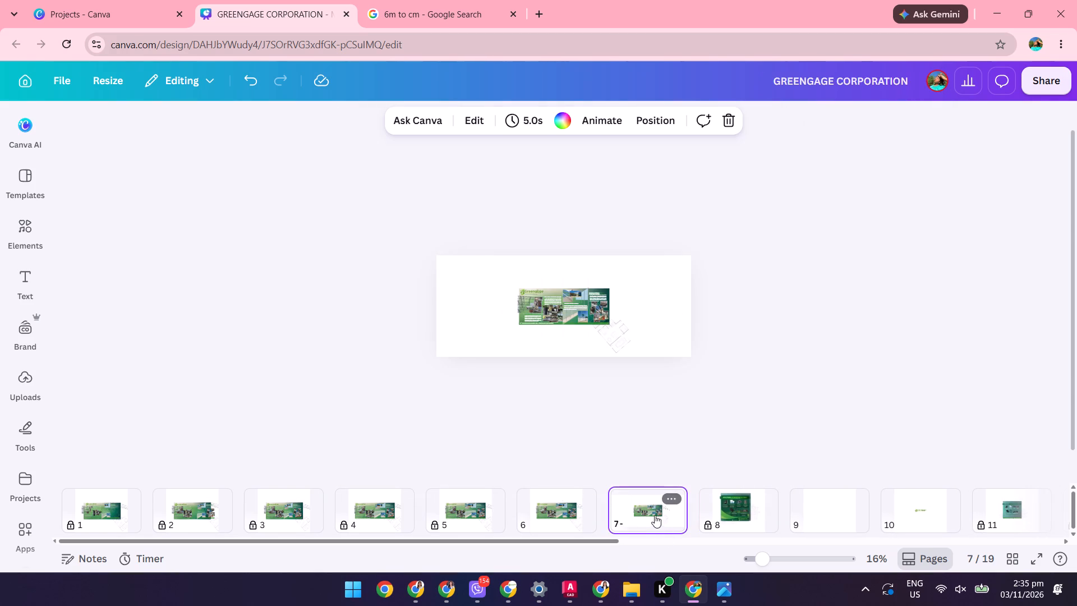
pyautogui.scroll(5, 660, 297)
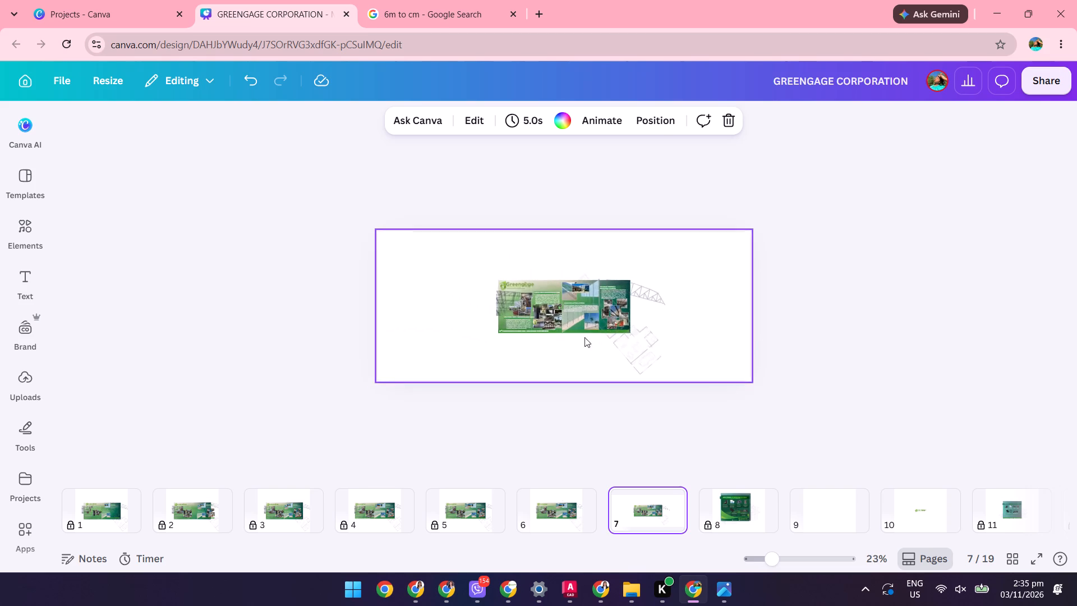
pyautogui.hscroll(1, 597, 290)
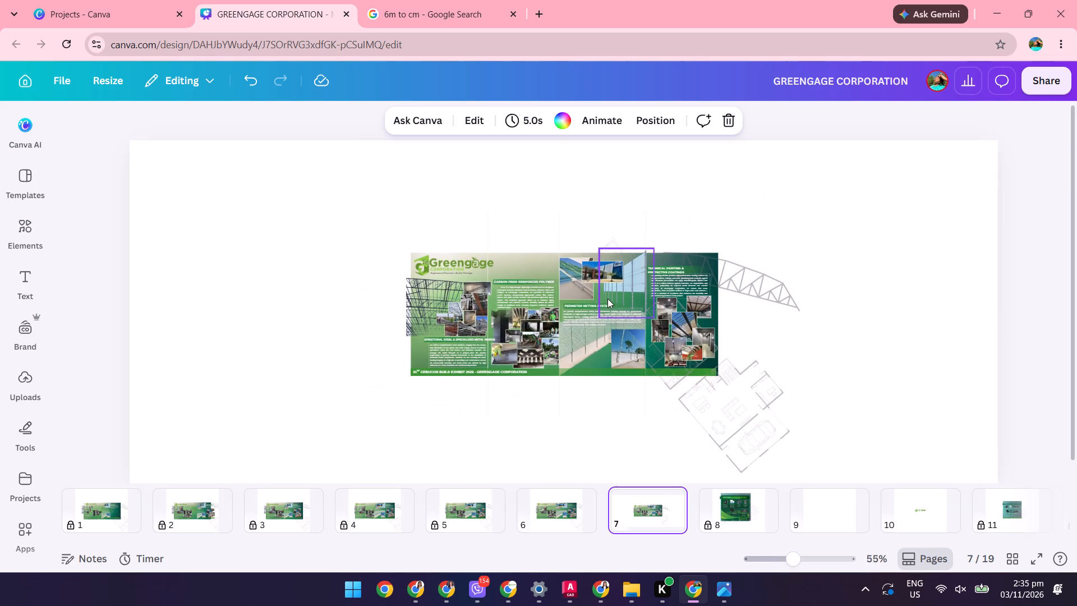
pyautogui.scroll(2, 899, 297)
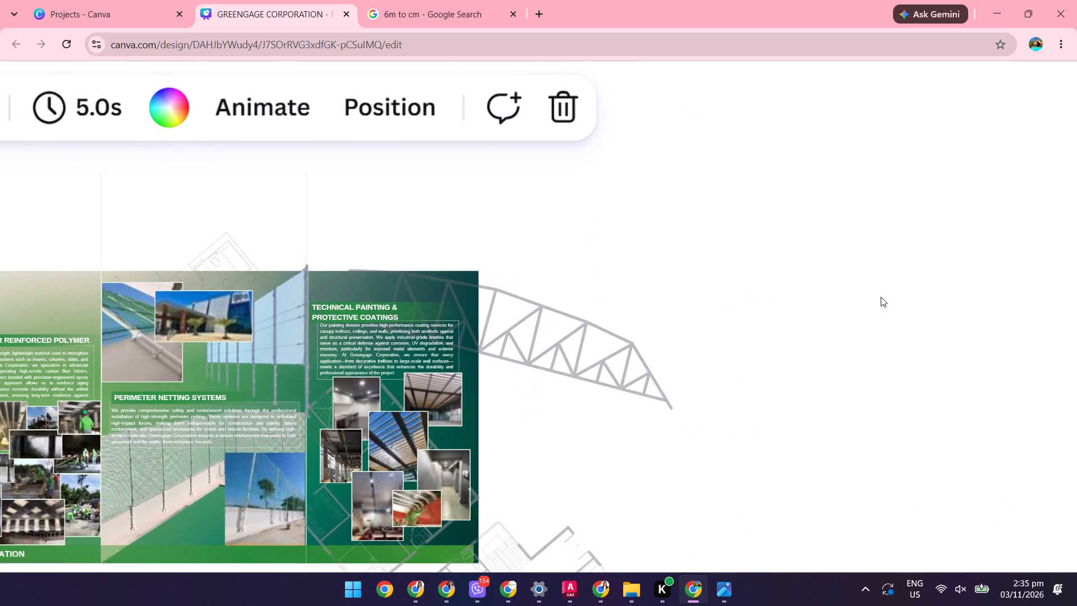
pyautogui.scroll(-3, 881, 297)
pyautogui.scroll(-4, 822, 337)
pyautogui.scroll(3, 819, 341)
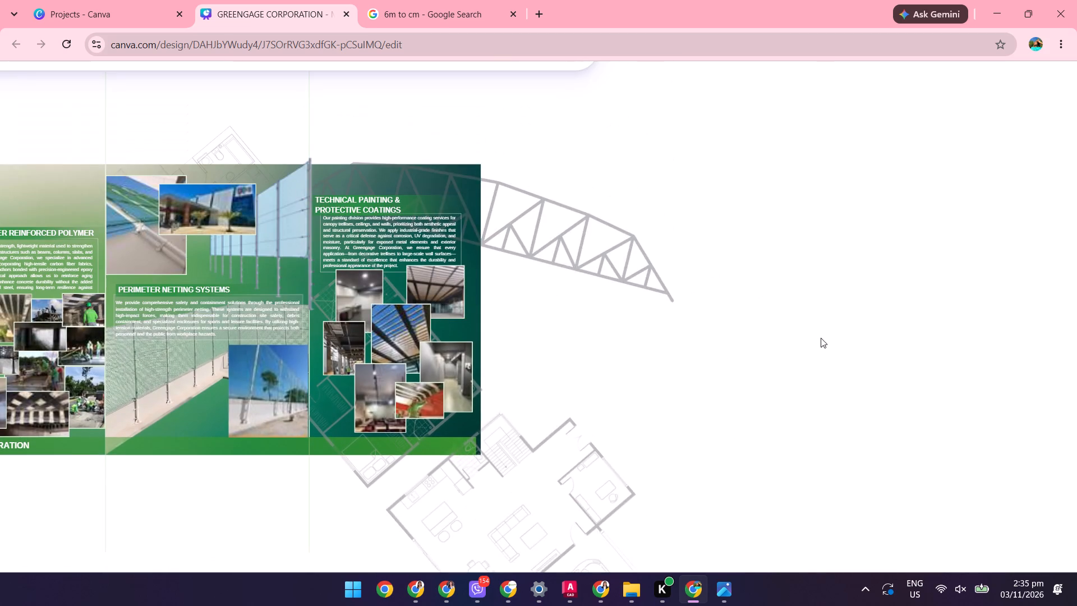
pyautogui.hscroll(5, 679, 312)
pyautogui.scroll(1, 675, 314)
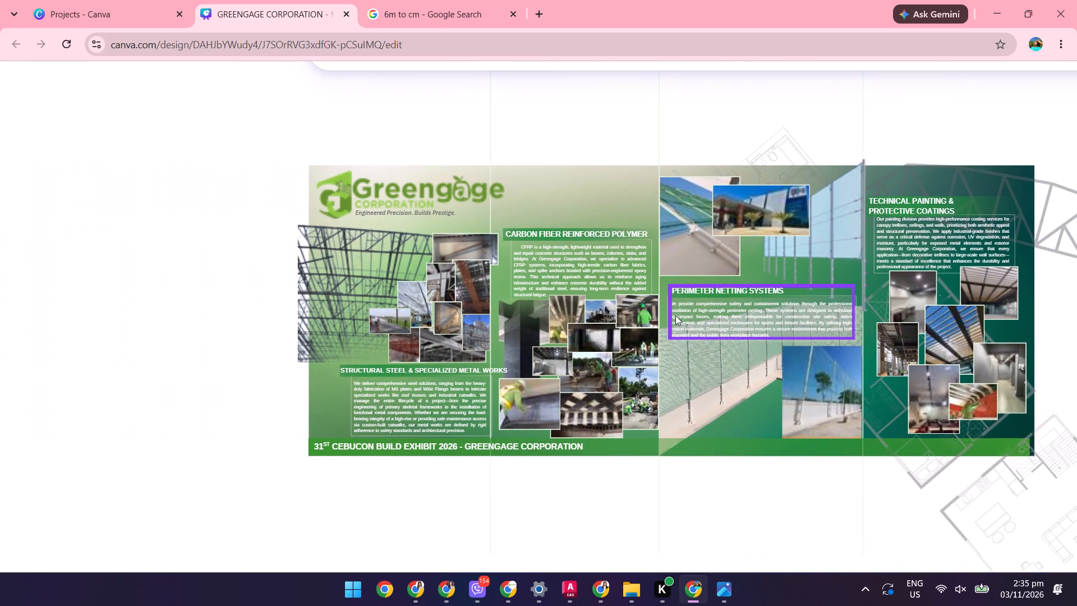
pyautogui.scroll(1, 675, 315)
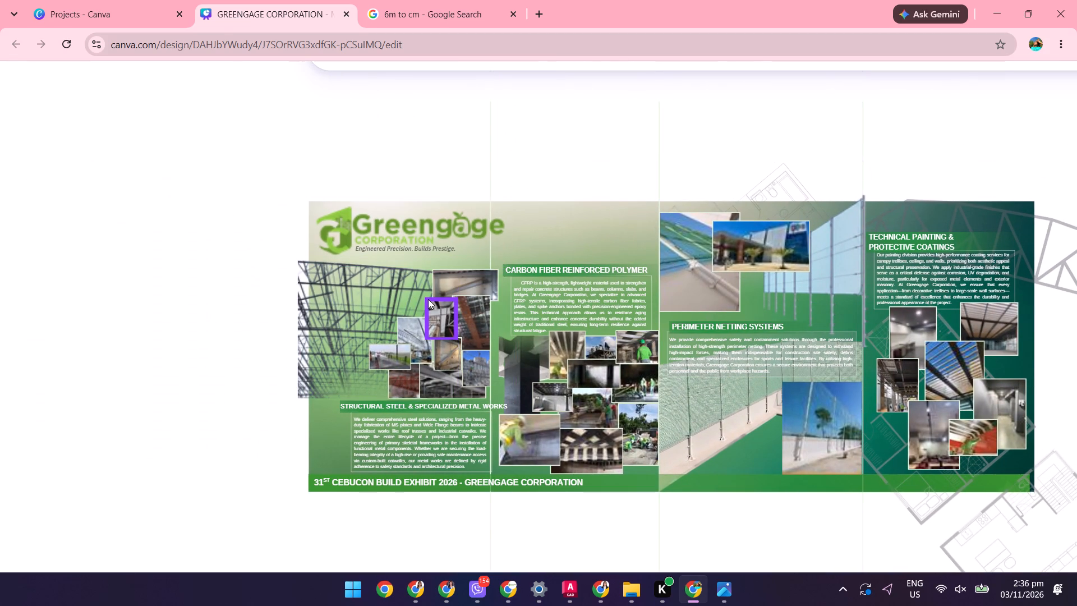
pyautogui.scroll(1, 429, 299)
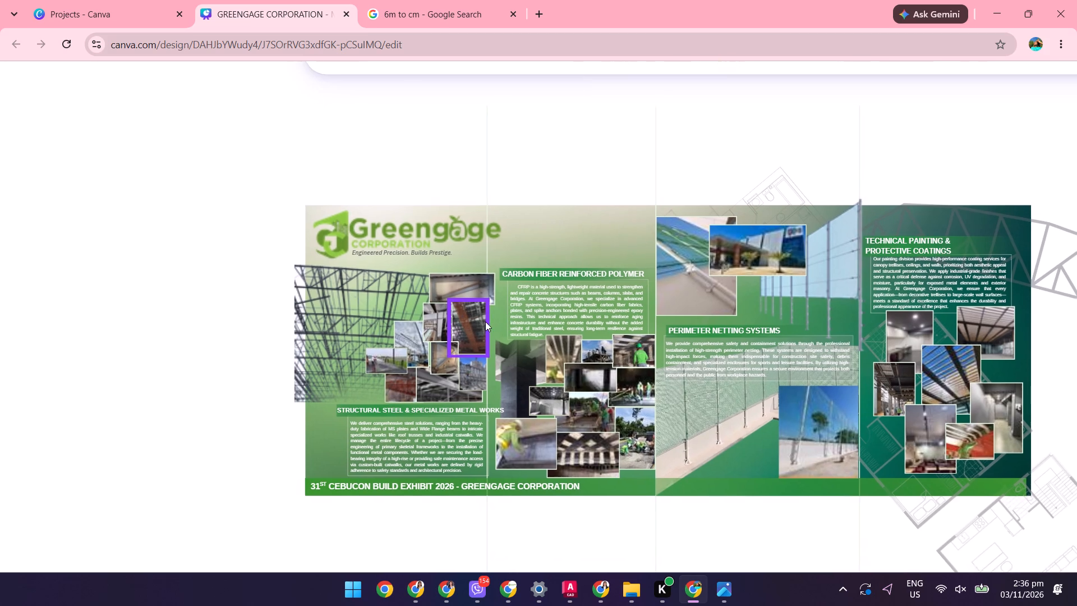
pyautogui.scroll(-1, 485, 322)
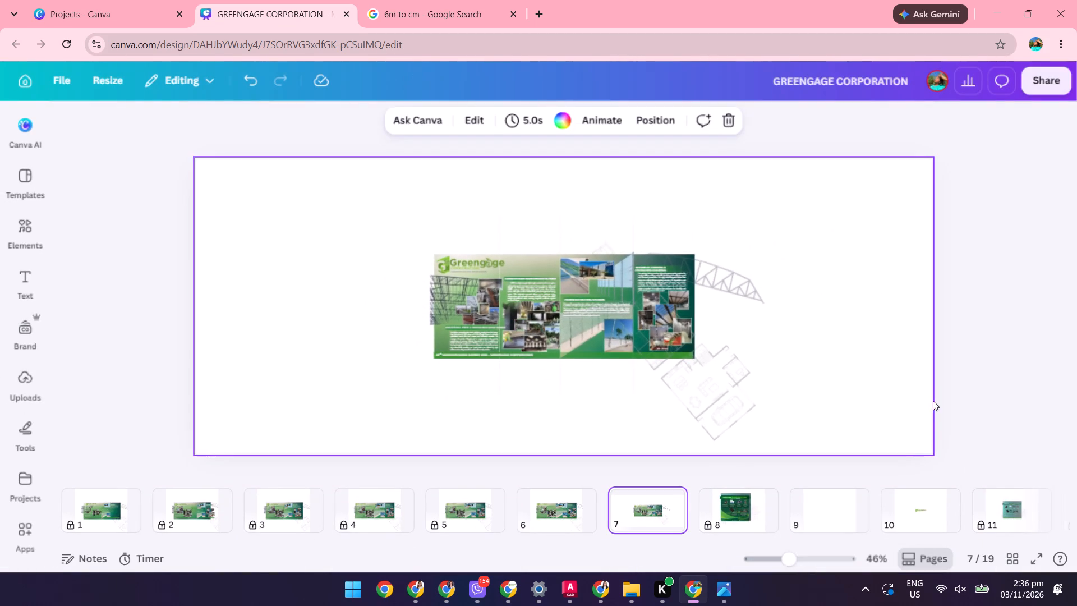
# Review the custom-size resize settings for page 7 and close them.
pyautogui.click(917, 397)
pyautogui.click(917, 397)
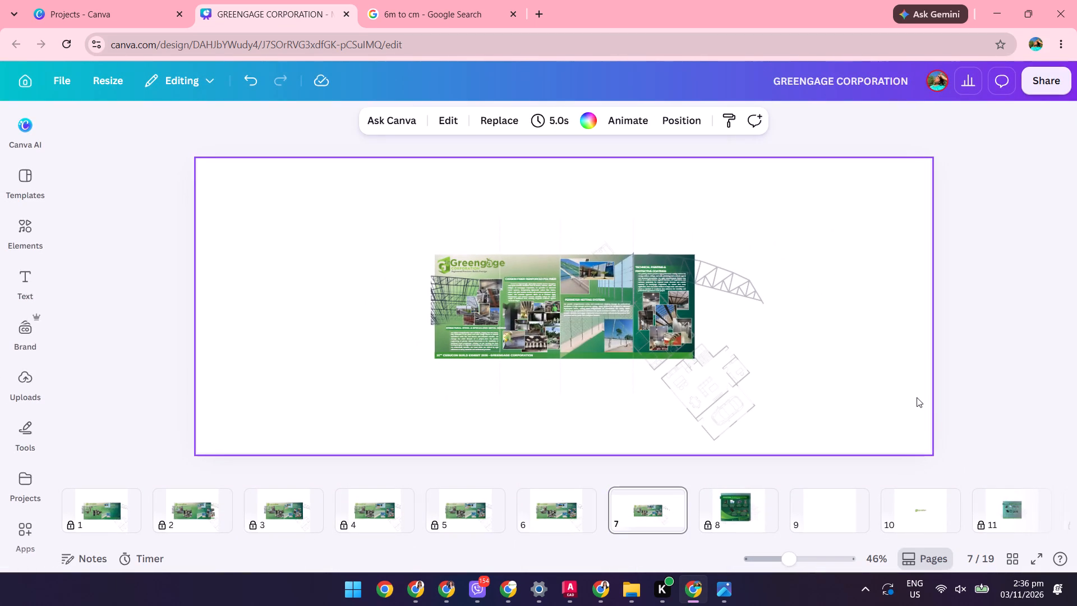
pyautogui.click(917, 397)
pyautogui.click(457, 116)
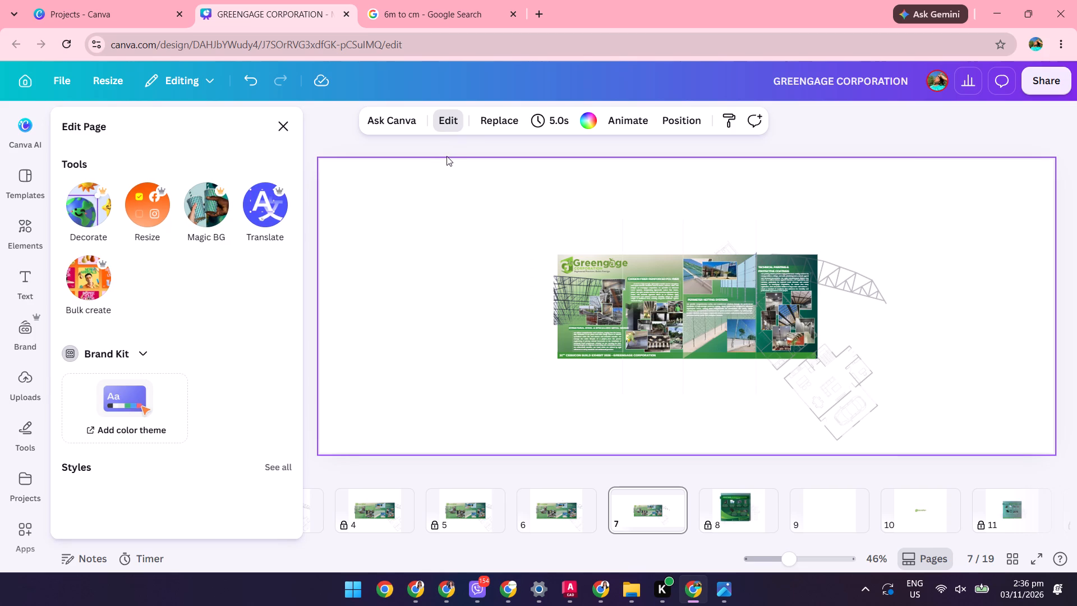
pyautogui.click(148, 205)
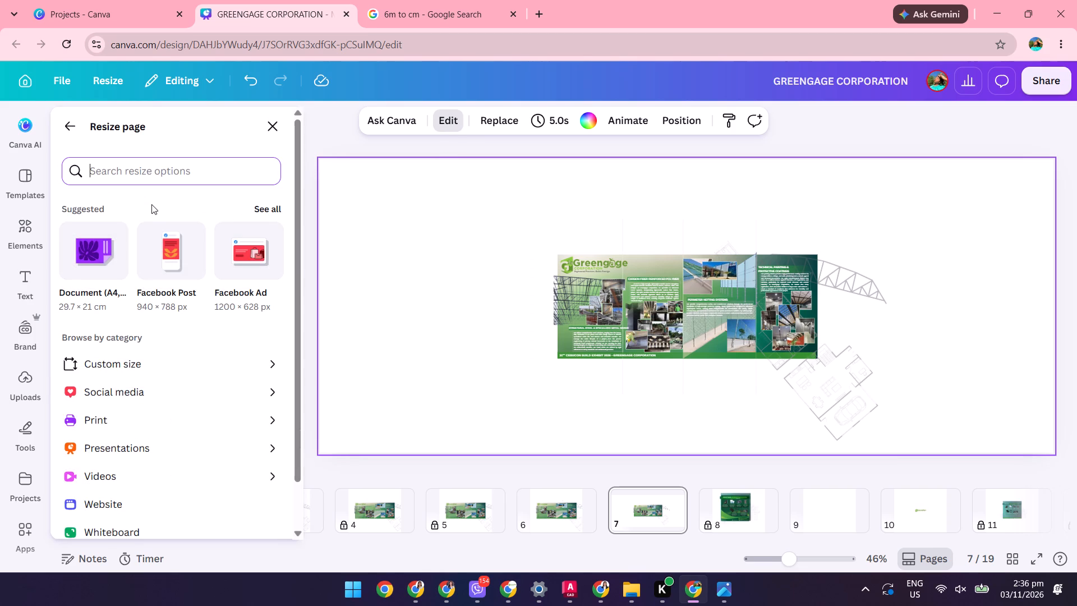
pyautogui.click(114, 361)
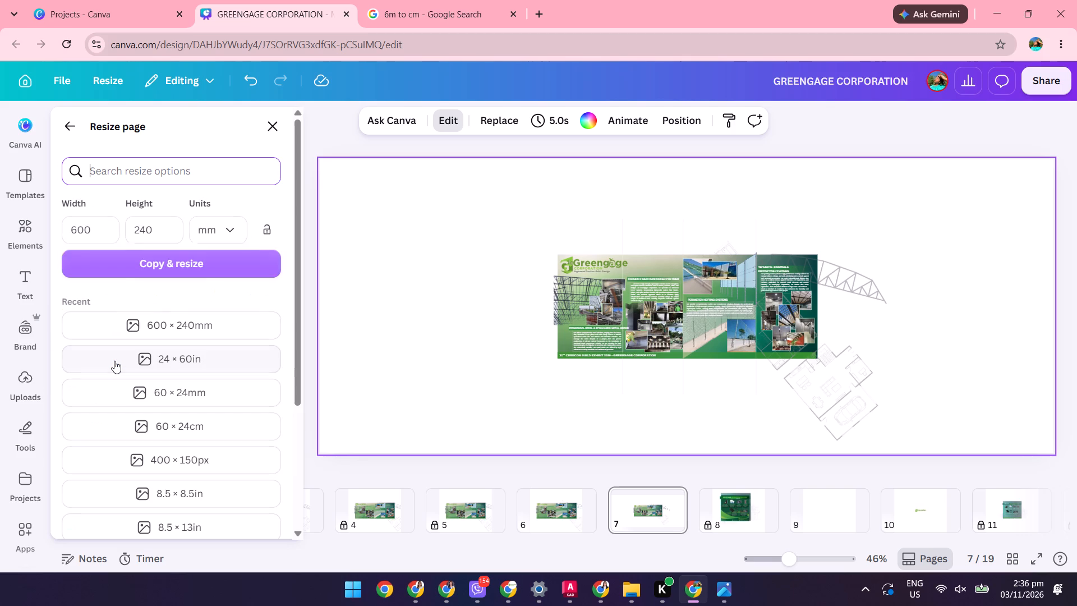
pyautogui.click(322, 159)
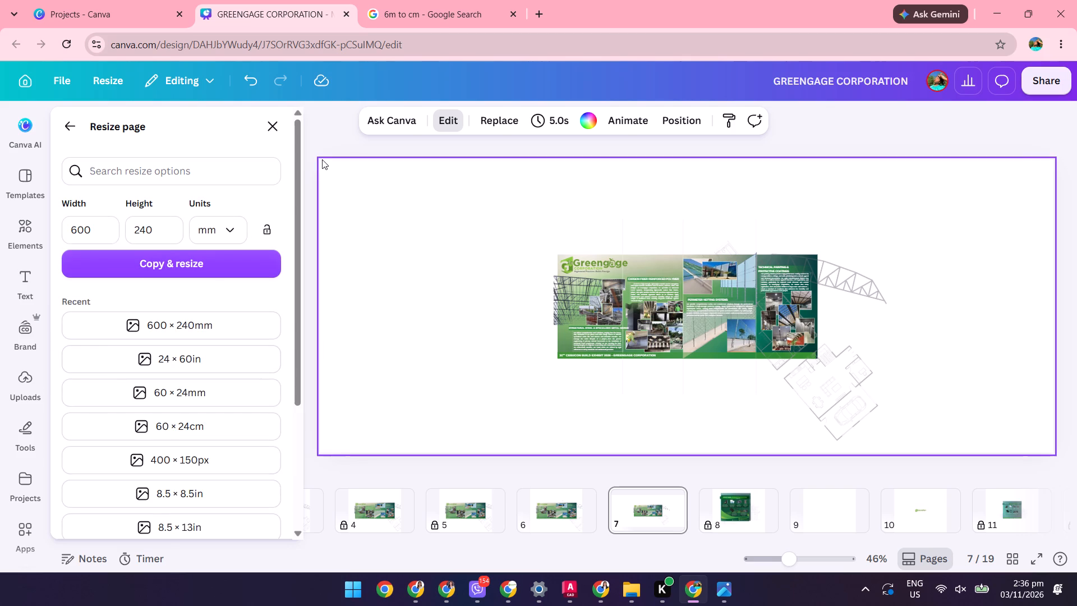
pyautogui.click(314, 158)
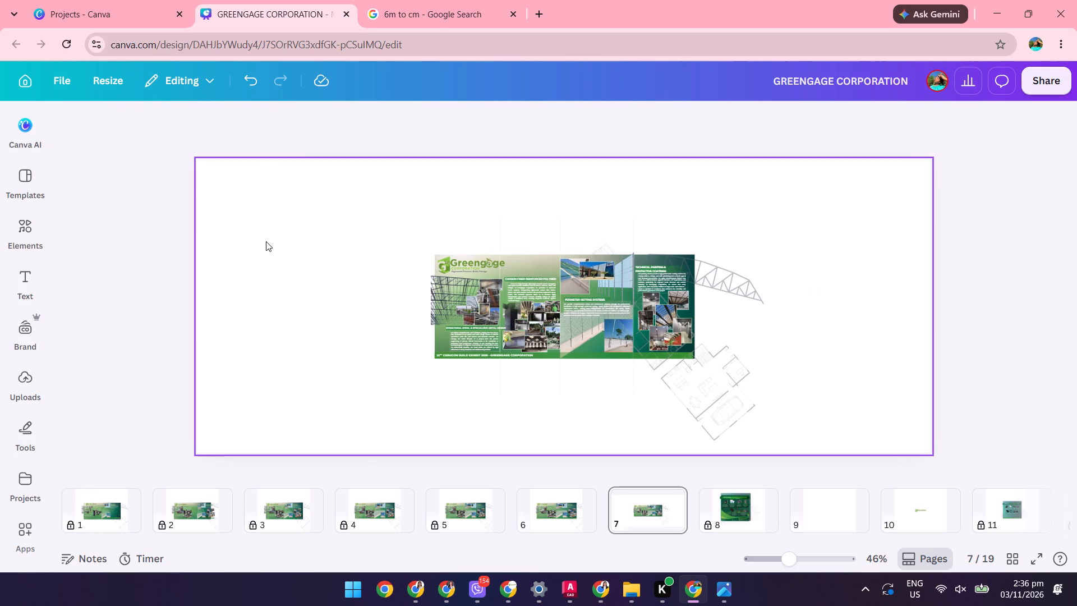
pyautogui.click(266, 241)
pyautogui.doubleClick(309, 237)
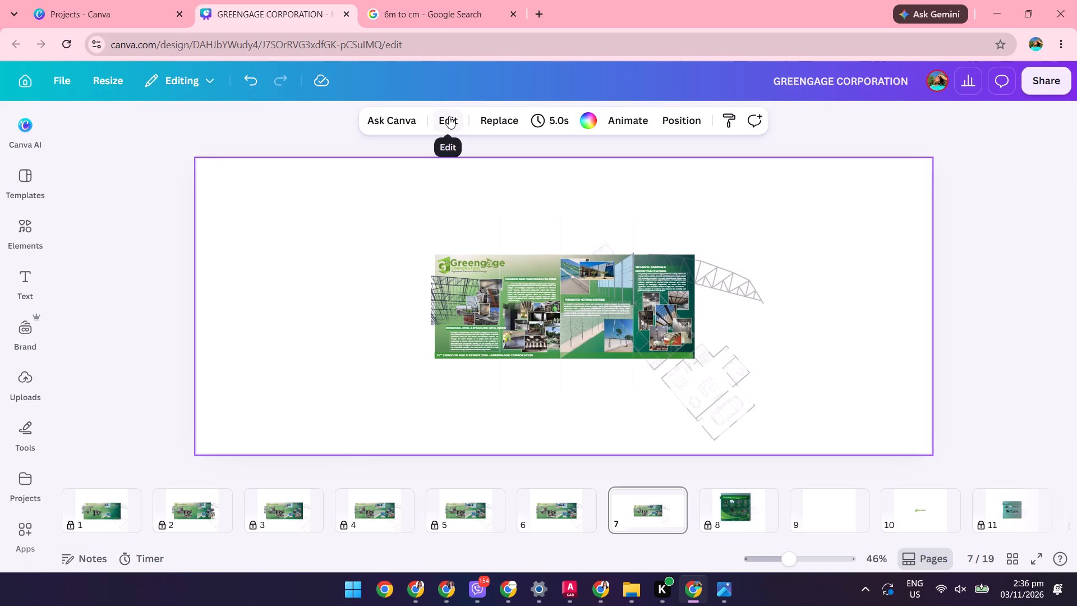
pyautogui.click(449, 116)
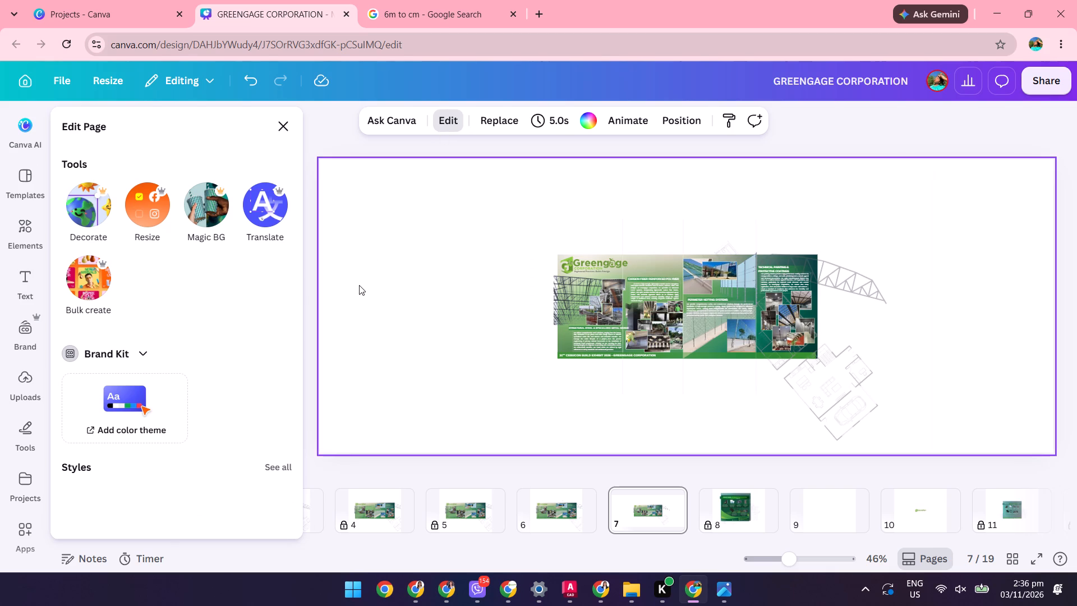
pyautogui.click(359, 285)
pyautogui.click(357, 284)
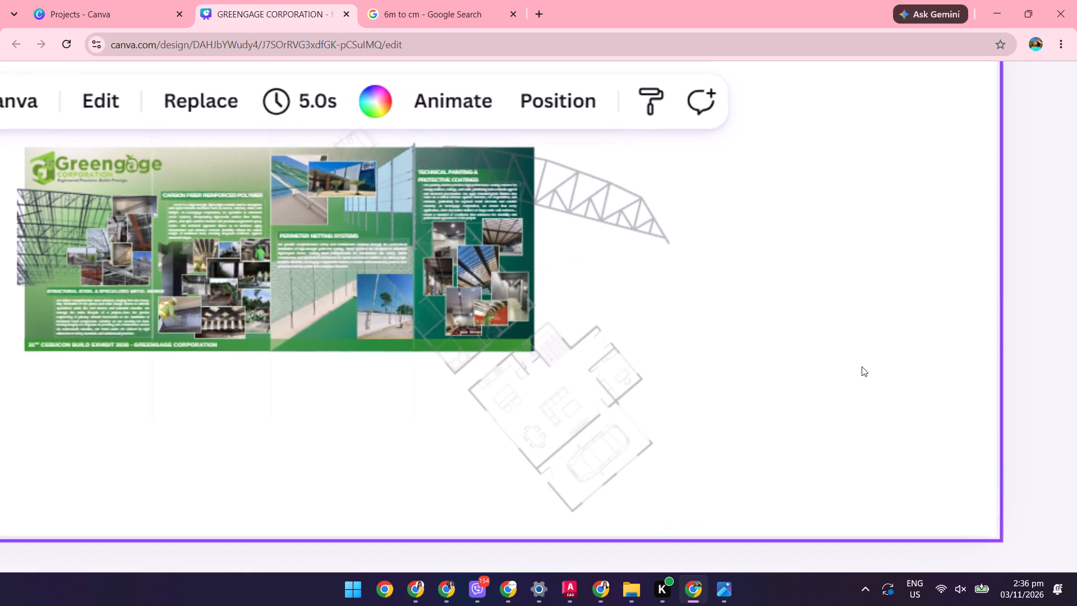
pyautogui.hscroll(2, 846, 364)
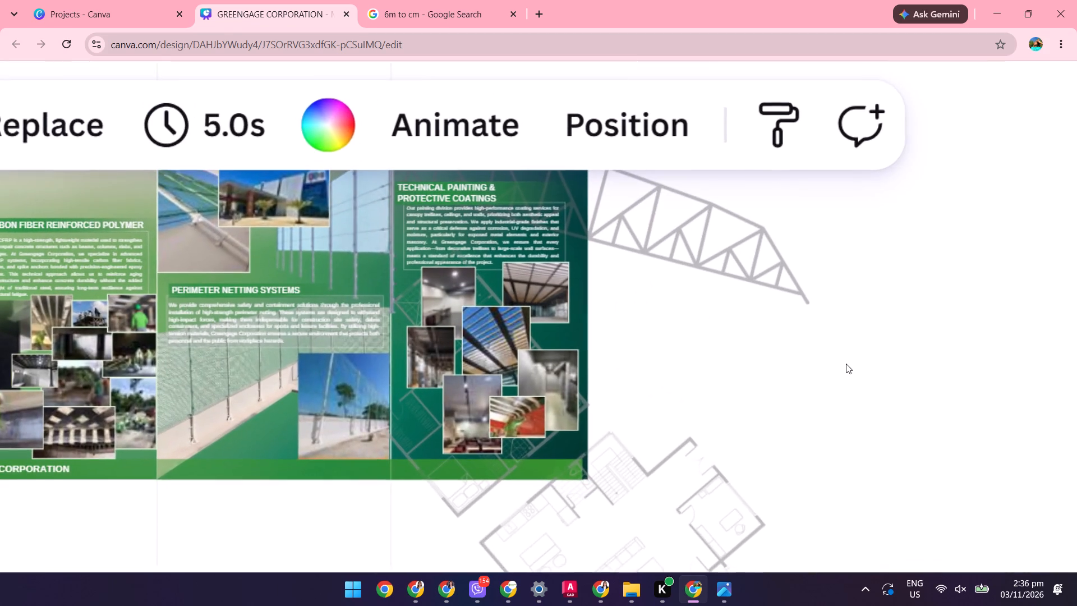
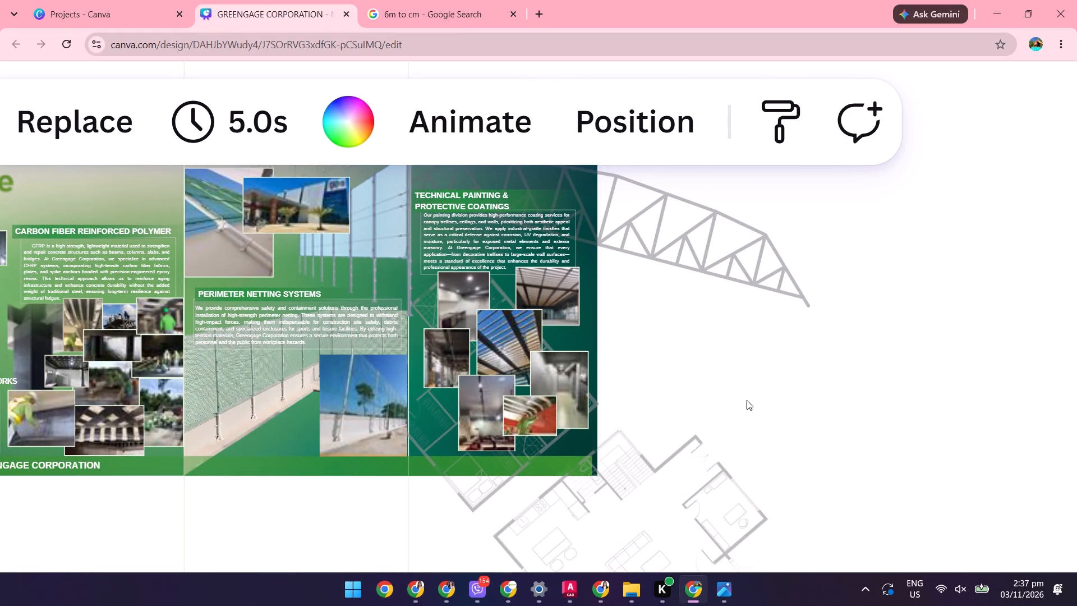
# Examine the resized panel layout on page 7 up close, including its section texts, photos and line drawings.
pyautogui.scroll(-2, 694, 366)
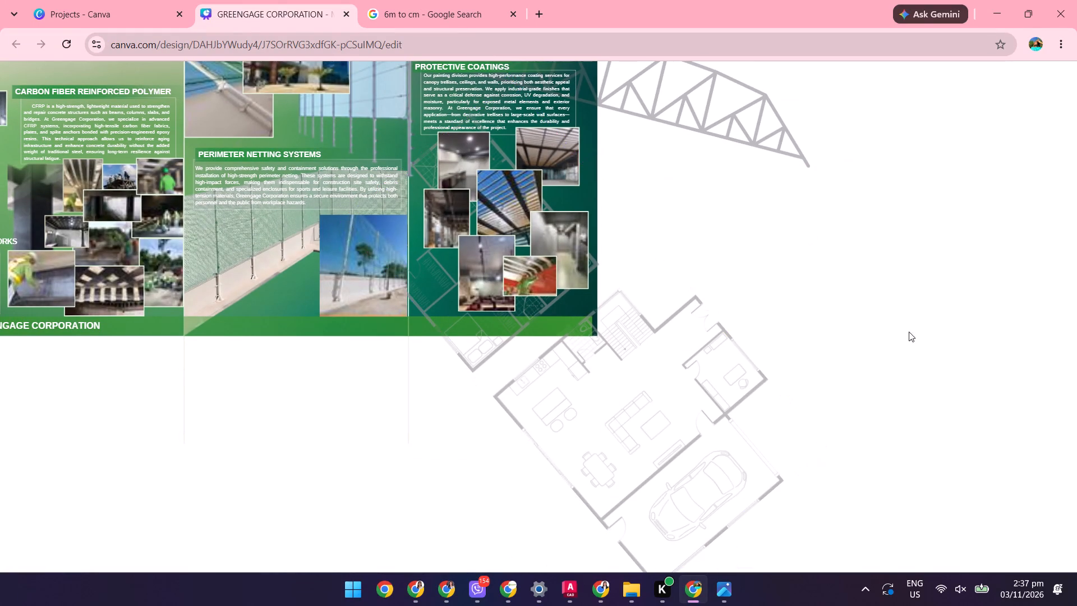
pyautogui.scroll(4, 860, 337)
pyautogui.scroll(-2, 832, 356)
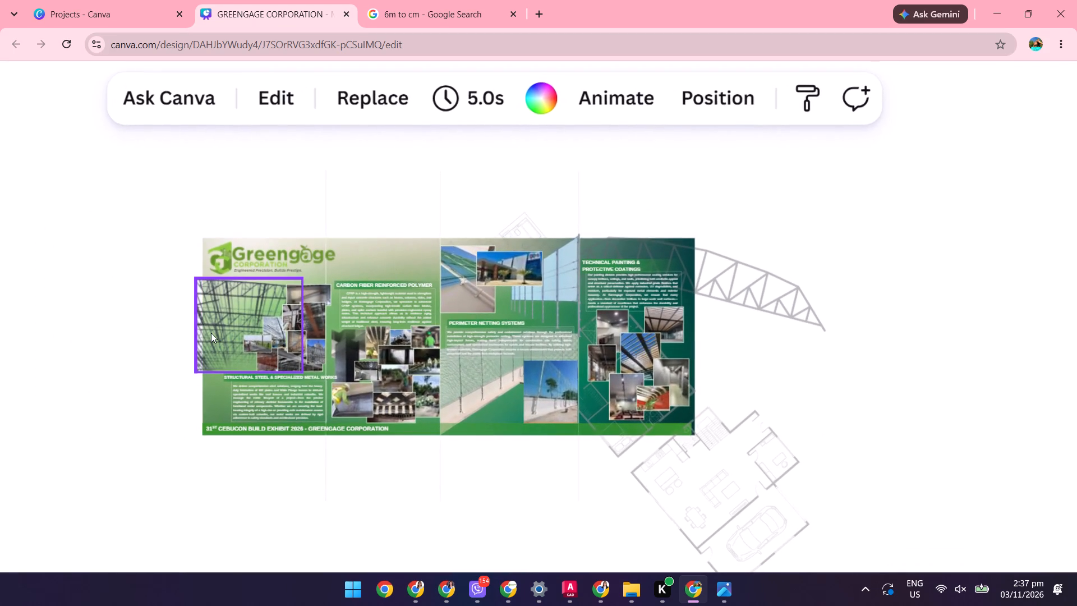
pyautogui.scroll(2, 160, 214)
pyautogui.scroll(-2, 261, 316)
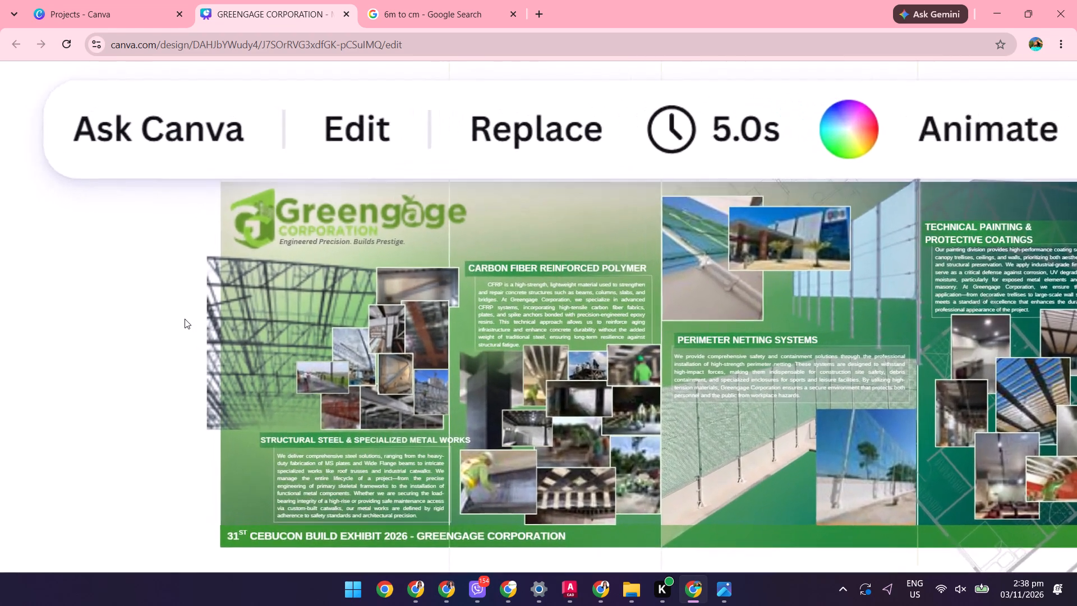
pyautogui.scroll(1, 185, 322)
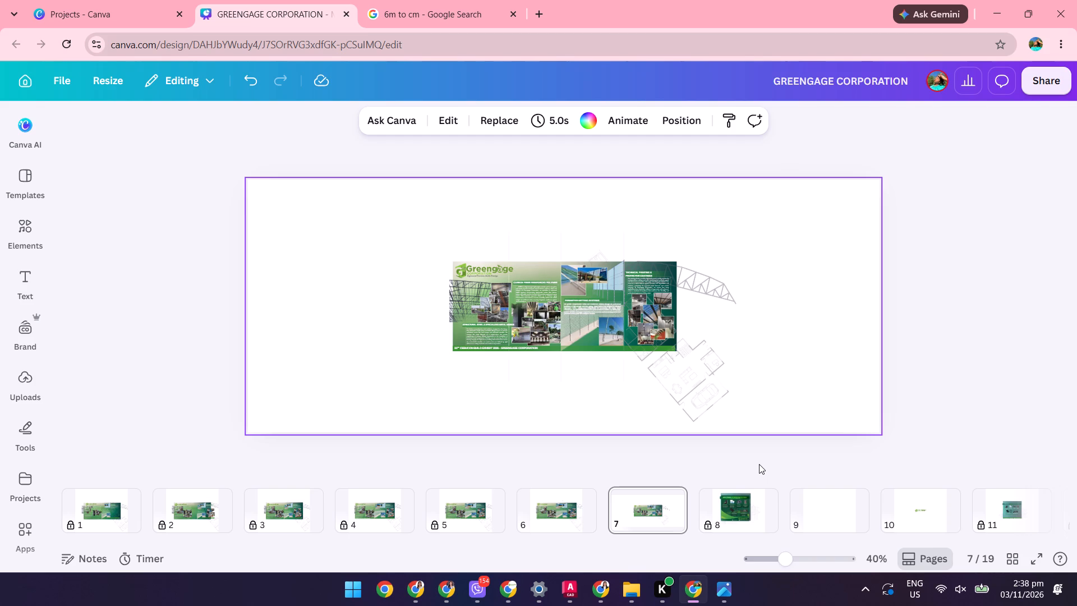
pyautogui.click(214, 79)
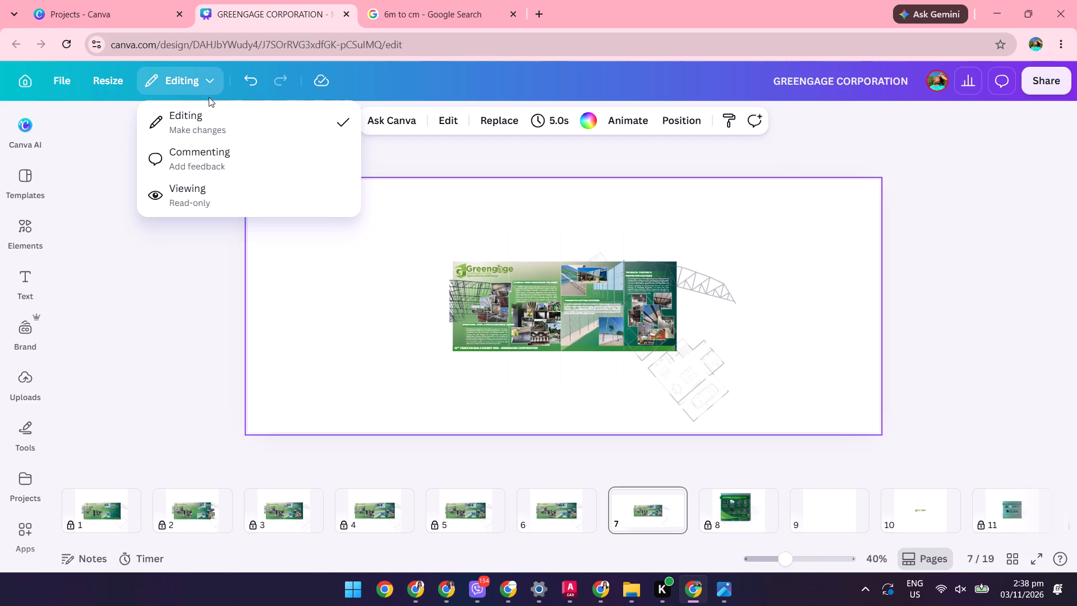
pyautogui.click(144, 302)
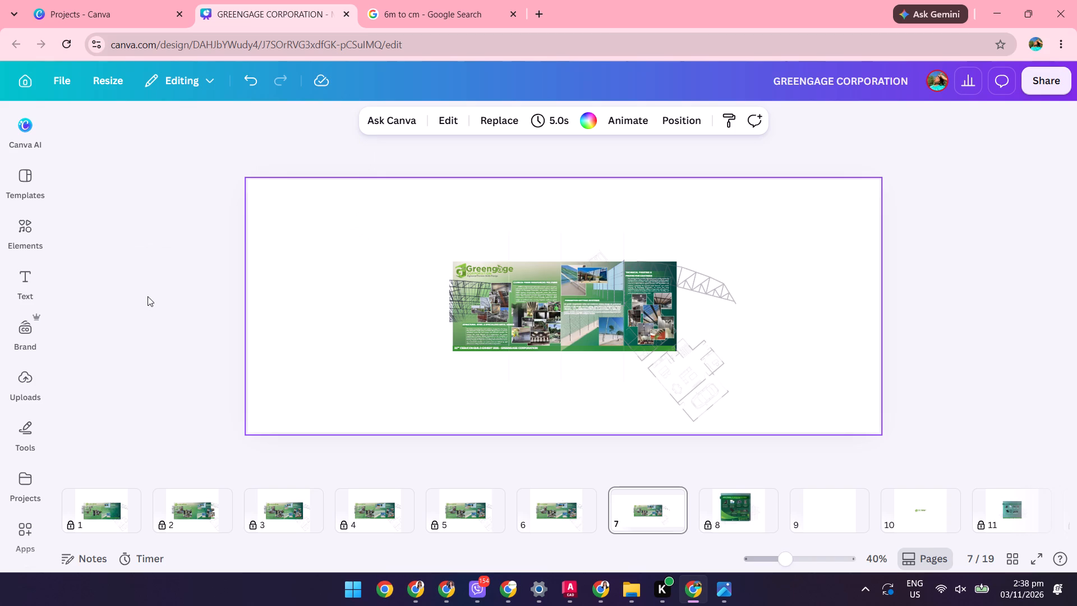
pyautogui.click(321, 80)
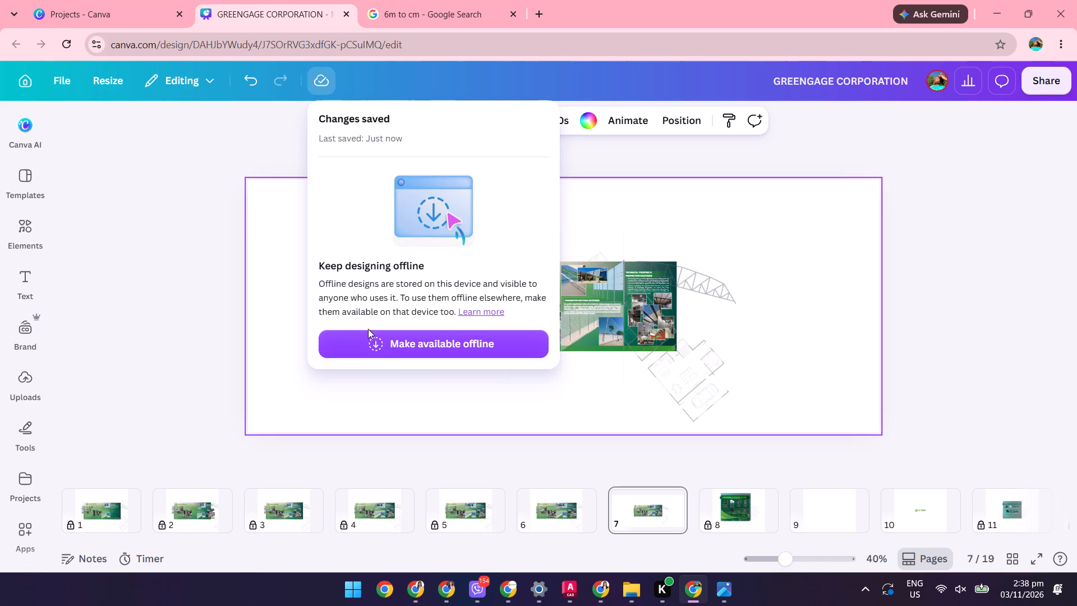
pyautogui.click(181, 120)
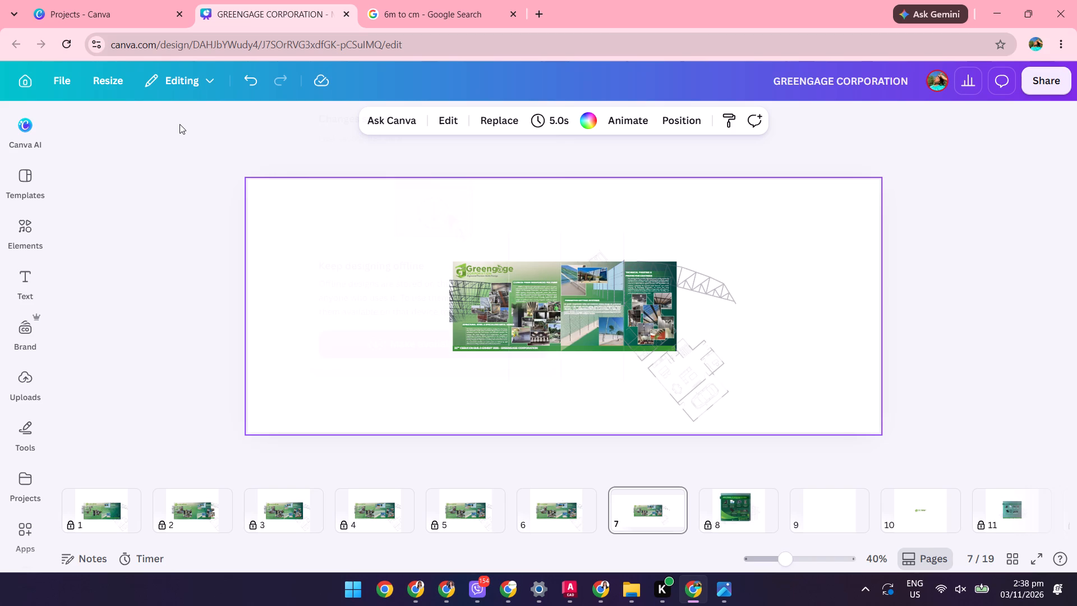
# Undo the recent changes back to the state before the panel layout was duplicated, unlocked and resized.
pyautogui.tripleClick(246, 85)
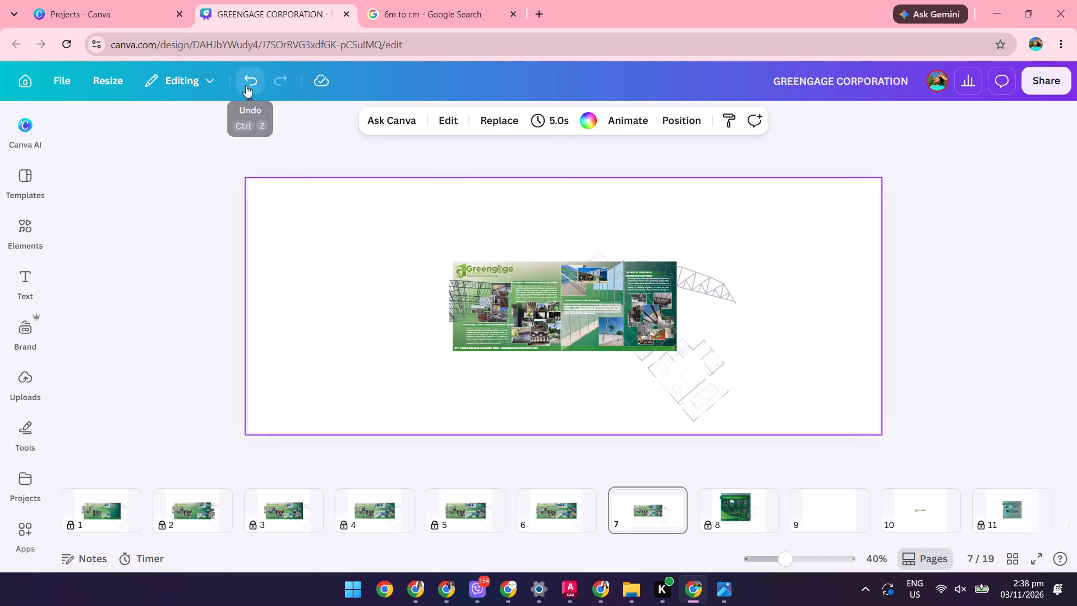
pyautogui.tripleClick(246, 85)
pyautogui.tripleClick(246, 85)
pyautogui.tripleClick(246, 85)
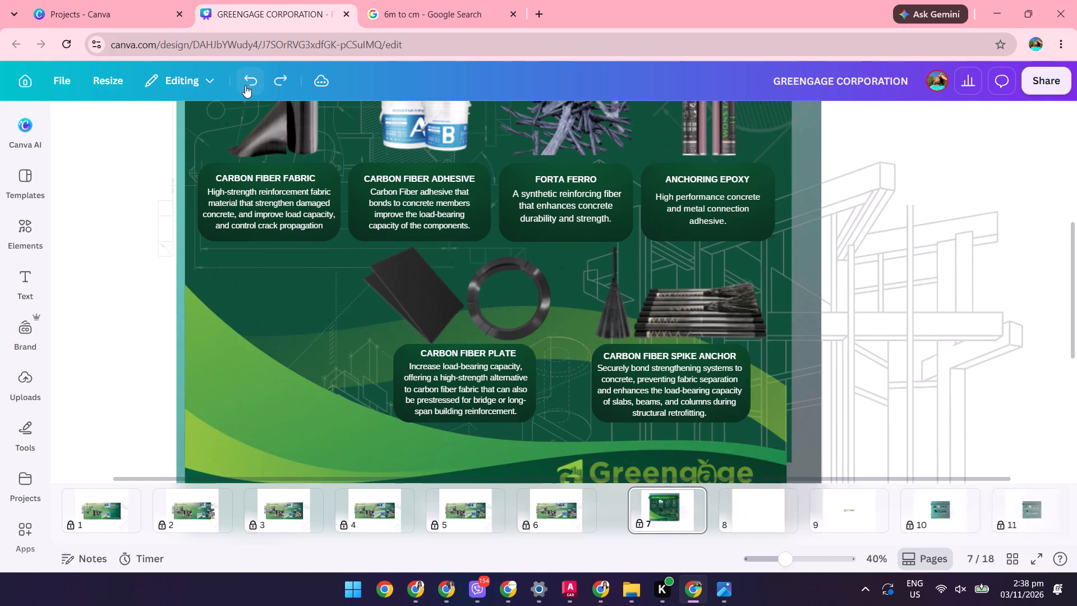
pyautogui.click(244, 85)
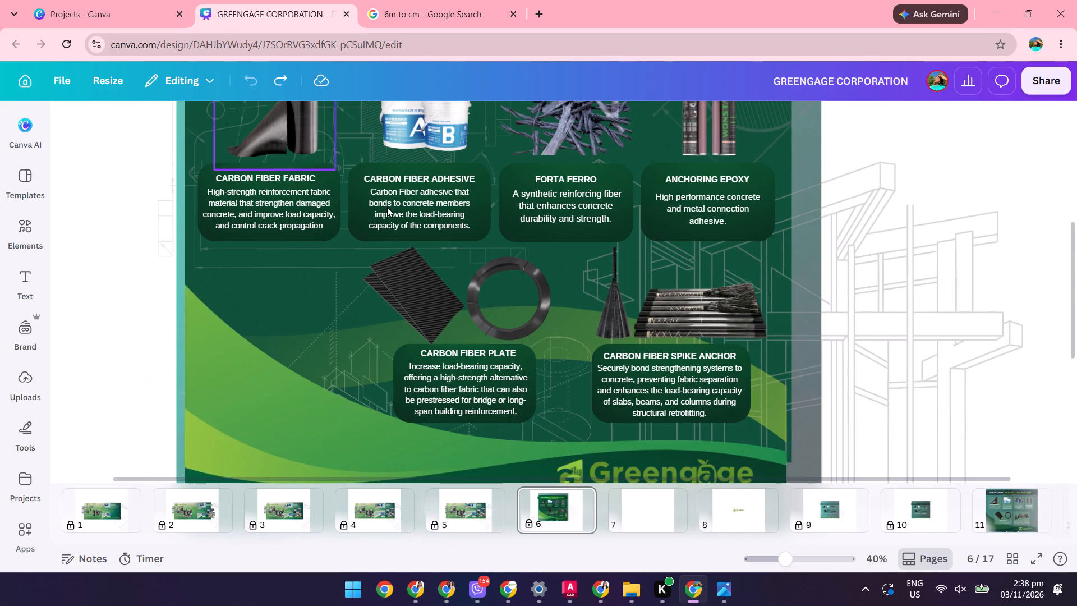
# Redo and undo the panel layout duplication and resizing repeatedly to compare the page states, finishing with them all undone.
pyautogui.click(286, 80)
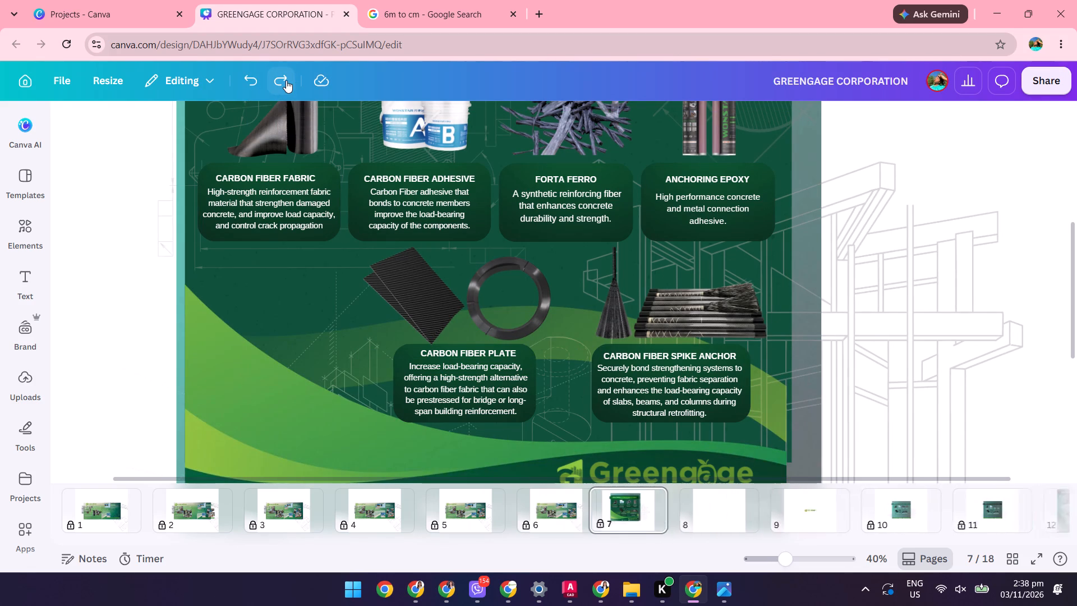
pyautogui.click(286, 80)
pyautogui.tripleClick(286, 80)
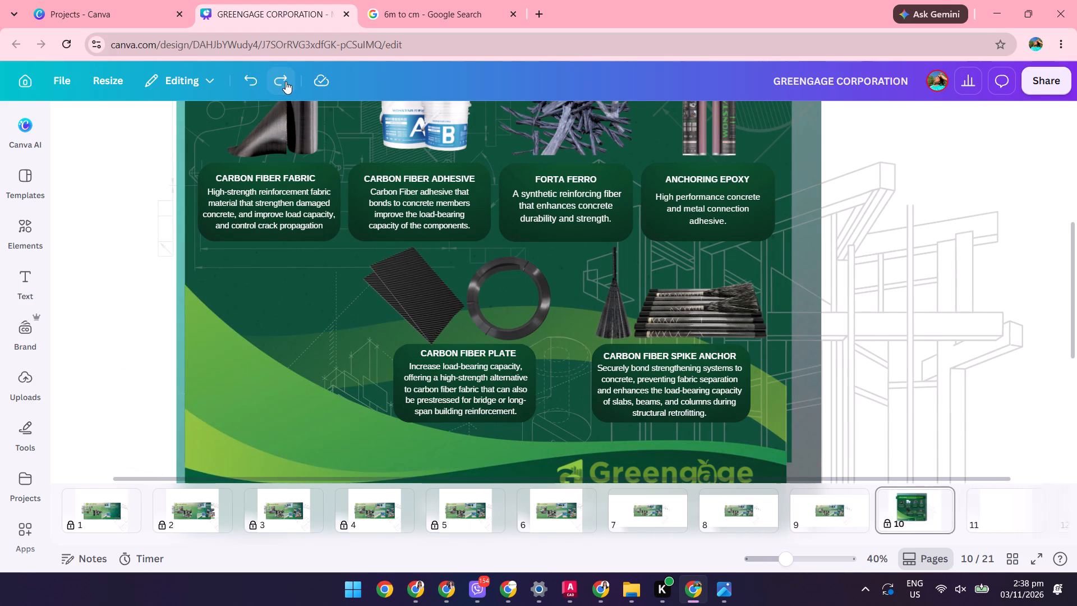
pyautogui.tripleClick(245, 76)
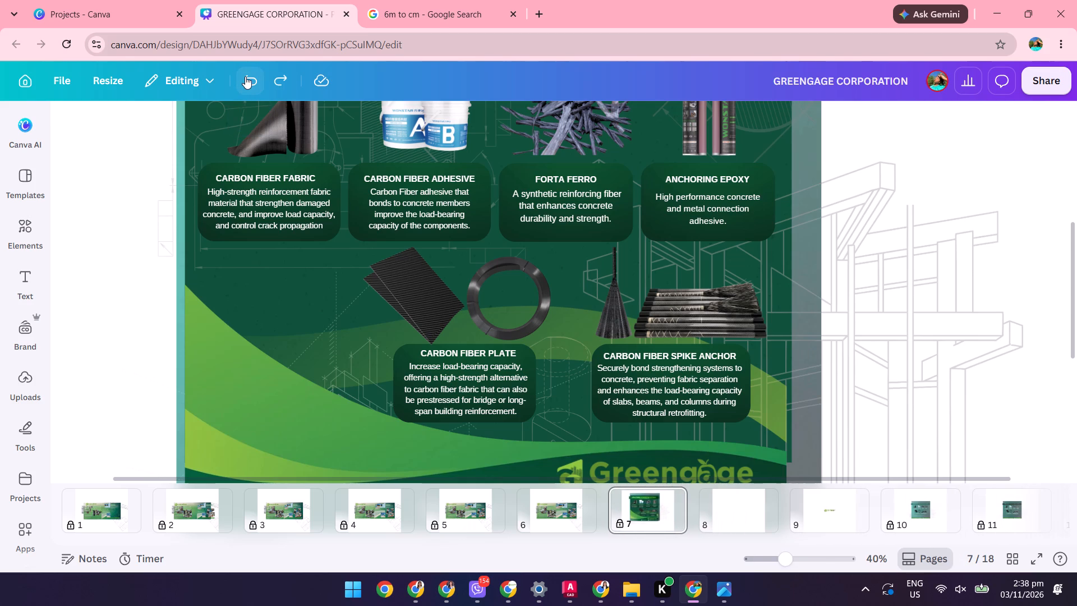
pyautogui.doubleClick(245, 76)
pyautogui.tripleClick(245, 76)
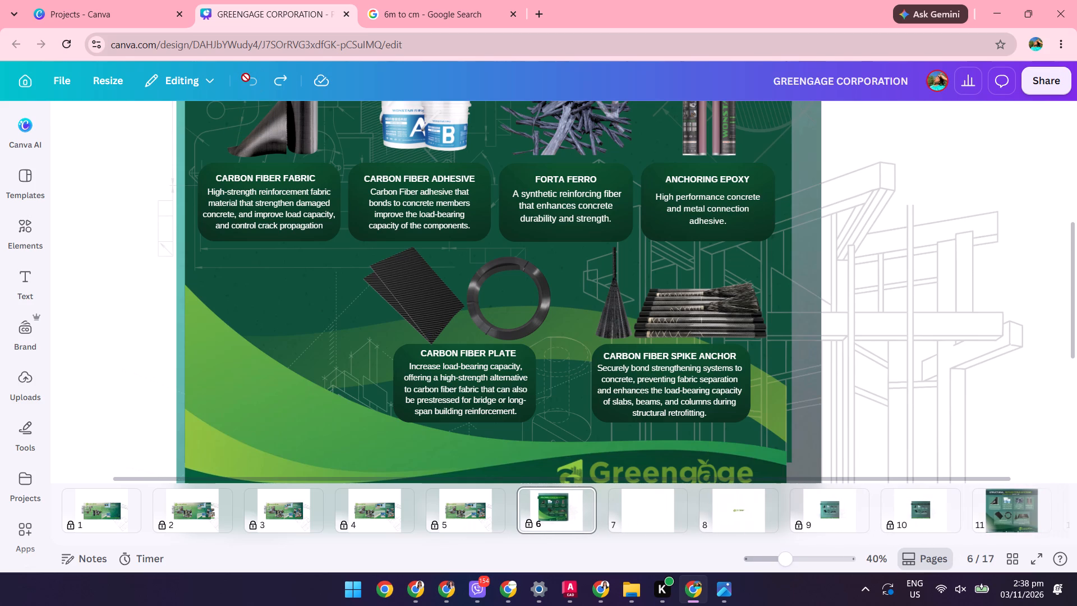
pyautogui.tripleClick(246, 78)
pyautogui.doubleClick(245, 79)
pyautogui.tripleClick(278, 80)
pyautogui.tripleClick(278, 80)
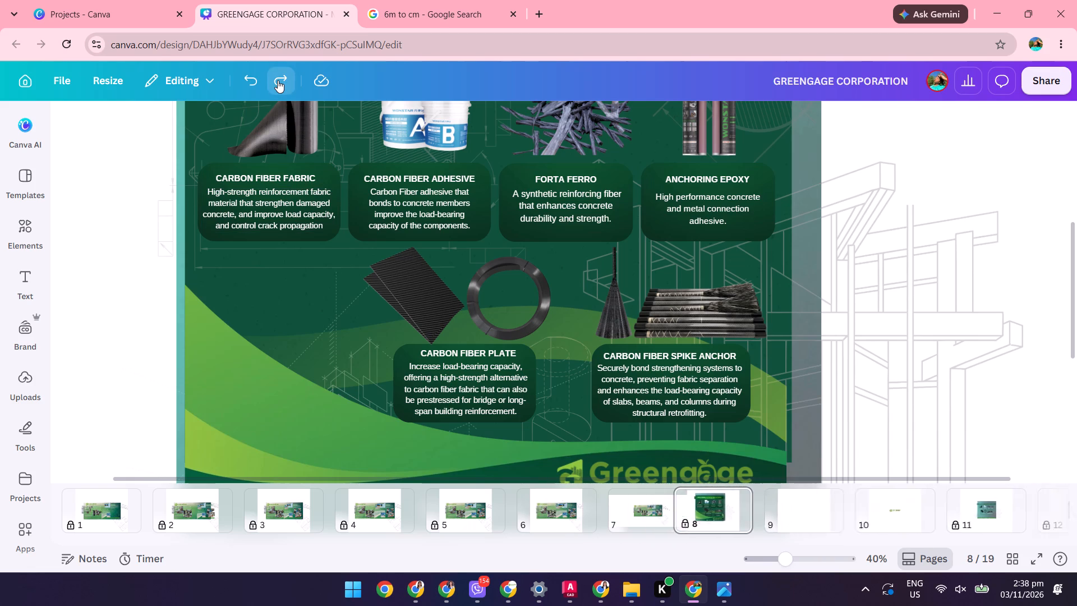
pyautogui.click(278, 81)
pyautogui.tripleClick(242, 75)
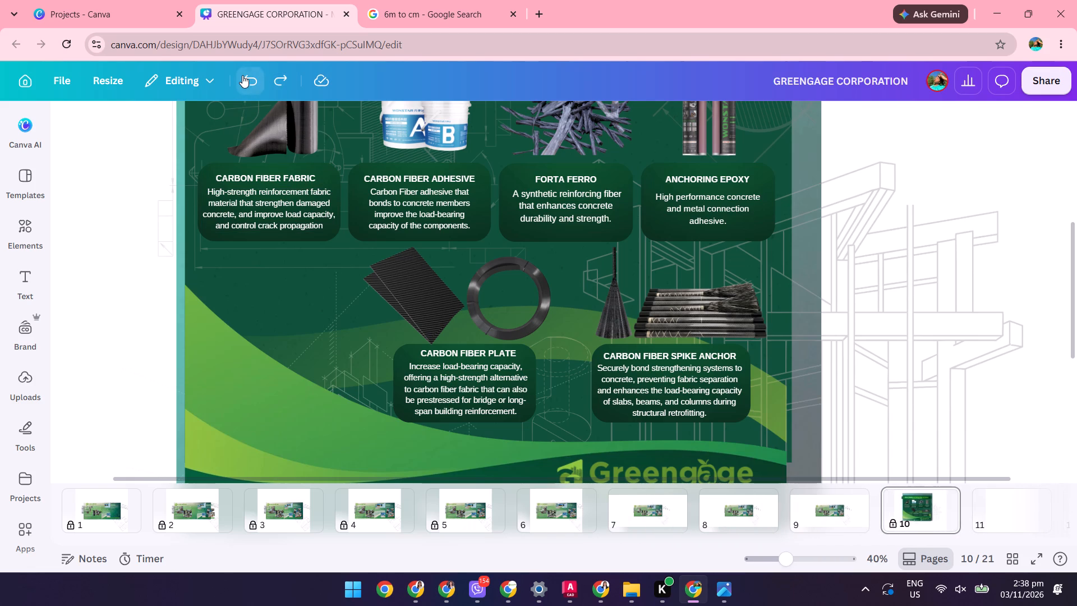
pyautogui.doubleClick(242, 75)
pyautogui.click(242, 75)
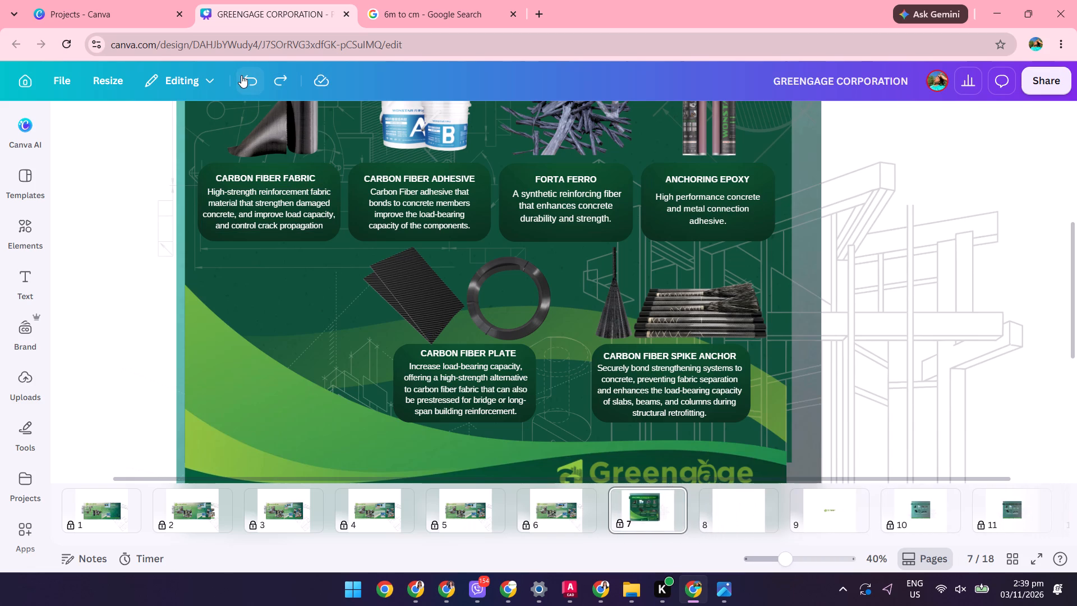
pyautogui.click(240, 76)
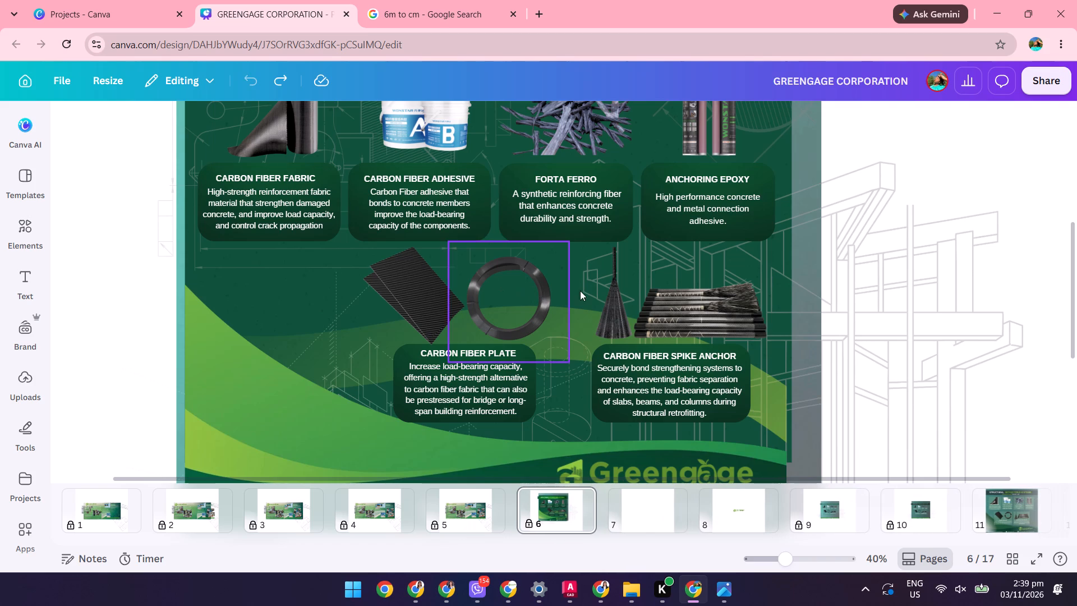
# Examine the Structural Retrofitting Systems product line poster on page 6 from its heading to its contact details.
pyautogui.scroll(-5, 785, 382)
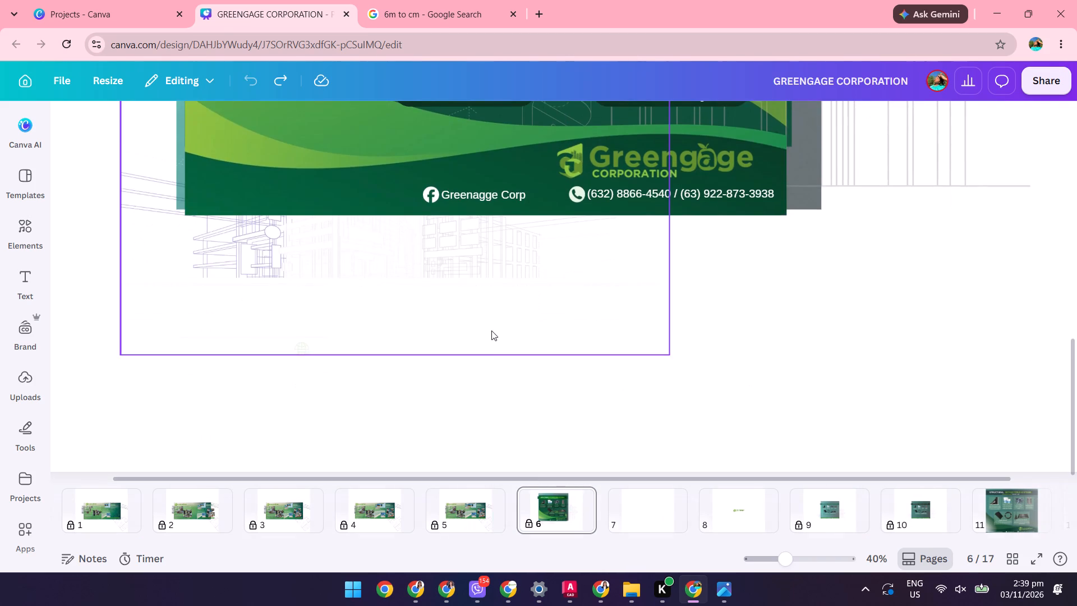
pyautogui.scroll(10, 491, 330)
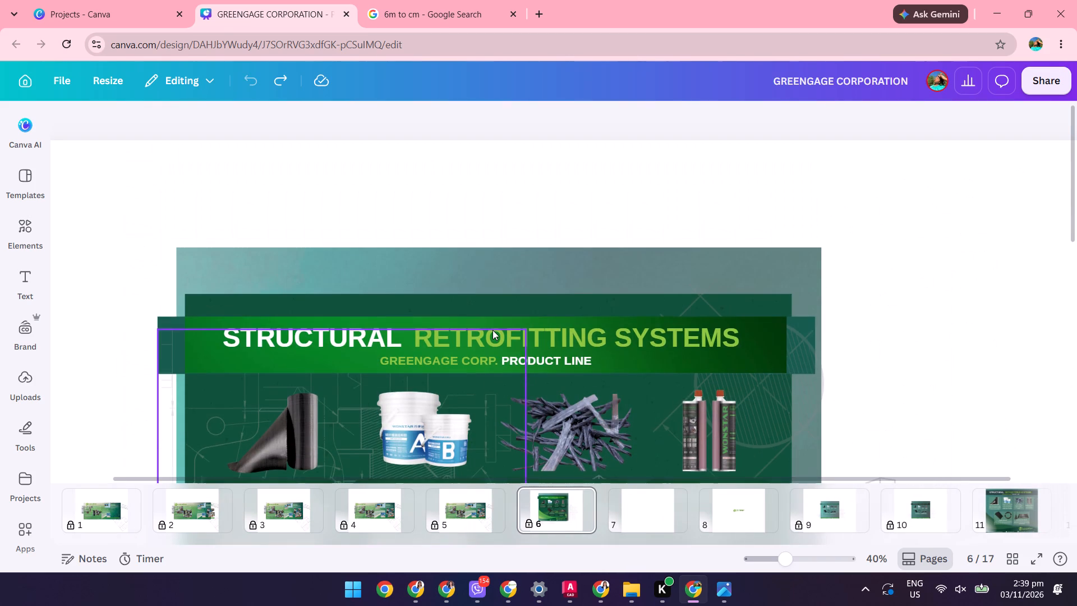
pyautogui.scroll(4, 493, 330)
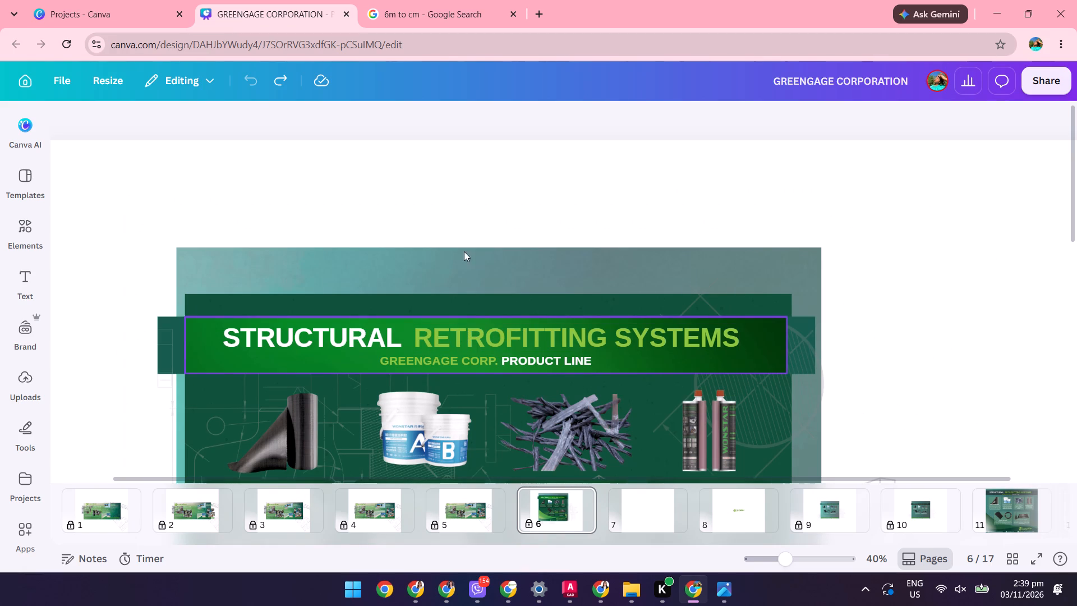
pyautogui.scroll(-4, 719, 229)
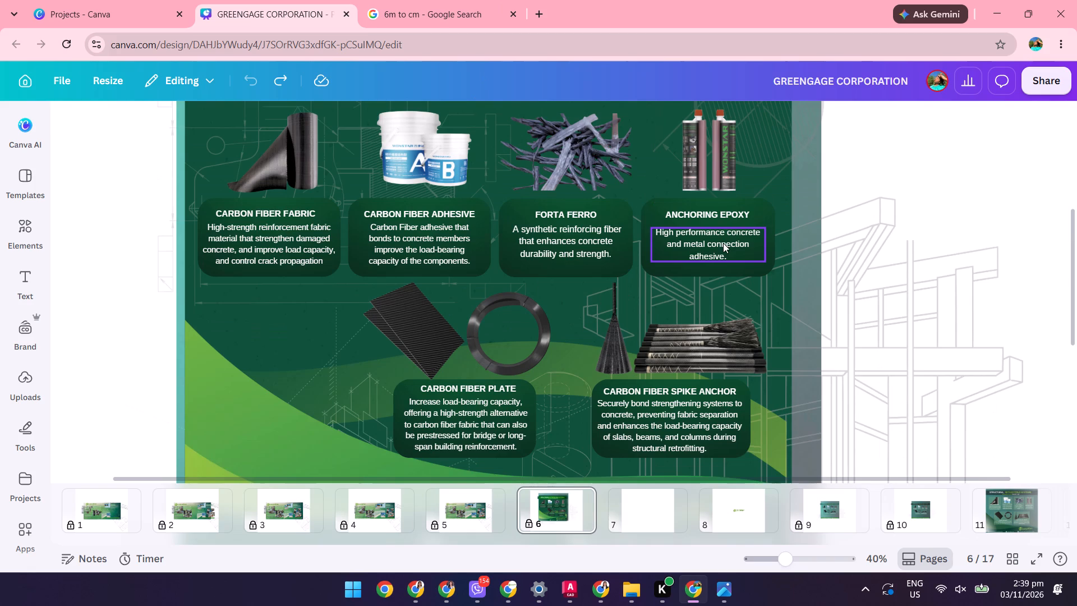
pyautogui.scroll(-1, 722, 243)
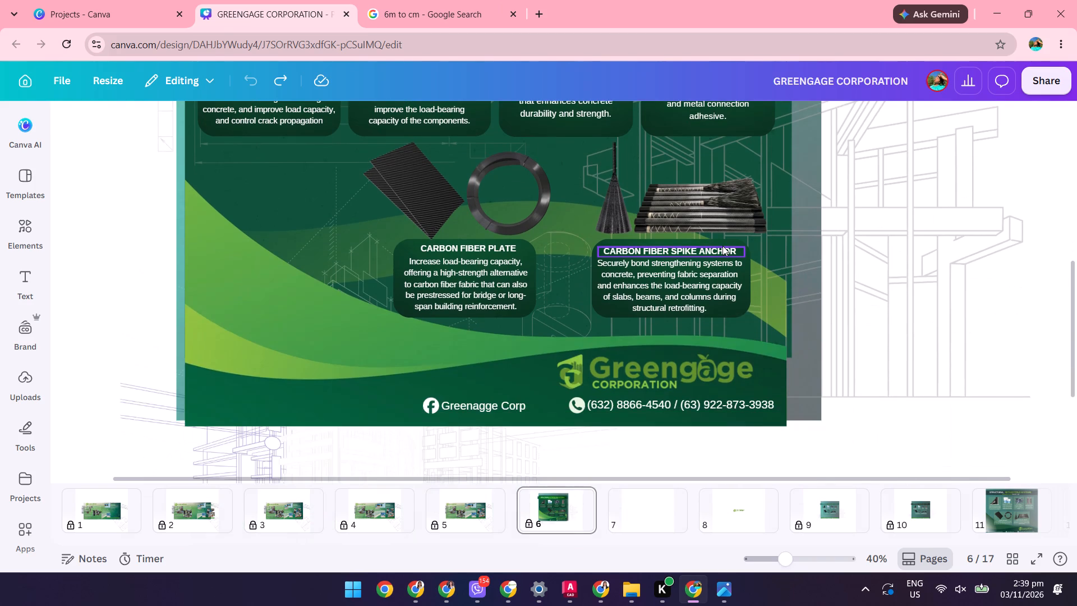
pyautogui.scroll(4, 722, 247)
pyautogui.scroll(-4, 722, 248)
pyautogui.scroll(4, 721, 255)
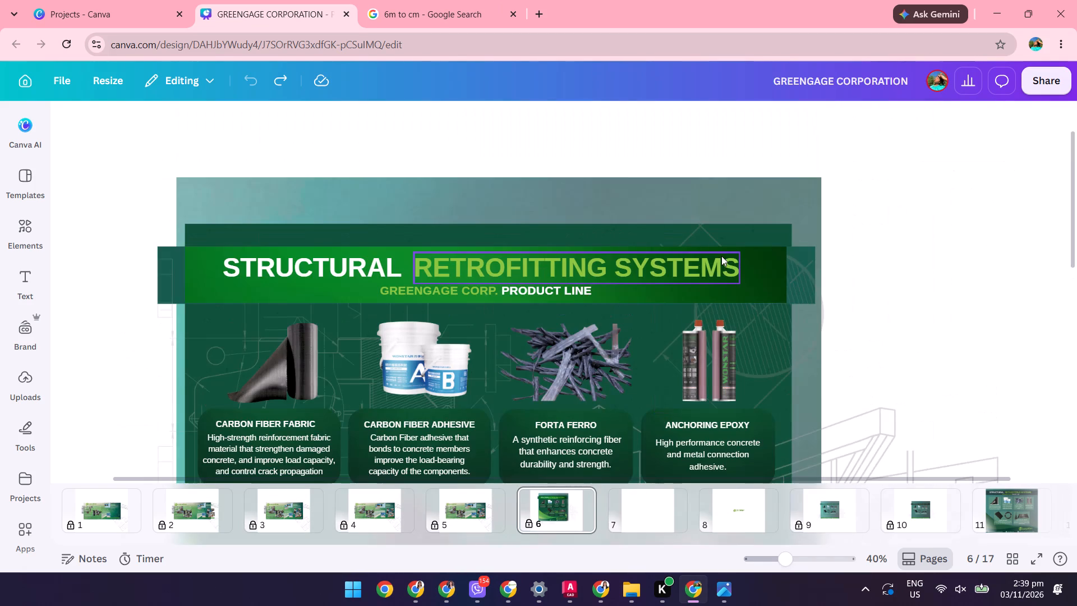
pyautogui.scroll(-2, 719, 266)
# Check the locked panel layout on page 5, and redo the changes that restore the unlocked copy and its resized version.
pyautogui.click(467, 503)
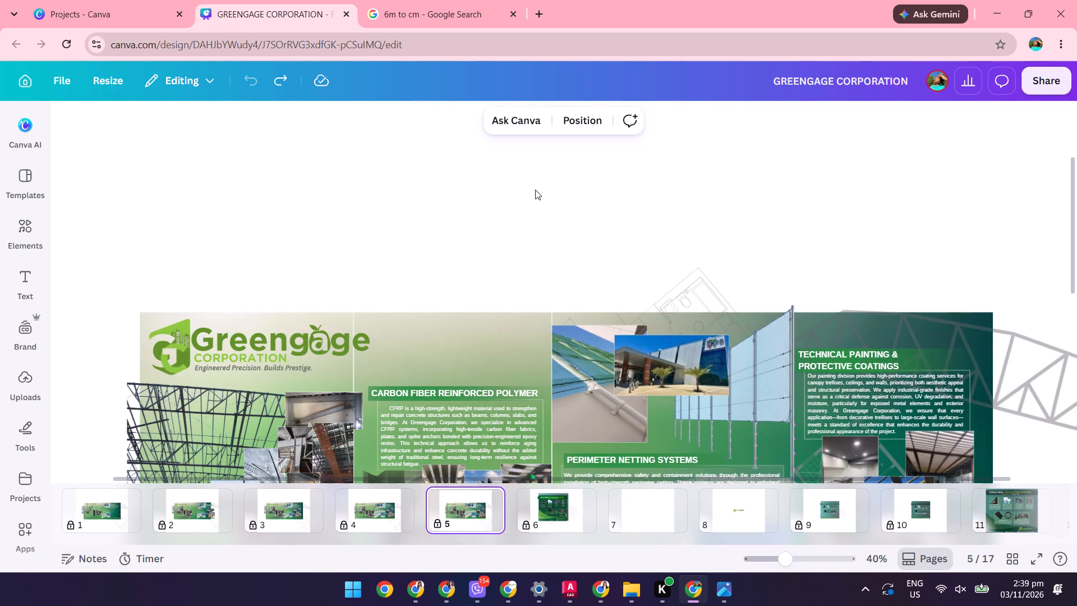
pyautogui.scroll(-4, 590, 231)
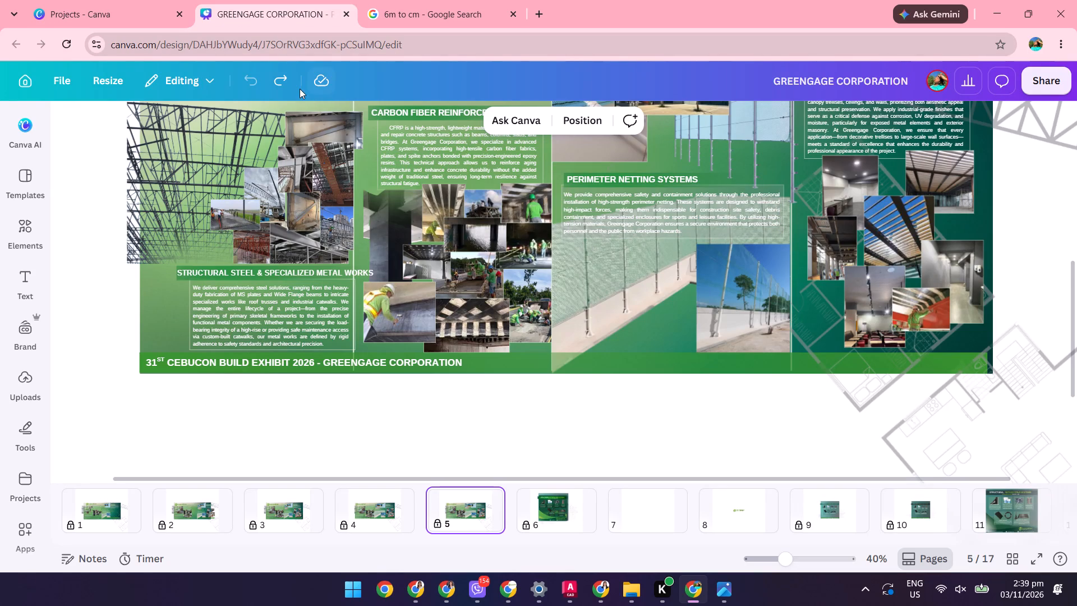
pyautogui.doubleClick(273, 84)
pyautogui.click(273, 85)
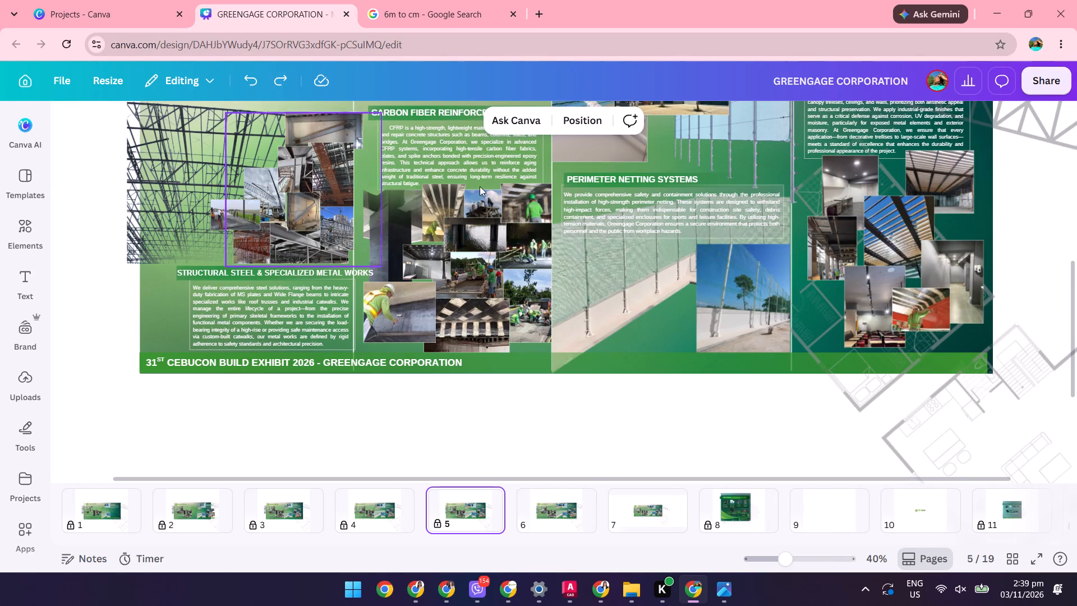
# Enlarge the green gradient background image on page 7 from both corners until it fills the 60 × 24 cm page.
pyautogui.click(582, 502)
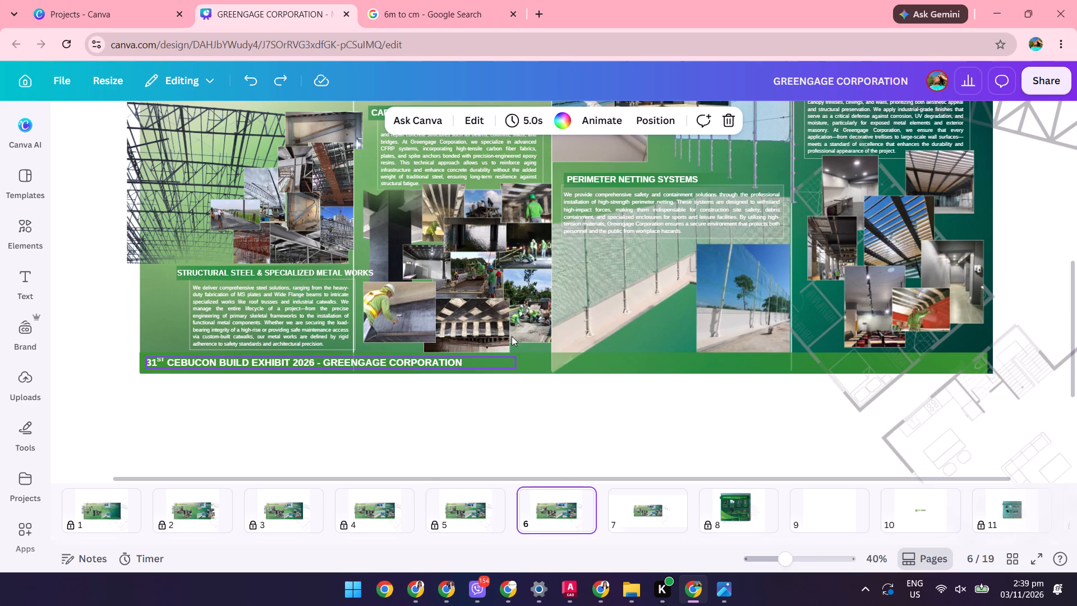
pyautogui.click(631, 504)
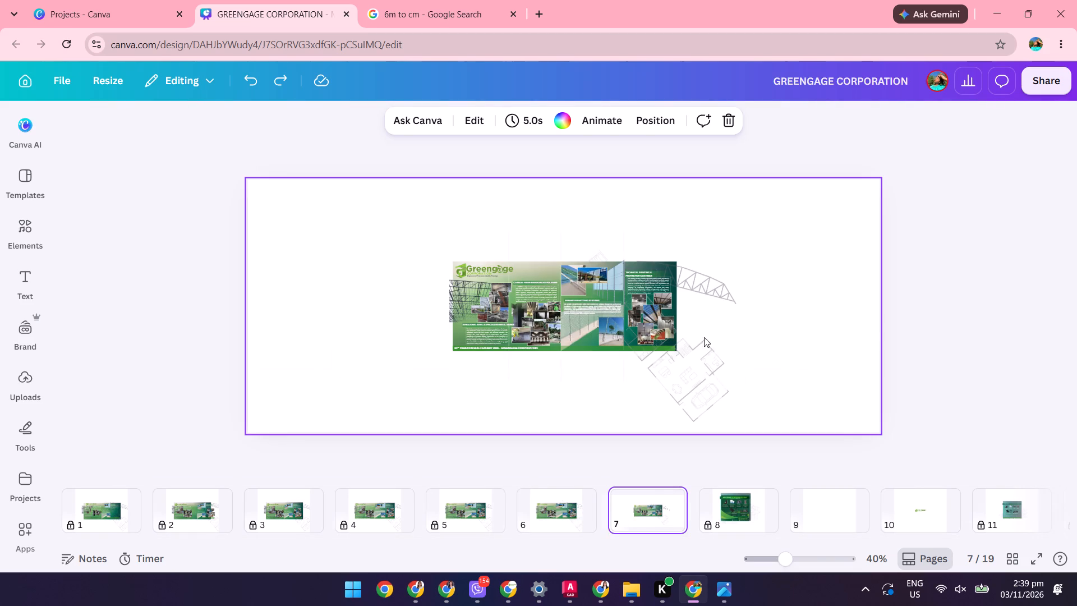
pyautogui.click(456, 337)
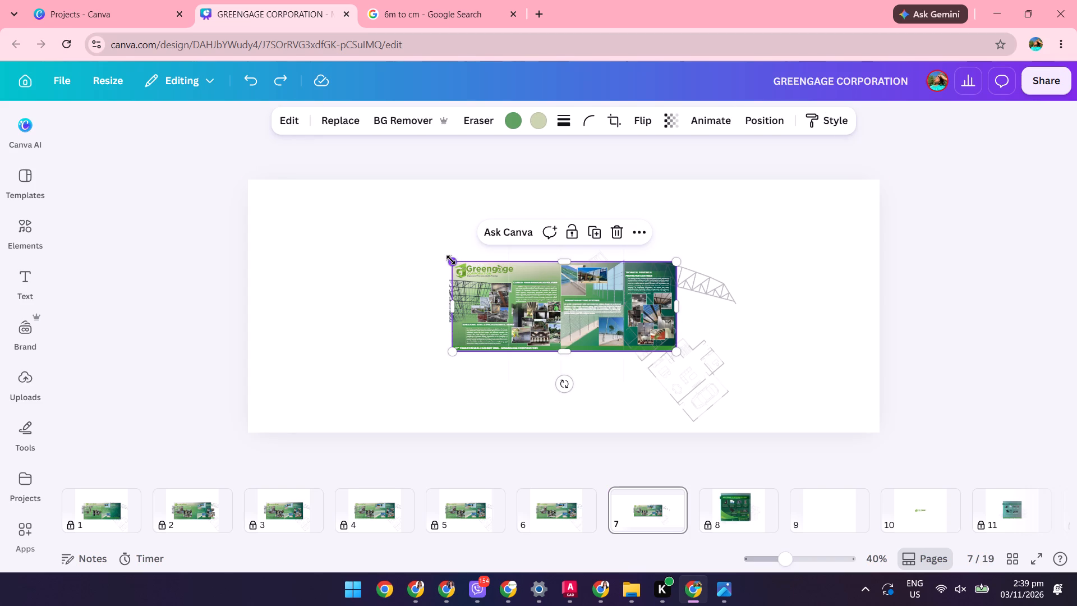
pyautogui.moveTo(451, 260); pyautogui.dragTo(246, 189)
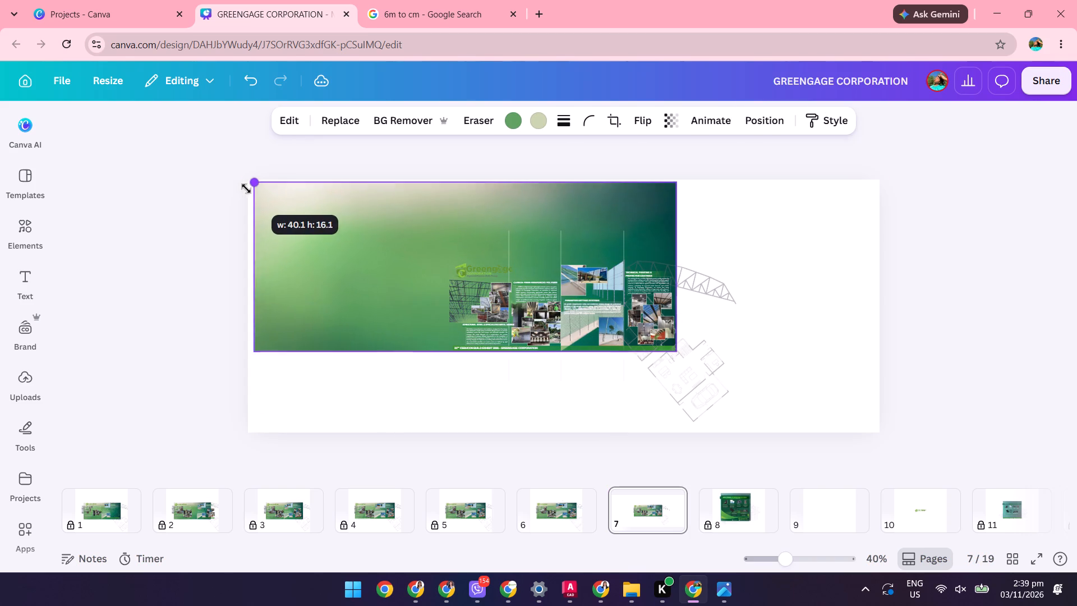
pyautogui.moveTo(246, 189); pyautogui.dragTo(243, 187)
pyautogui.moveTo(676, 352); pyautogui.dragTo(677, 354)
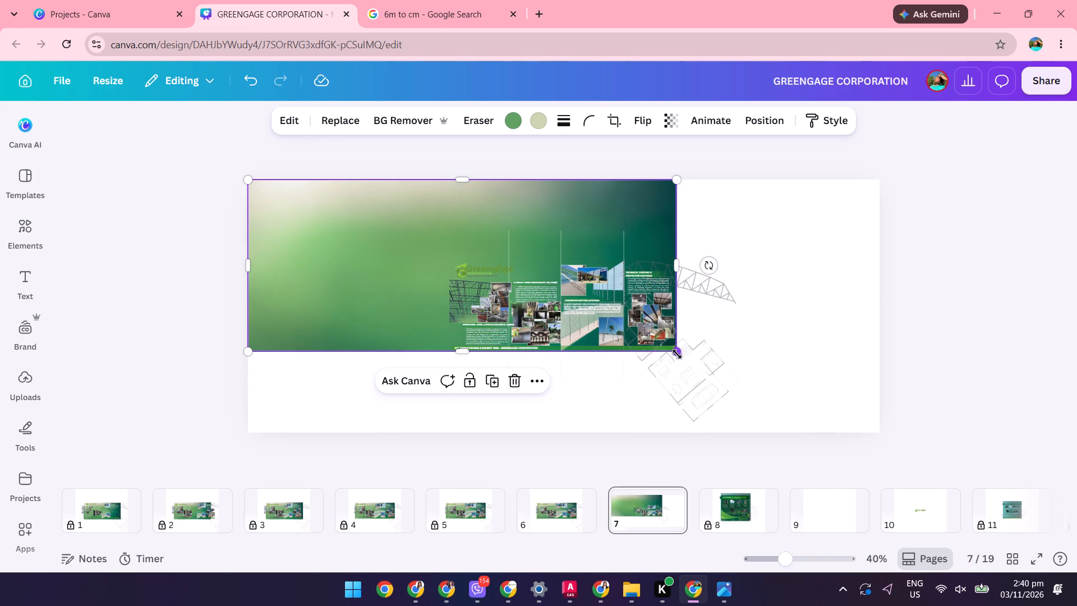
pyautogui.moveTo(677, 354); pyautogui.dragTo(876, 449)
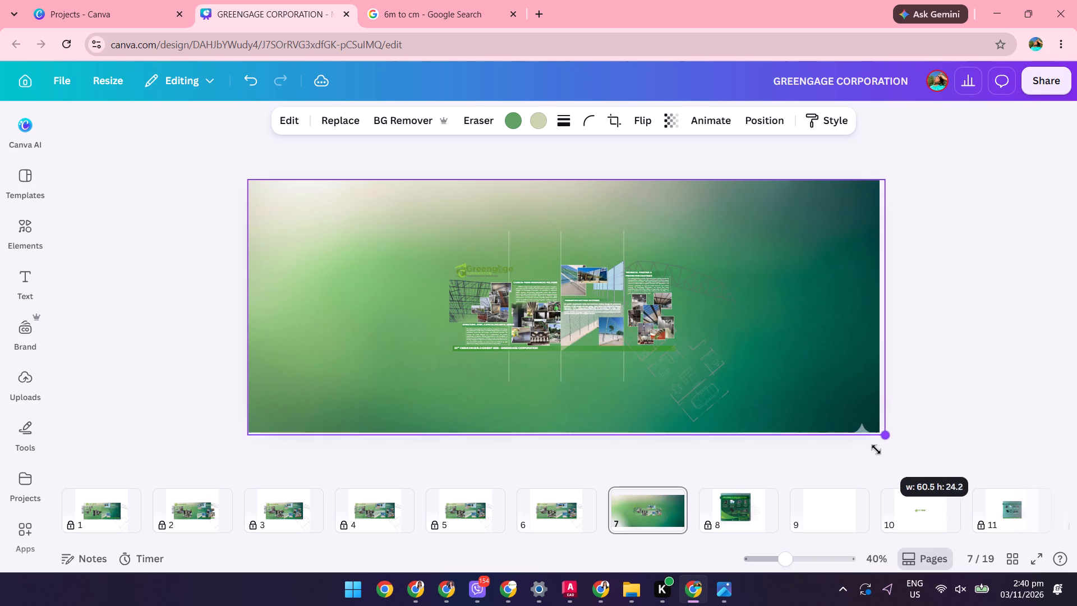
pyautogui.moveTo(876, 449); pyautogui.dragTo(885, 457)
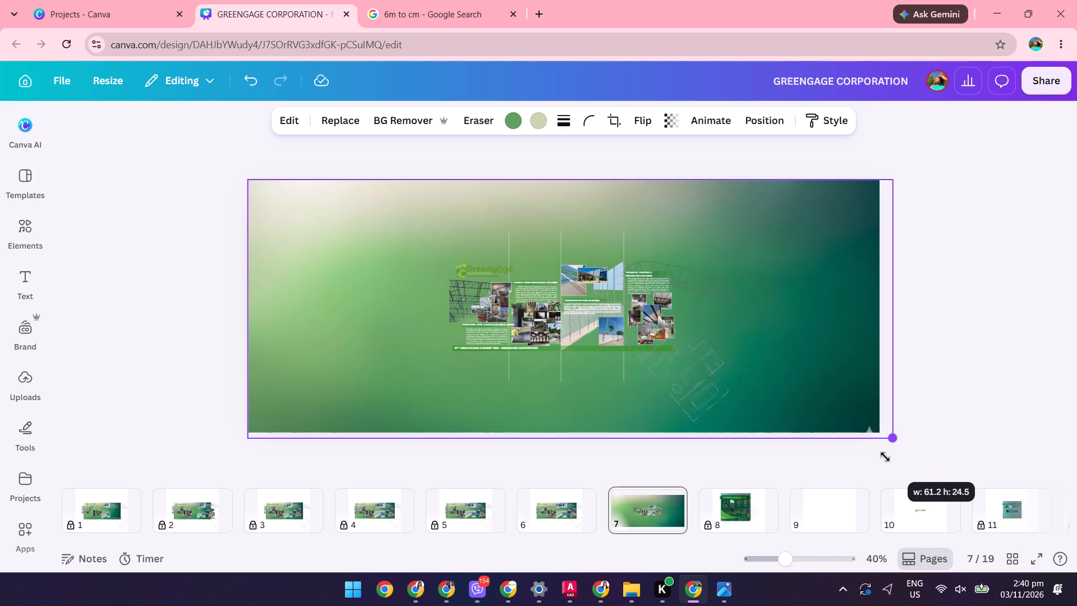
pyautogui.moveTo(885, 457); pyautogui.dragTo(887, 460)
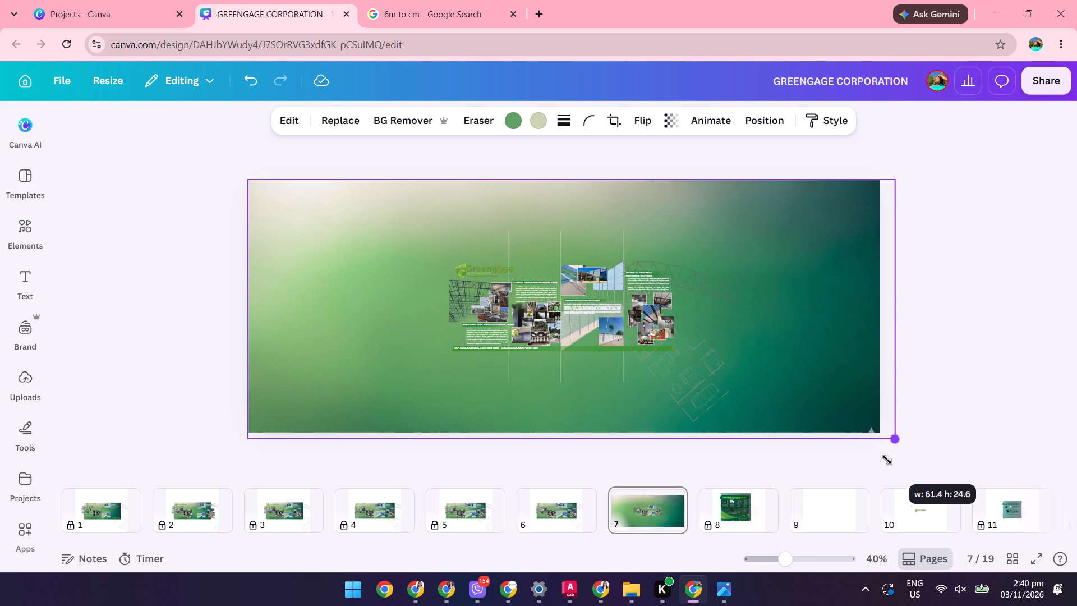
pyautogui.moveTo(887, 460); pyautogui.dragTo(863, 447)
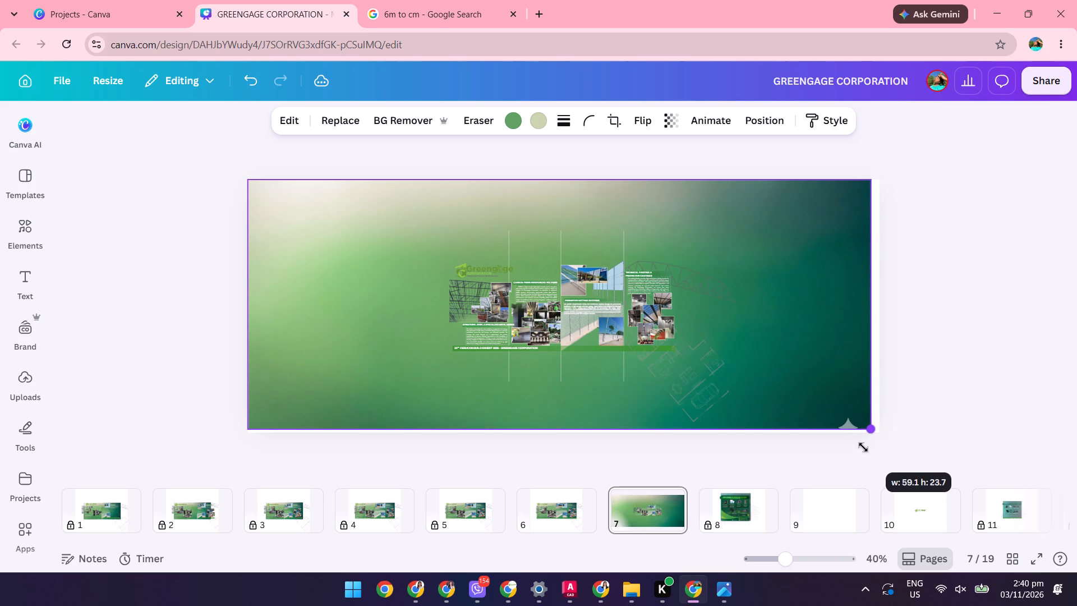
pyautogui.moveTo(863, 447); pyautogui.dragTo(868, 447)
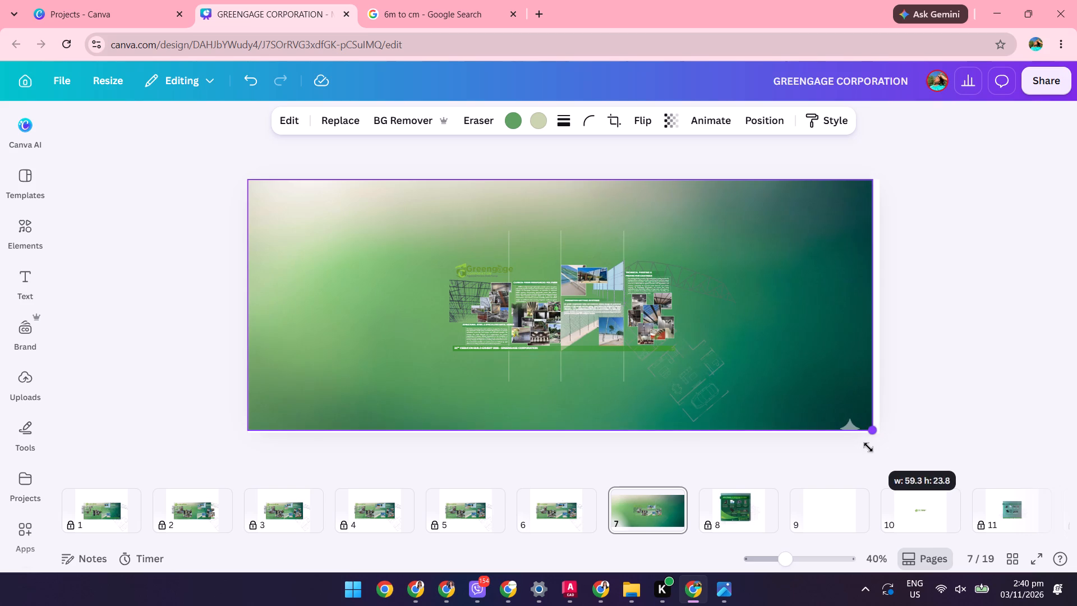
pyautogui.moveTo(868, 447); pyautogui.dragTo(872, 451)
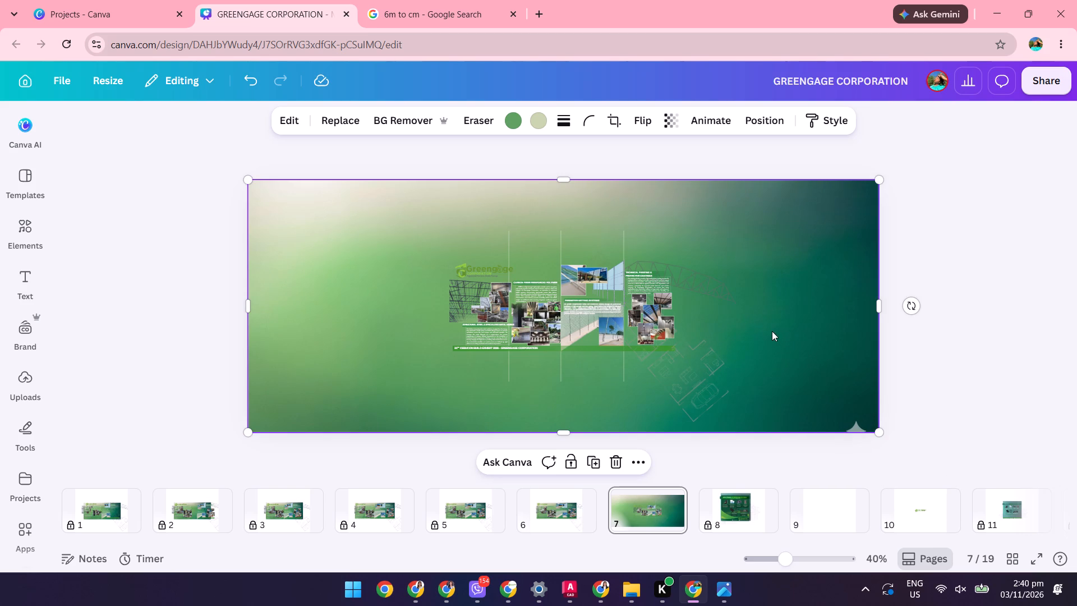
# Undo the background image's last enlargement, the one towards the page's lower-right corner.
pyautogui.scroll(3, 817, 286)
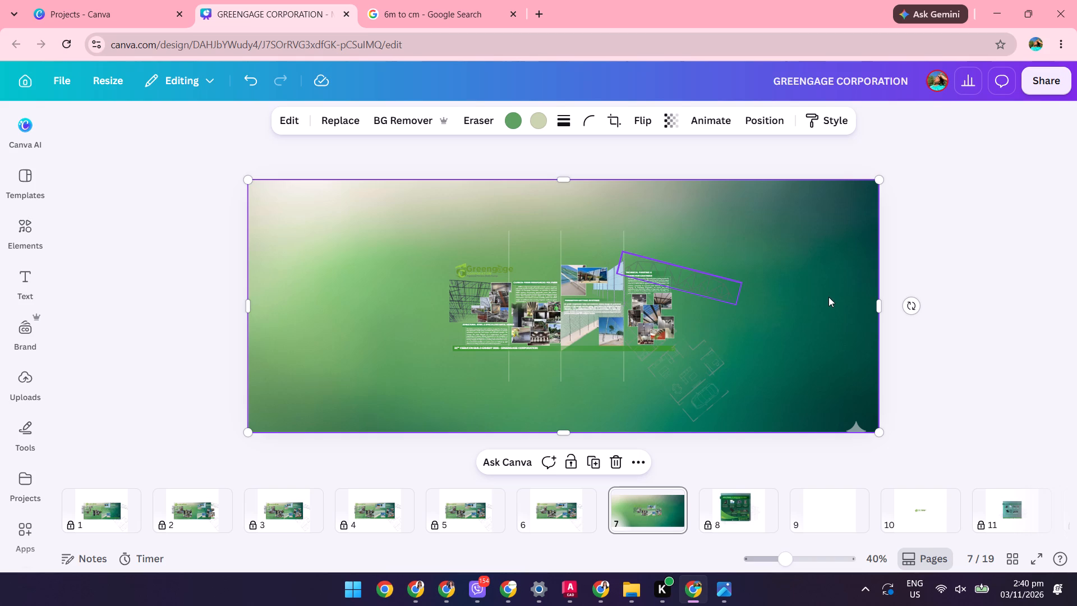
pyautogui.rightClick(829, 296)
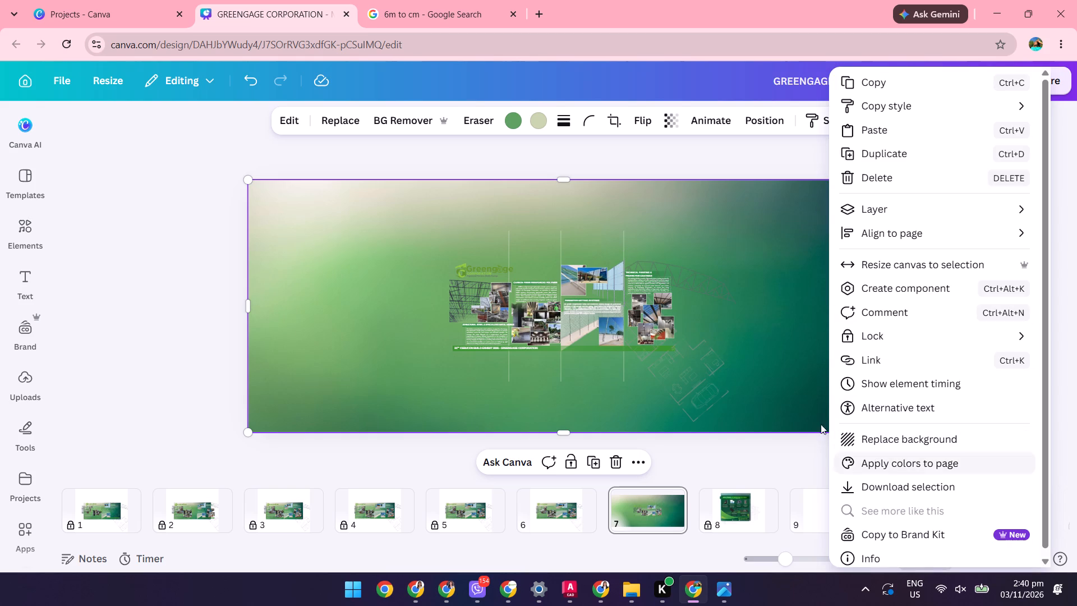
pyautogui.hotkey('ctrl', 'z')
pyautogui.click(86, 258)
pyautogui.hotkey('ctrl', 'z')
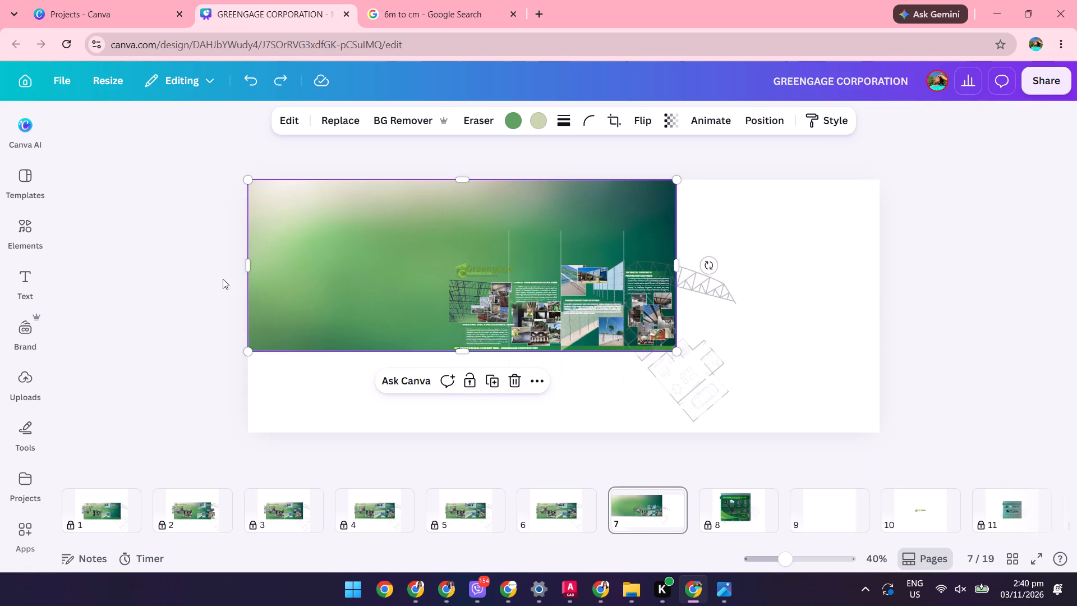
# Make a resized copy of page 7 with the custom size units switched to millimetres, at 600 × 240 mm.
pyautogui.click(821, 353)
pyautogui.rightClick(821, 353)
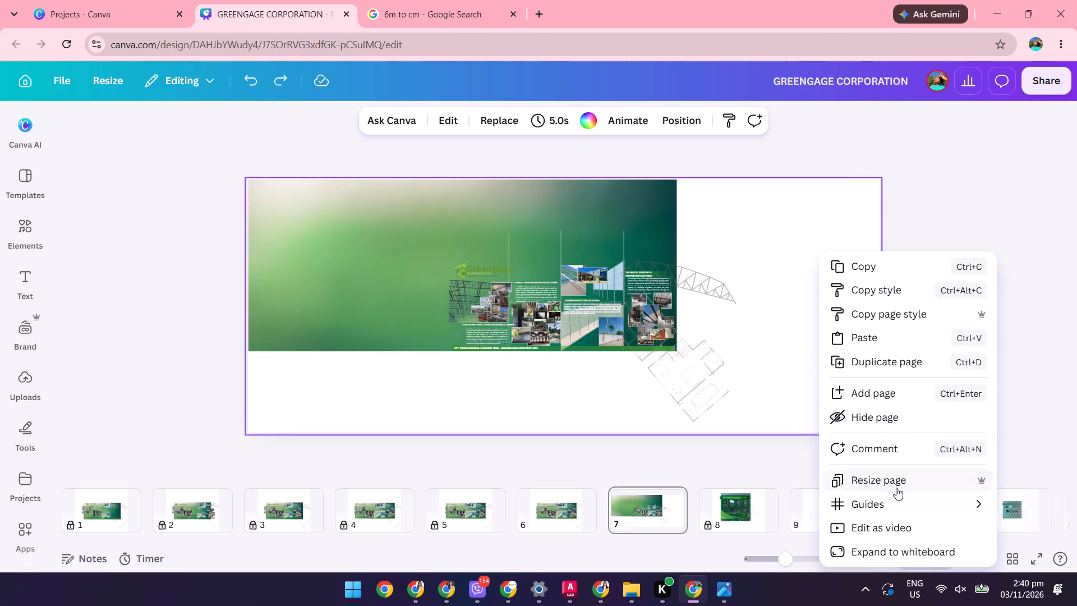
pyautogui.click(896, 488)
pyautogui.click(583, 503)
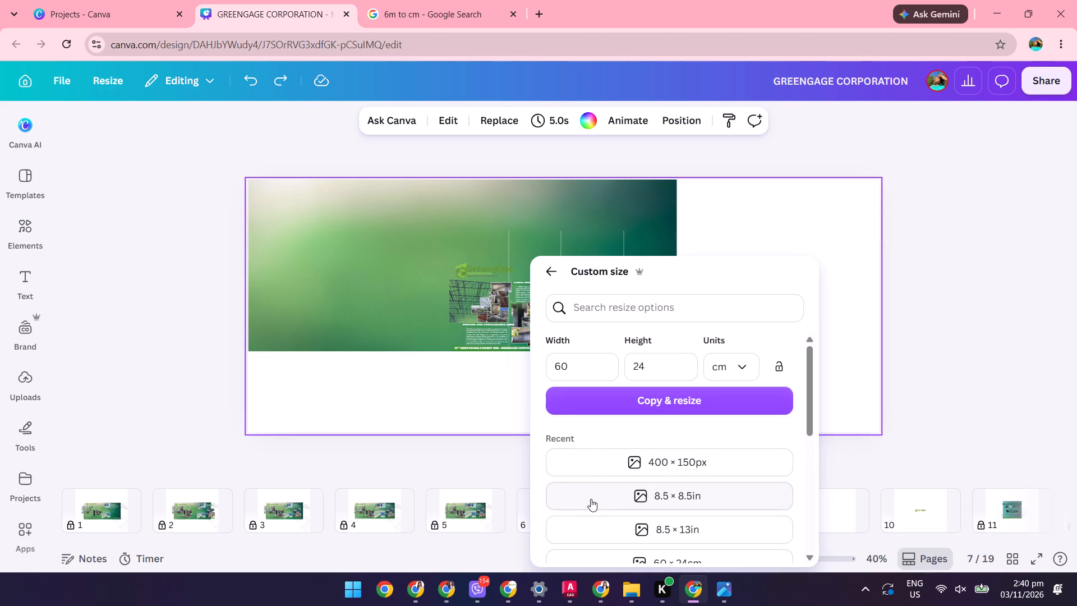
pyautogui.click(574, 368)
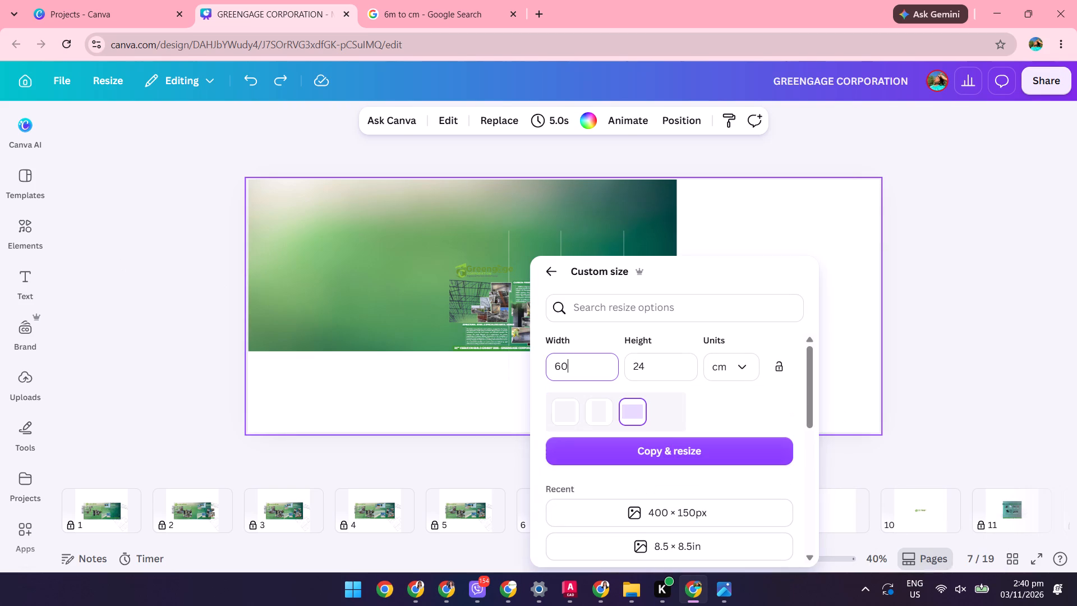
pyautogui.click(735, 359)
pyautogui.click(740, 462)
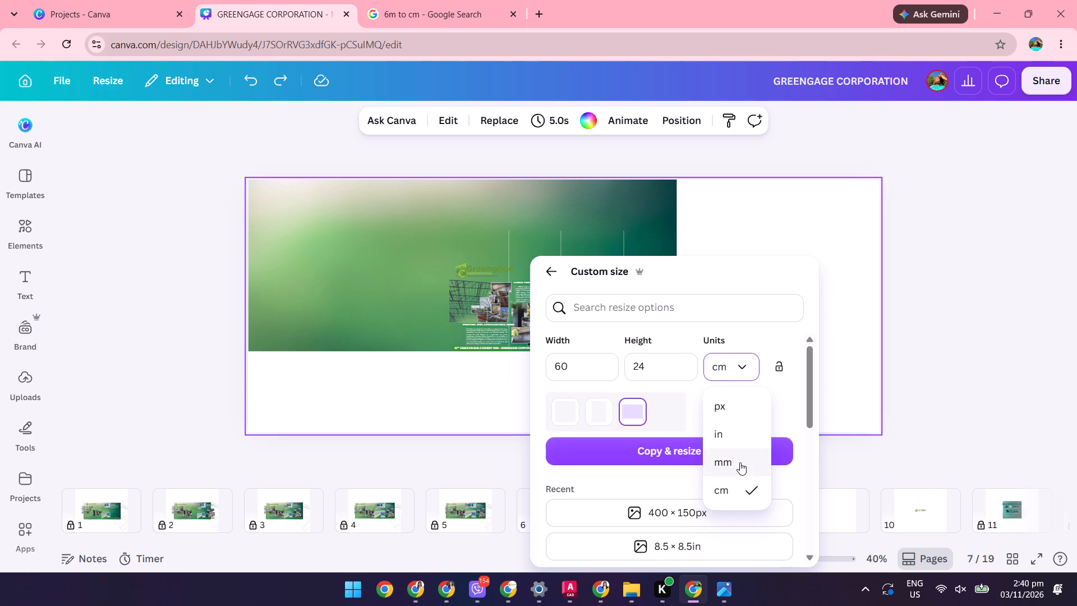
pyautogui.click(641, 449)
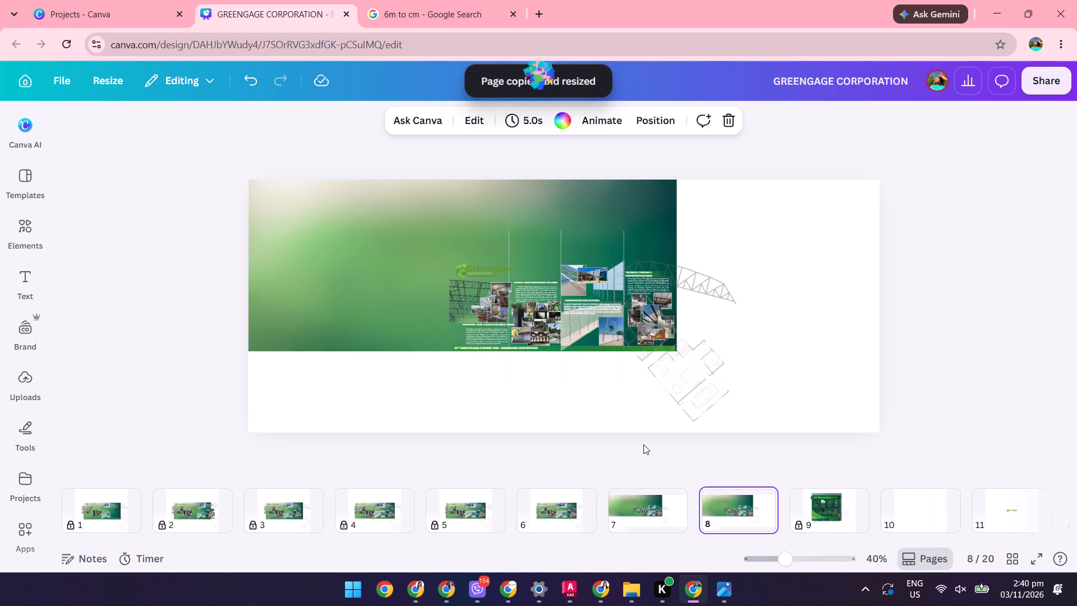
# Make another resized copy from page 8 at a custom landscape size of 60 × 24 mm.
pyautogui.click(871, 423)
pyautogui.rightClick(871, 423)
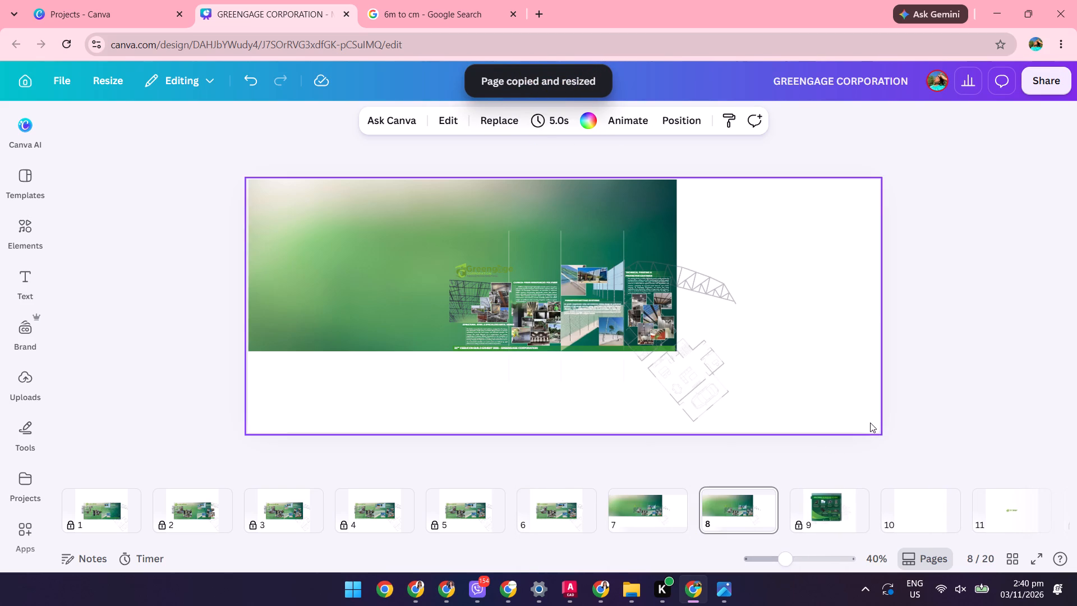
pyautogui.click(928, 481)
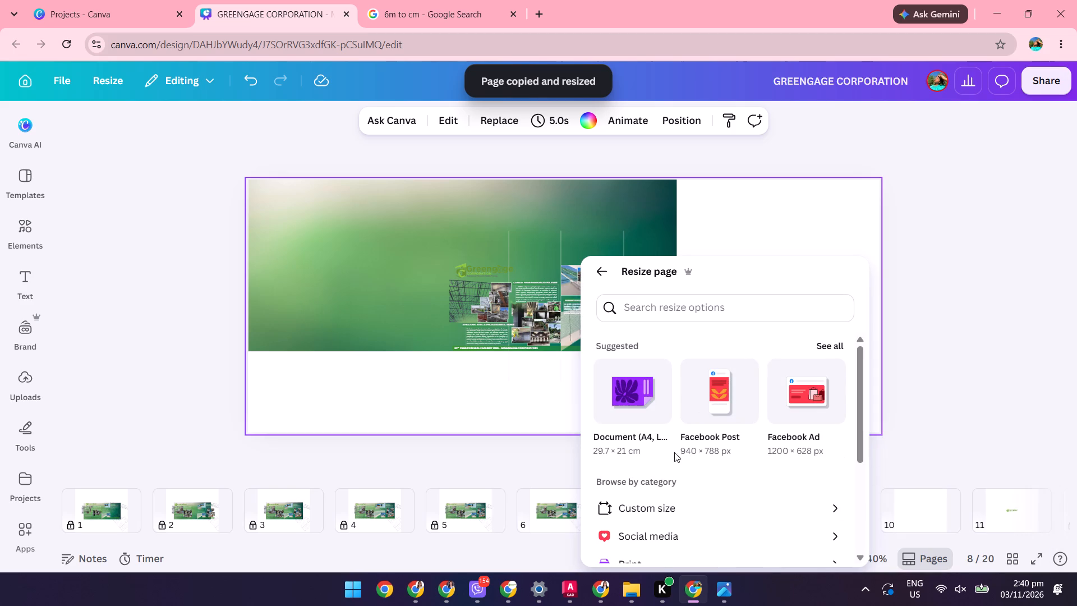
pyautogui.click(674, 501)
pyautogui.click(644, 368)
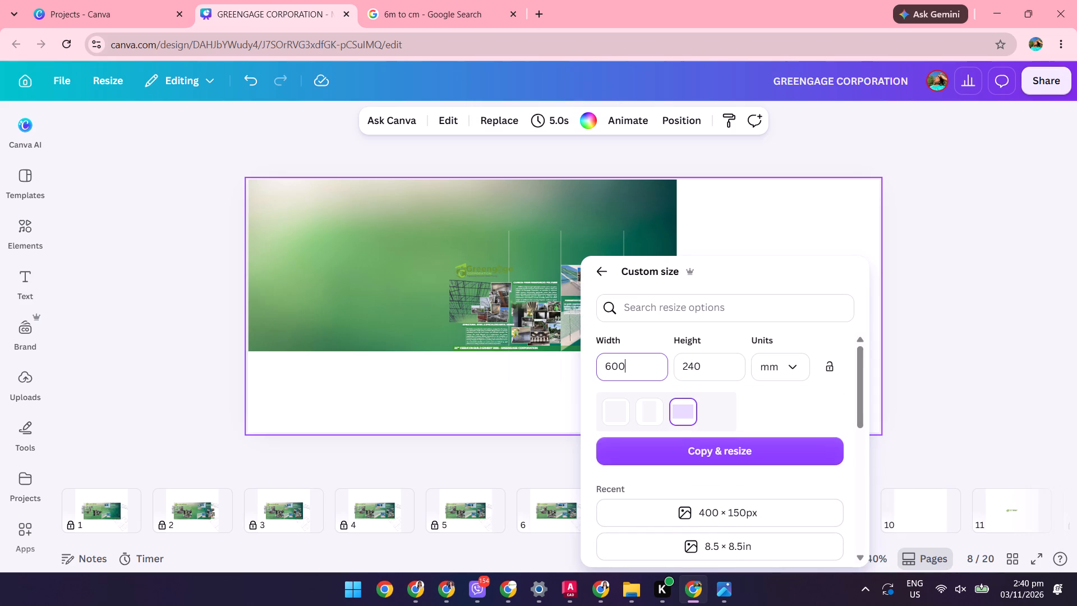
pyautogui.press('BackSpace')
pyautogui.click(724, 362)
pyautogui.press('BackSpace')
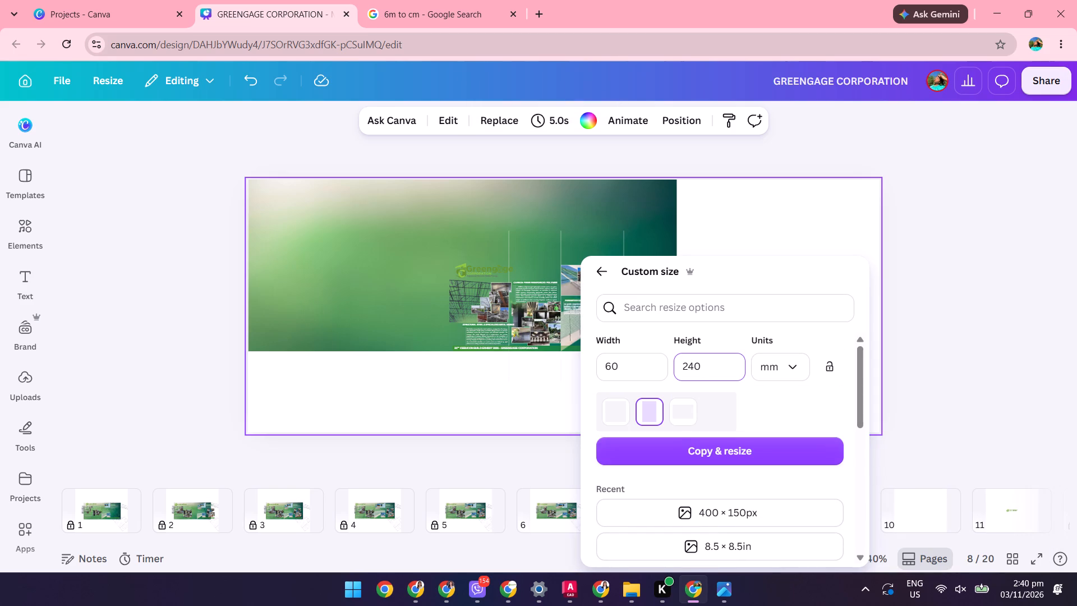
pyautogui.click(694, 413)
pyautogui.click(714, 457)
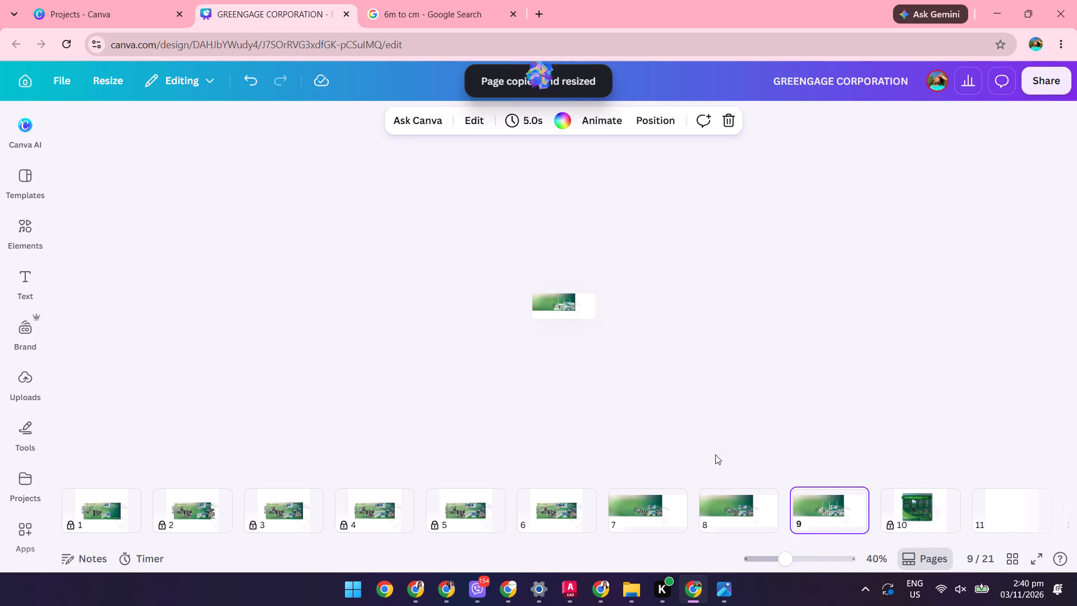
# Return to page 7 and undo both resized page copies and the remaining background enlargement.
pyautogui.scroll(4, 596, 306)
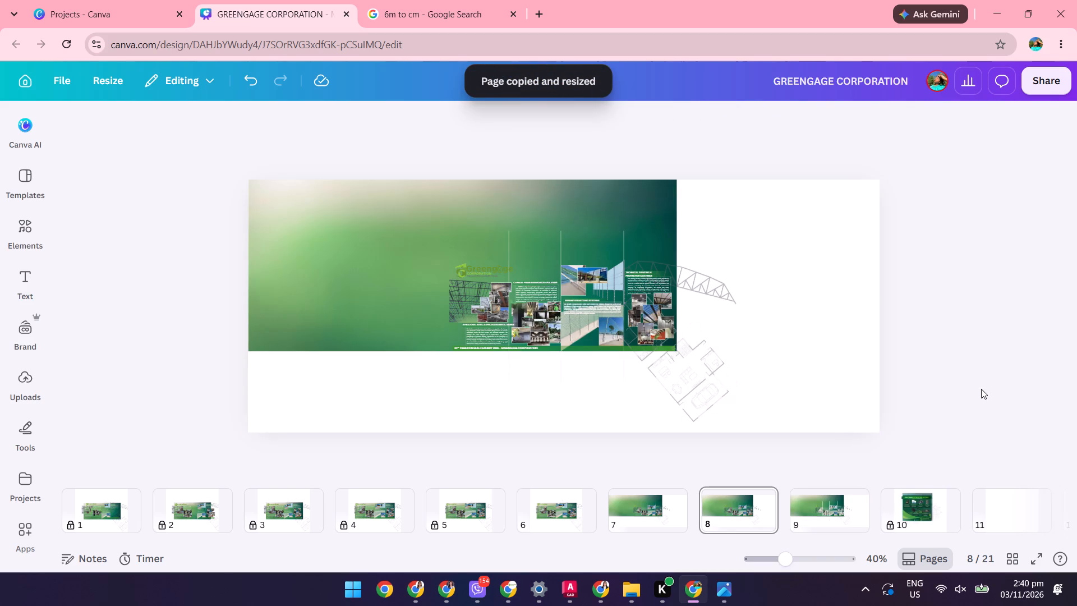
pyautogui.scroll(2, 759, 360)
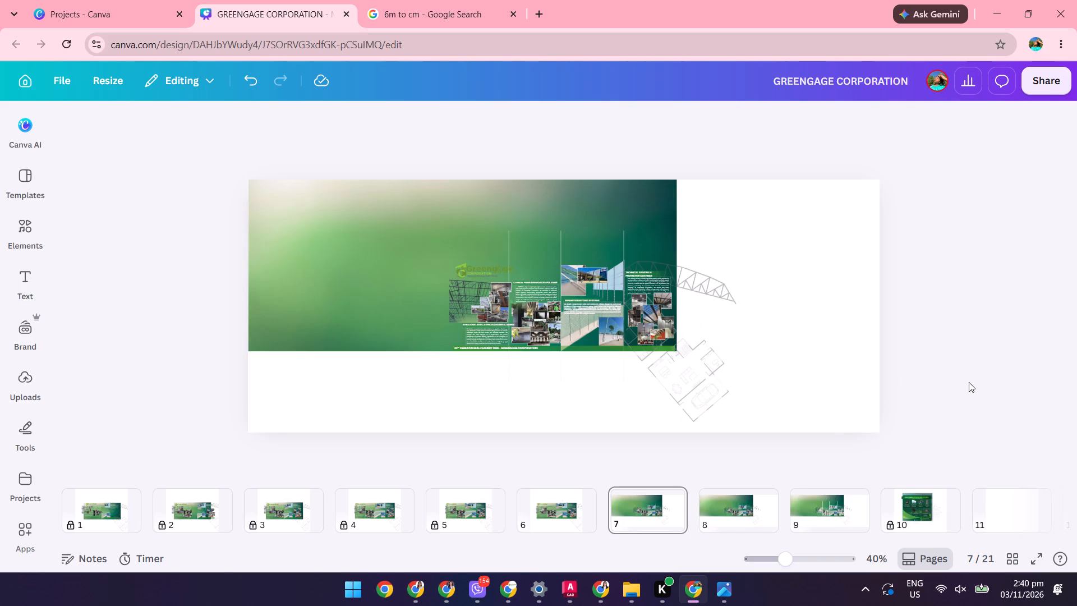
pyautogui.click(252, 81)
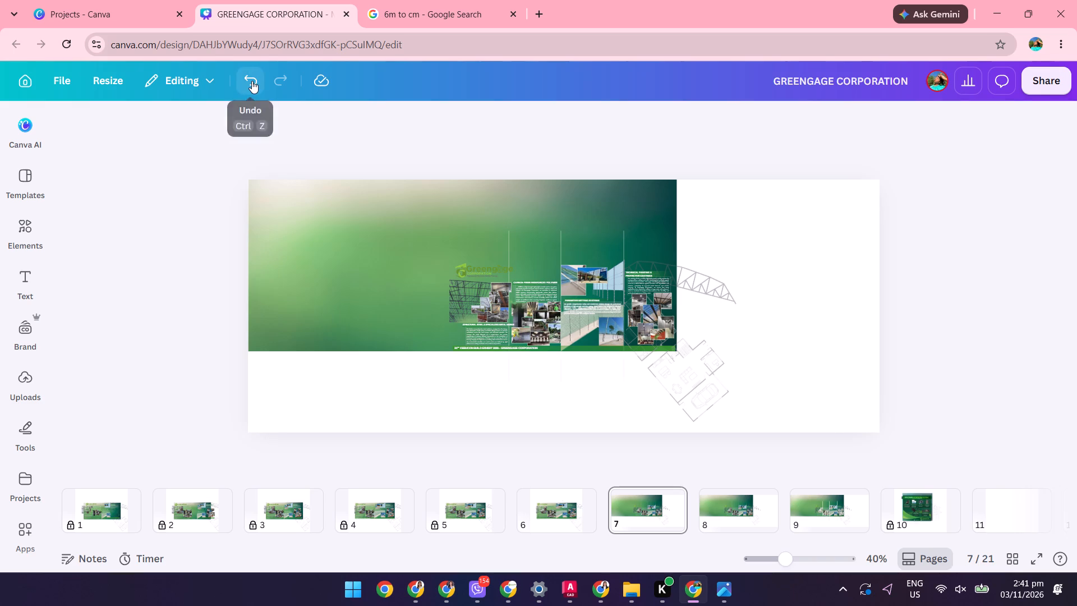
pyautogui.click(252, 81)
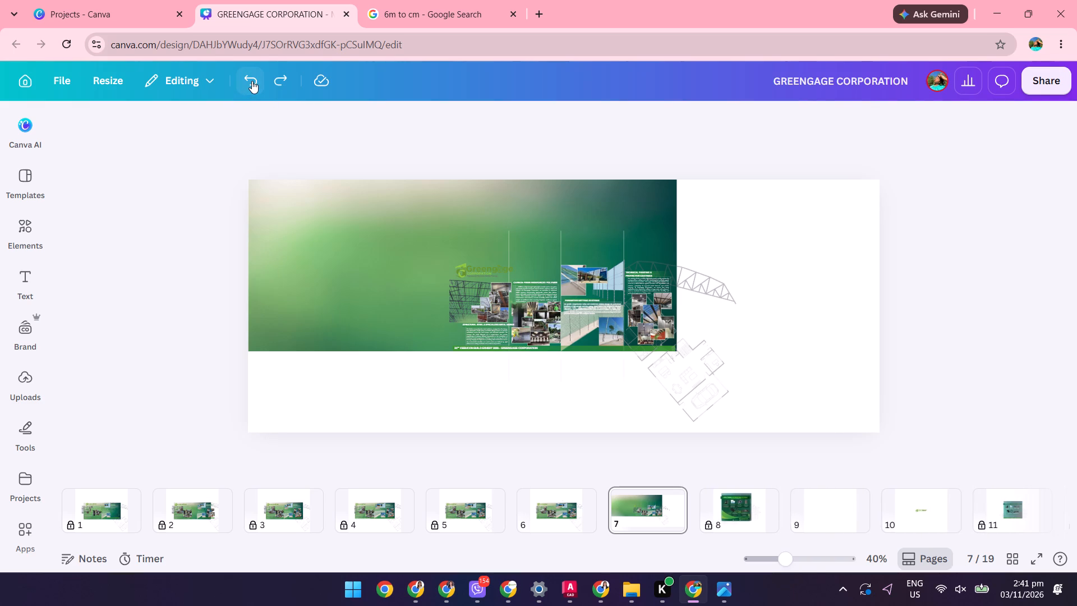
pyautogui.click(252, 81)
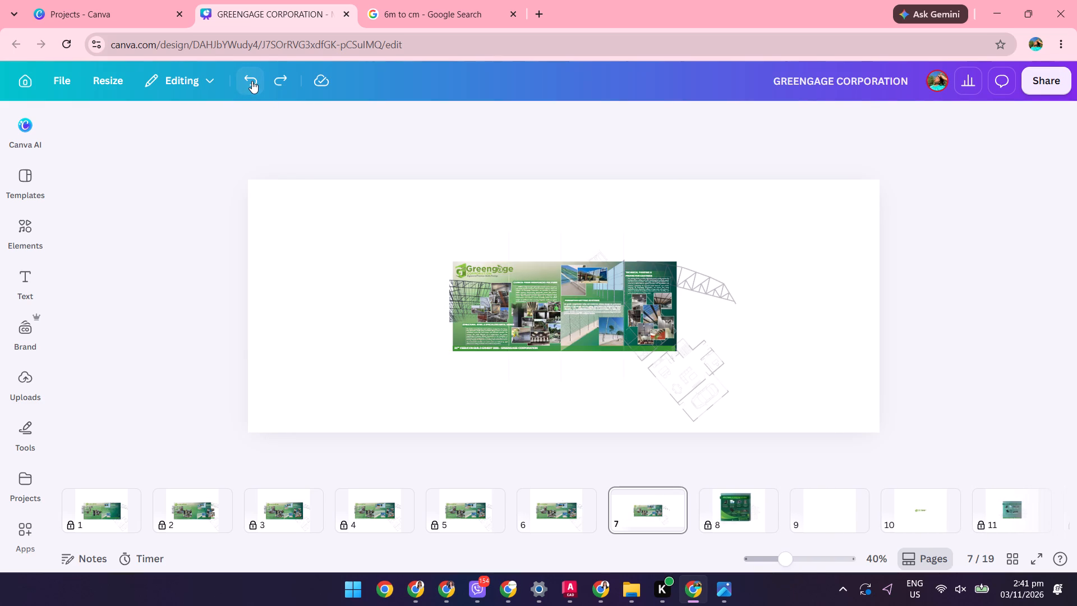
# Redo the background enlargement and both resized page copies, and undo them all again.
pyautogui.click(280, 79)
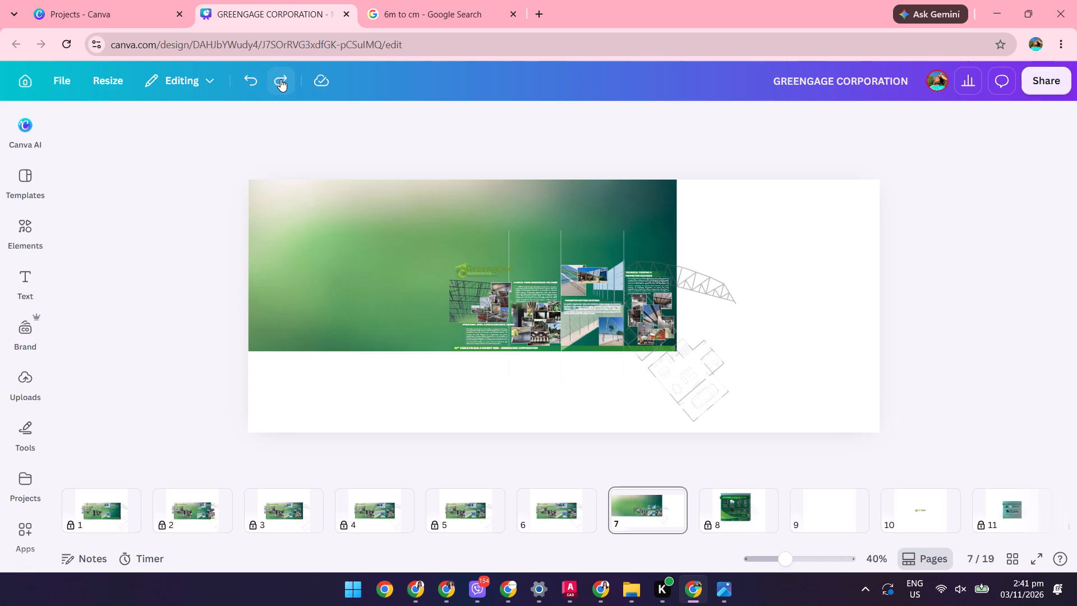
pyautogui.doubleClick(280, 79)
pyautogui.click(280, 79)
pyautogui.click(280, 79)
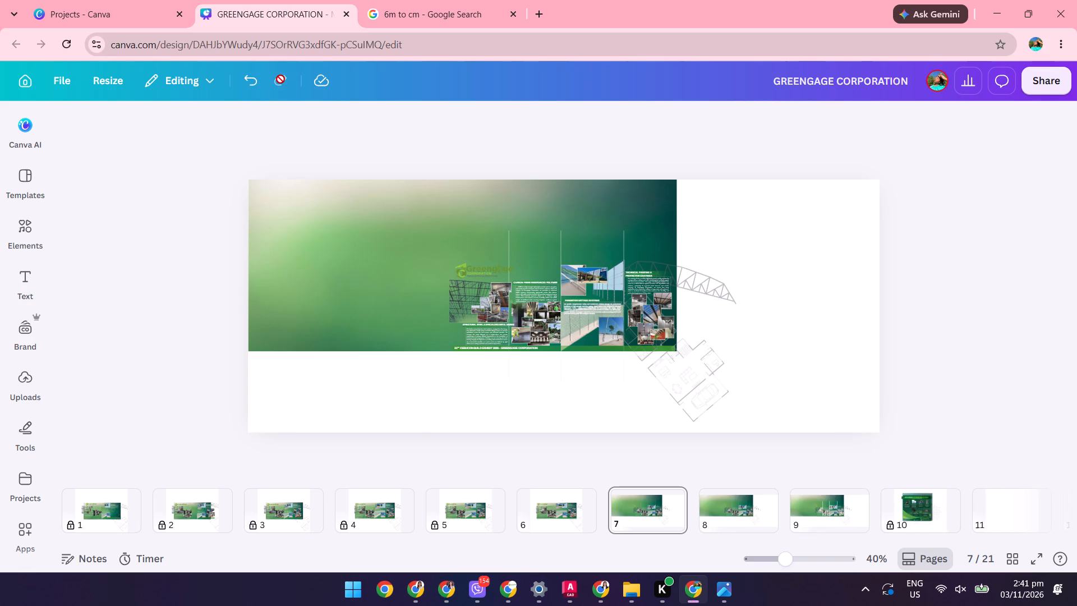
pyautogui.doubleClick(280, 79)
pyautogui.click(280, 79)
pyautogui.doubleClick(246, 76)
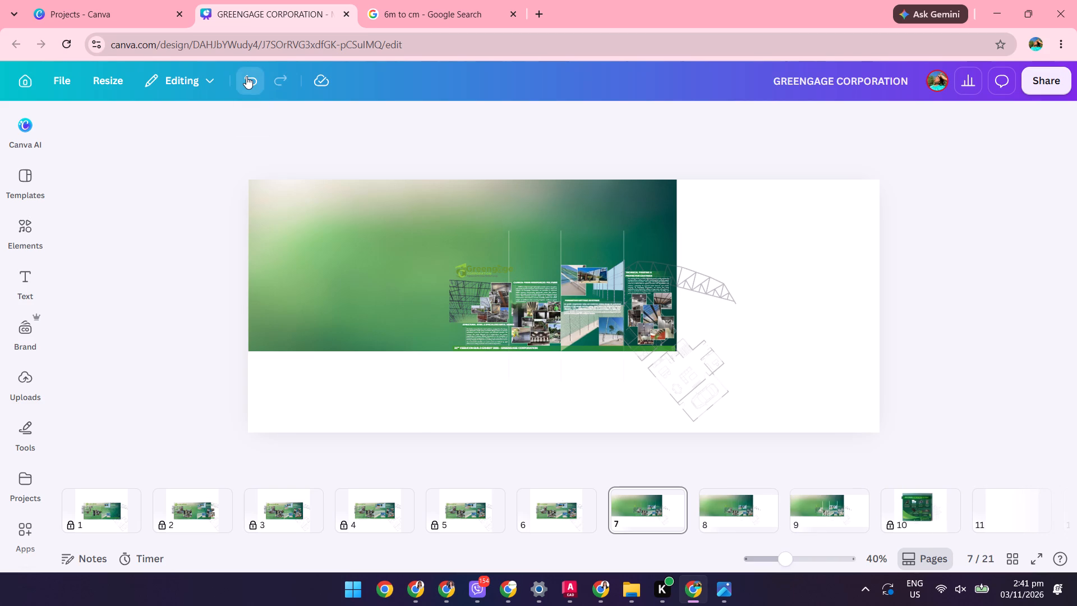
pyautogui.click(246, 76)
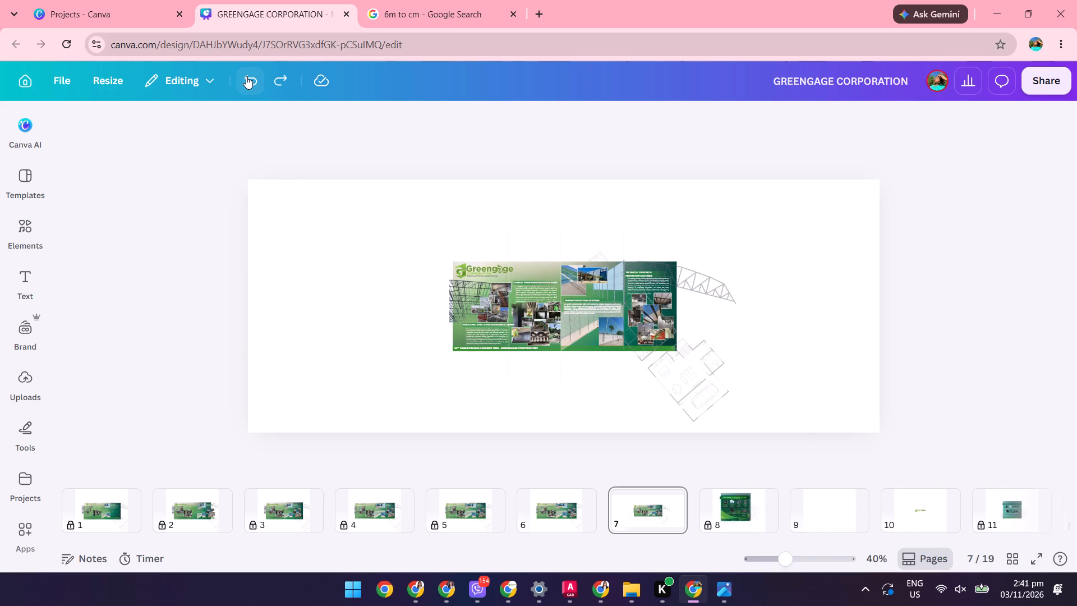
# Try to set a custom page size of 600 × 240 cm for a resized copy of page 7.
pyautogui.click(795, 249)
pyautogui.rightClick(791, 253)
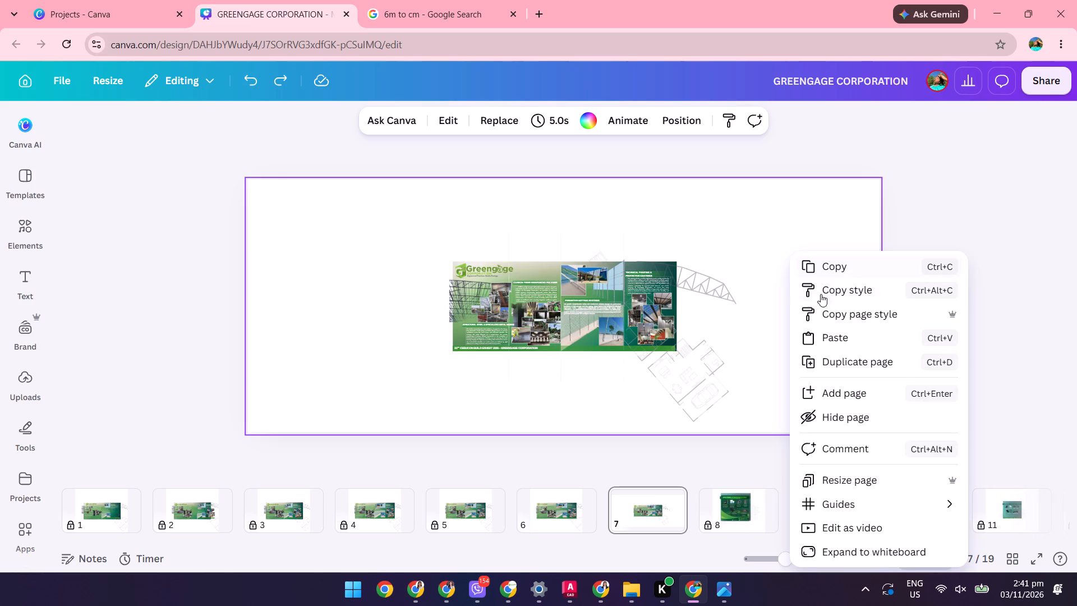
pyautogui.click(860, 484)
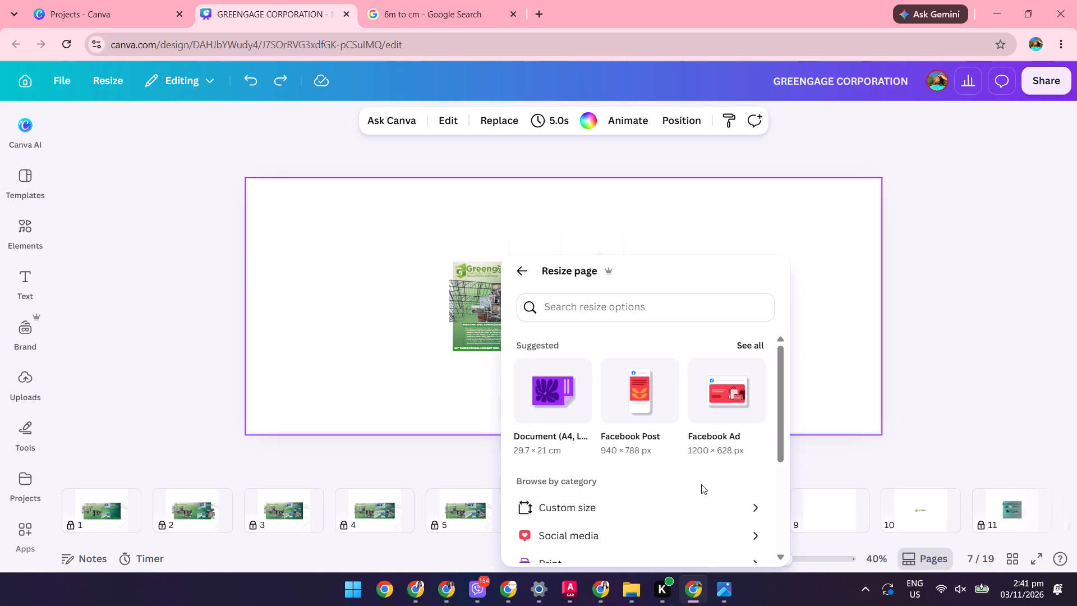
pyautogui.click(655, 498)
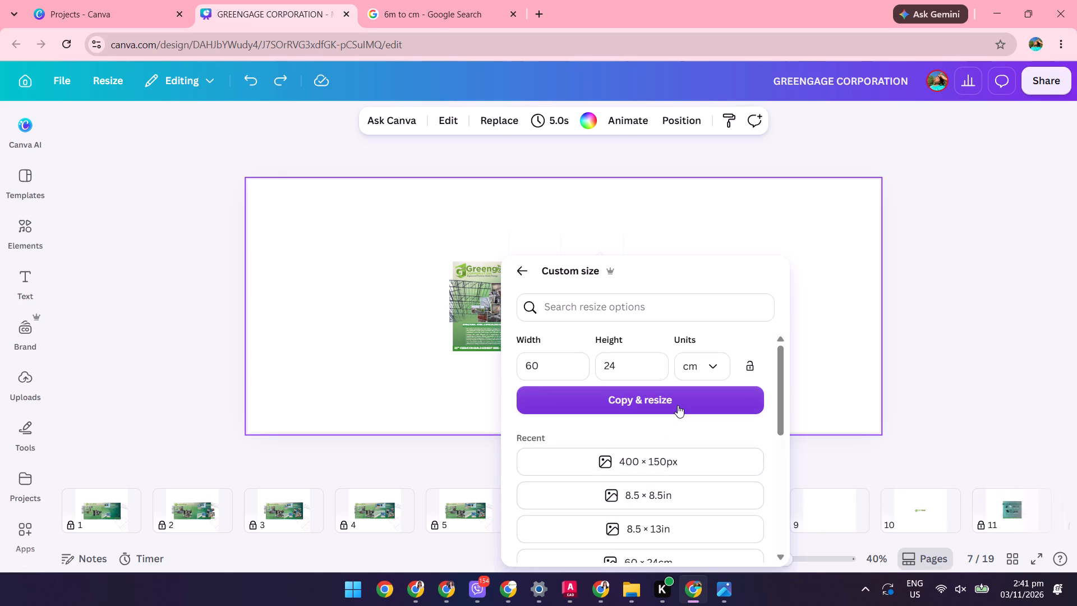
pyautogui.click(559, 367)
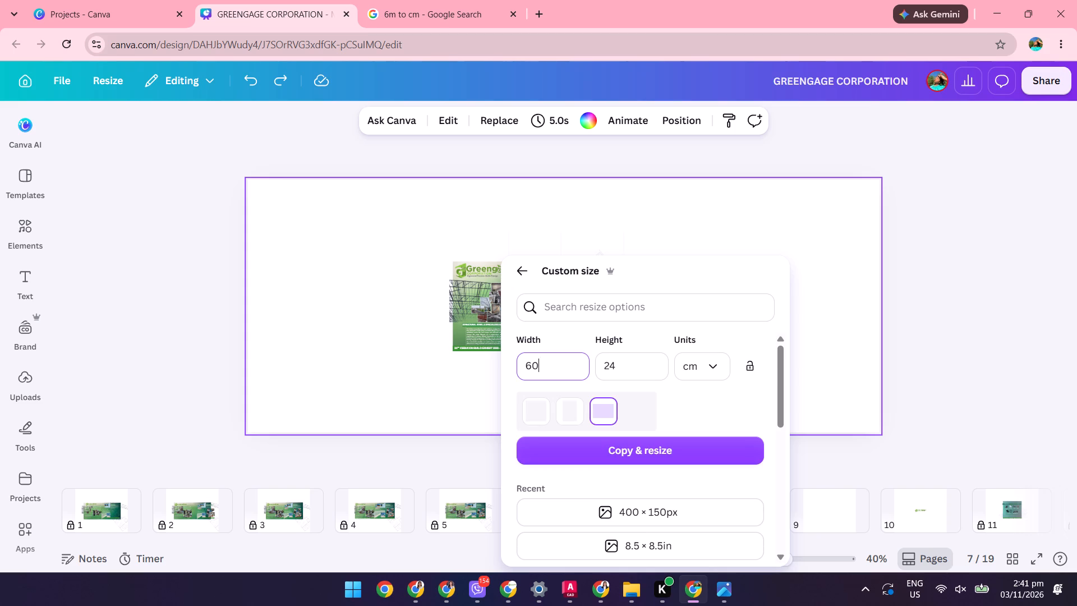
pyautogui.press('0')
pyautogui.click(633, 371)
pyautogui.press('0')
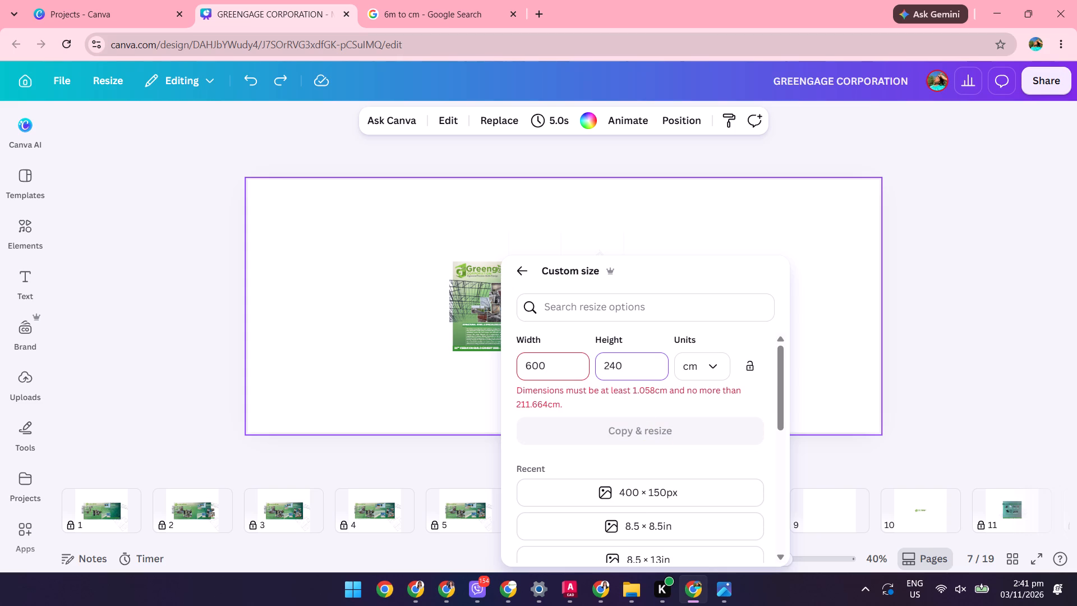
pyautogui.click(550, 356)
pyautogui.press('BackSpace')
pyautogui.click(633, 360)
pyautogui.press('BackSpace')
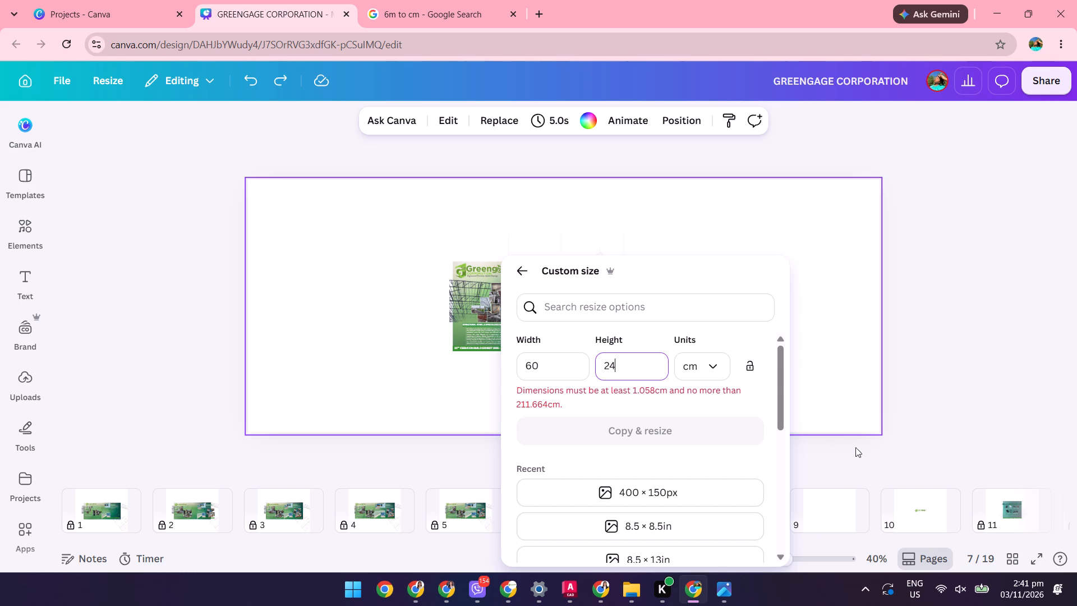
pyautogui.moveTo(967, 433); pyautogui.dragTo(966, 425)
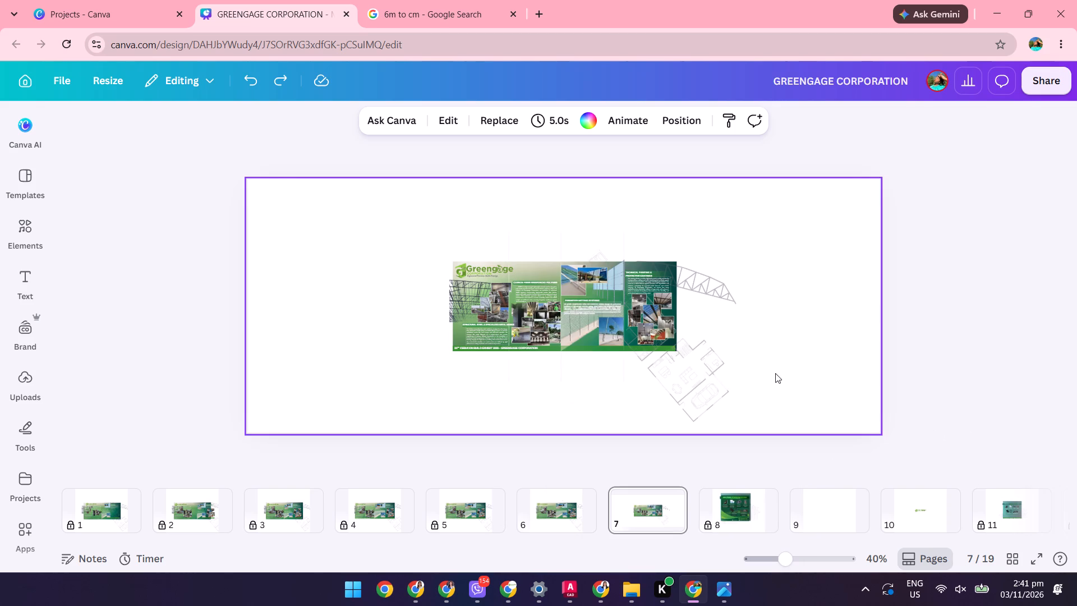
# Make a resized copy of page 7 at a custom size of 60 × 24 cm.
pyautogui.click(775, 373)
pyautogui.rightClick(775, 373)
pyautogui.click(862, 485)
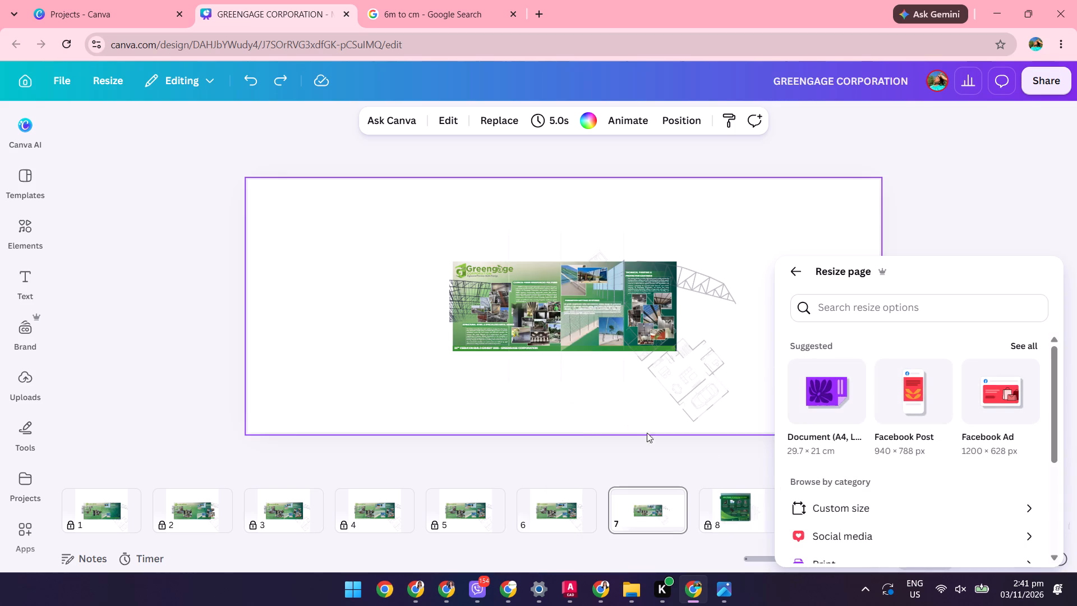
pyautogui.click(849, 499)
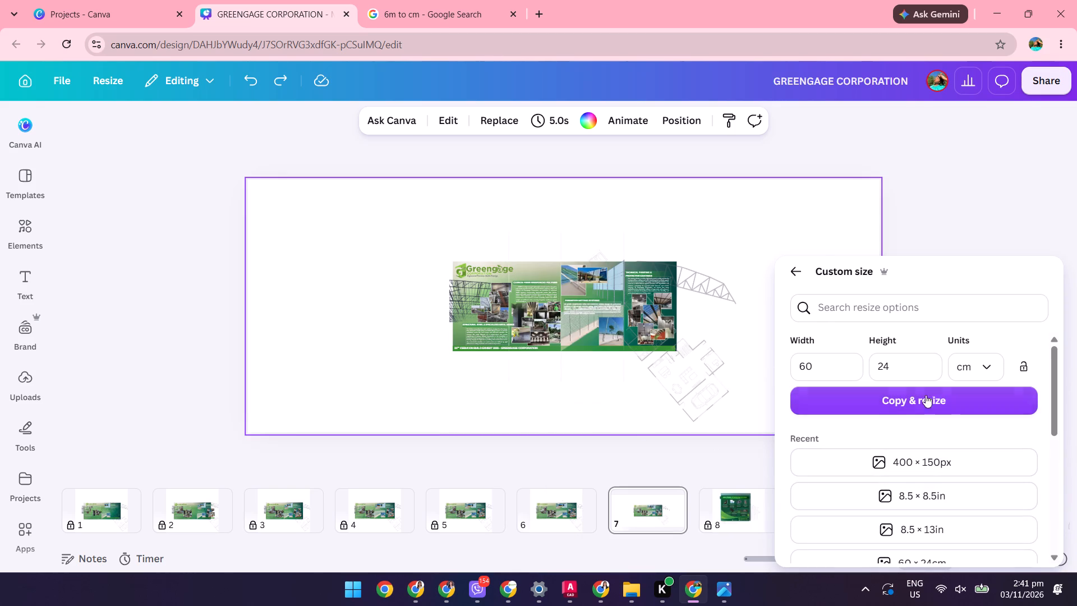
pyautogui.click(961, 397)
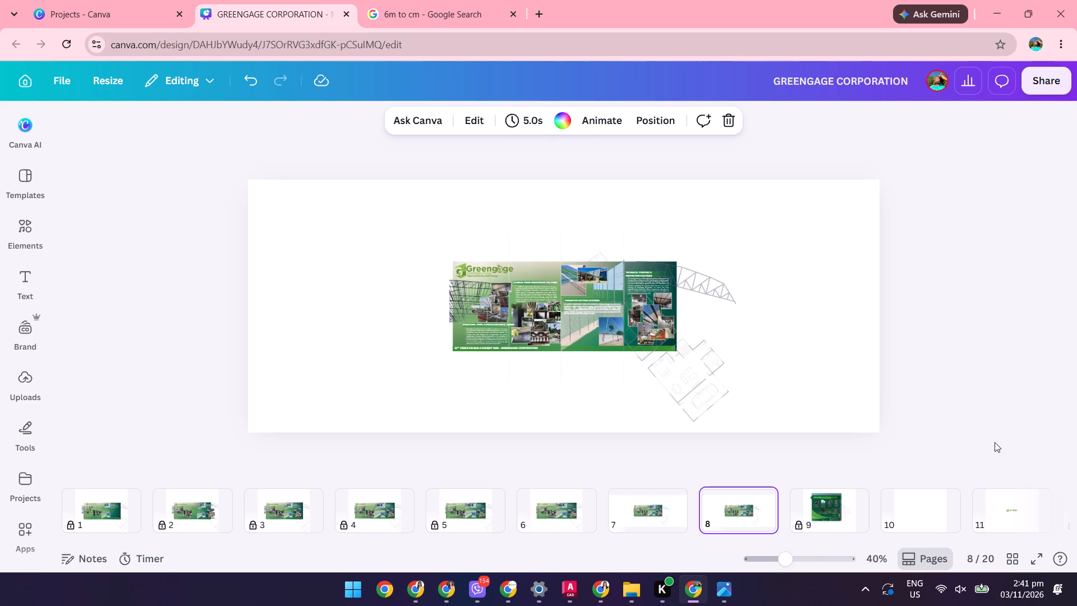
# Delete the original page 7, keeping its new resized copy.
pyautogui.click(675, 504)
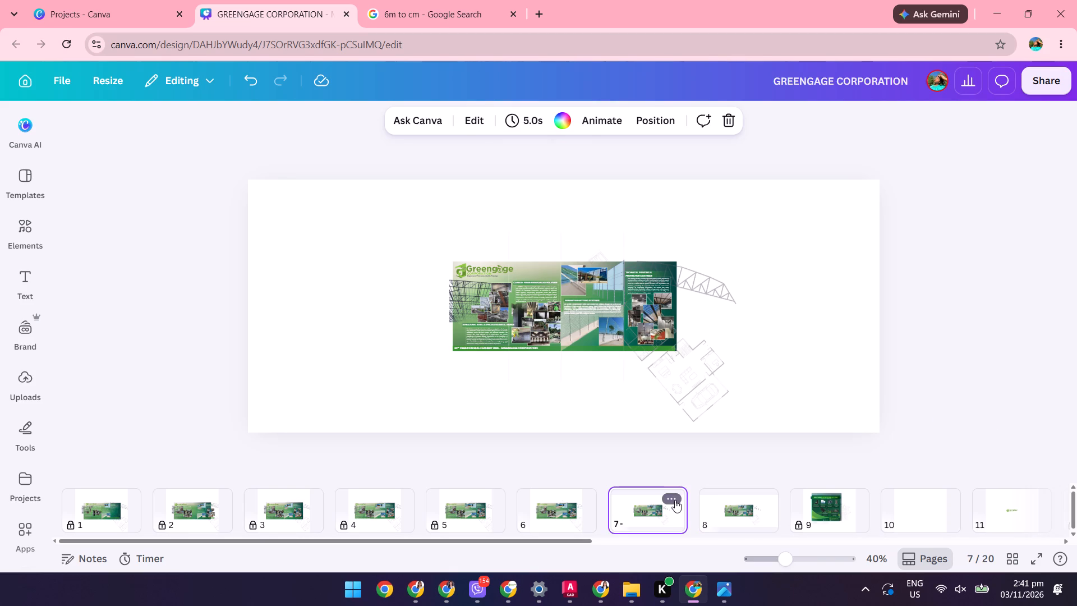
pyautogui.click(673, 495)
pyautogui.click(711, 241)
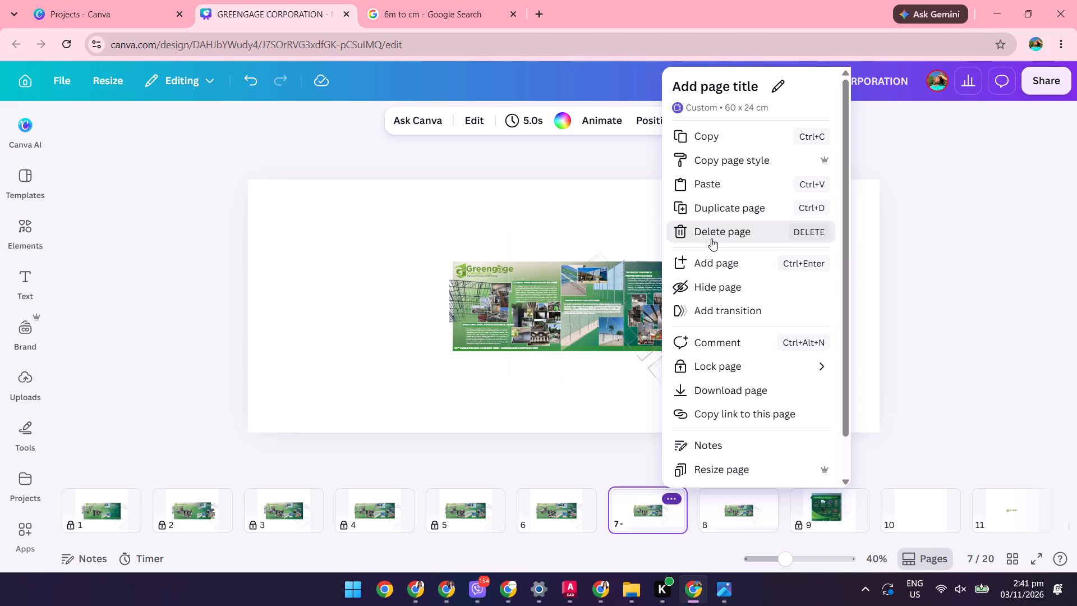
# Compare the layout and page proportions of page 7 with those of the preceding pages.
pyautogui.scroll(2, 450, 236)
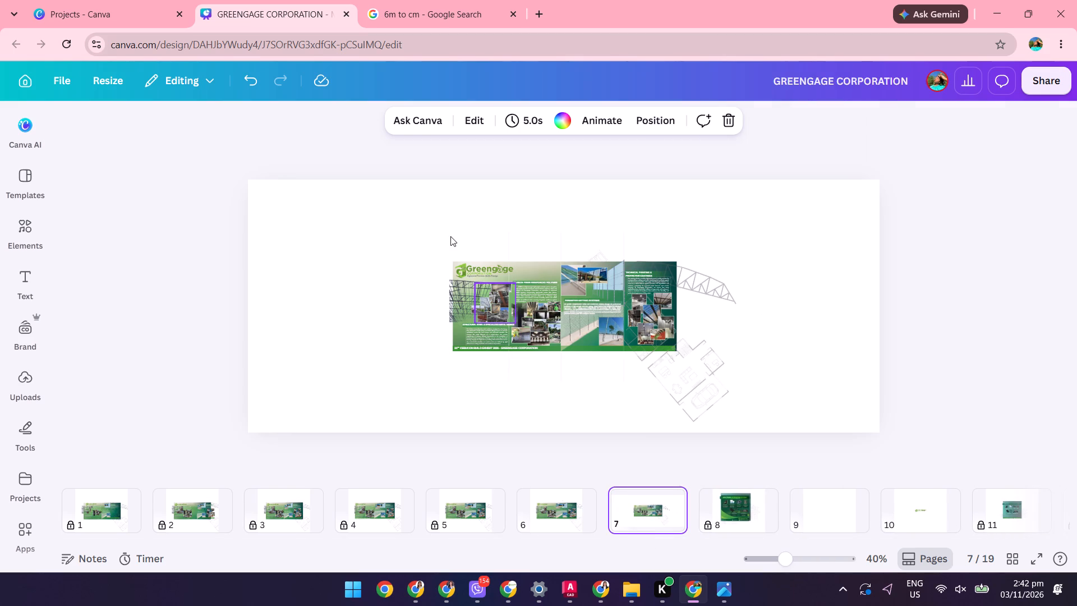
pyautogui.scroll(1, 450, 236)
pyautogui.scroll(-5, 491, 275)
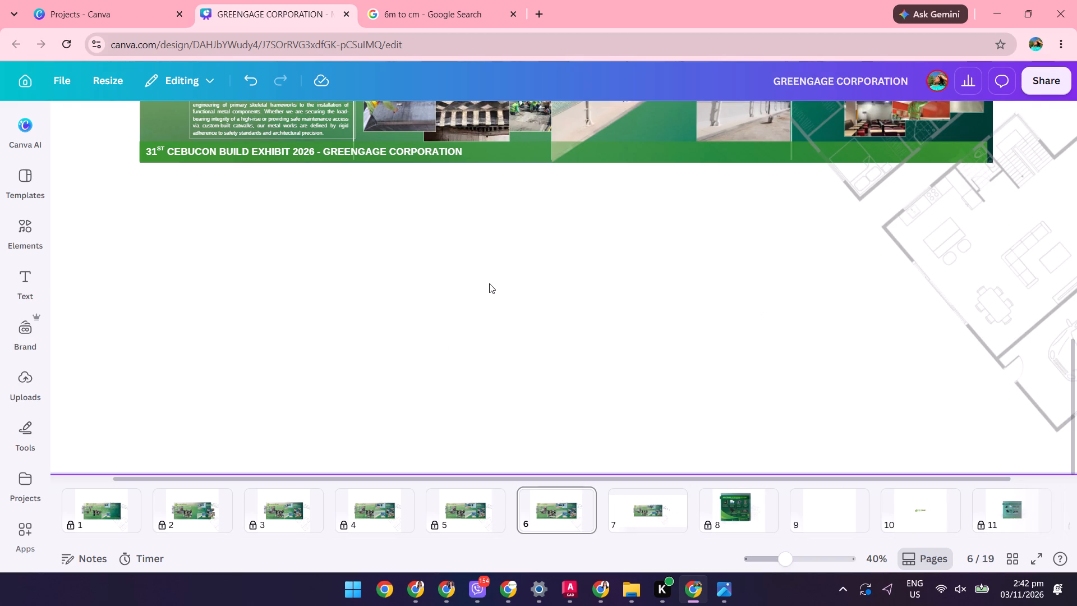
pyautogui.scroll(-5, 633, 311)
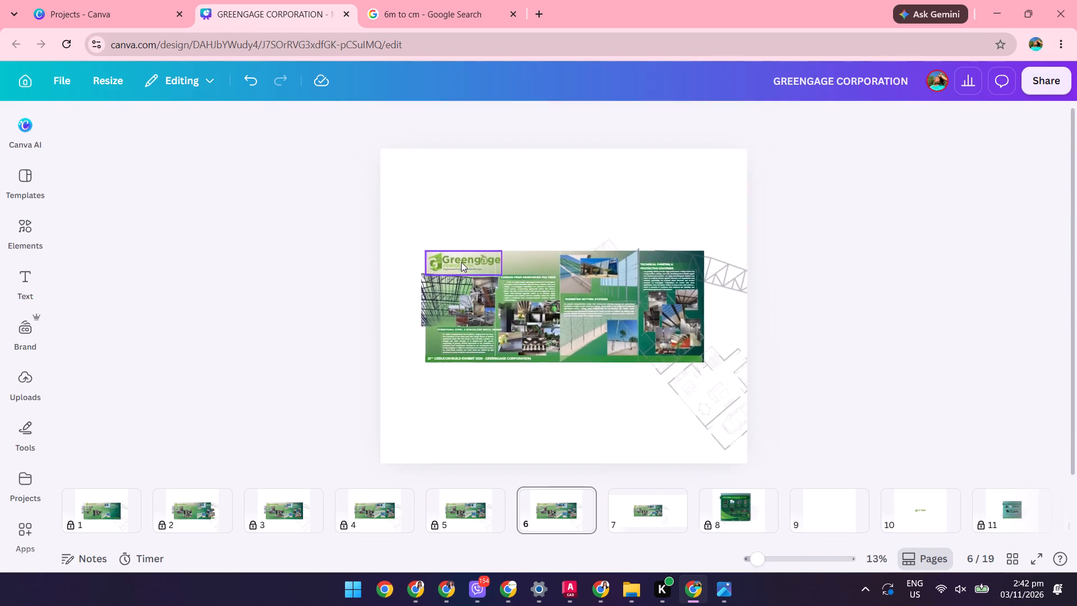
pyautogui.click(639, 502)
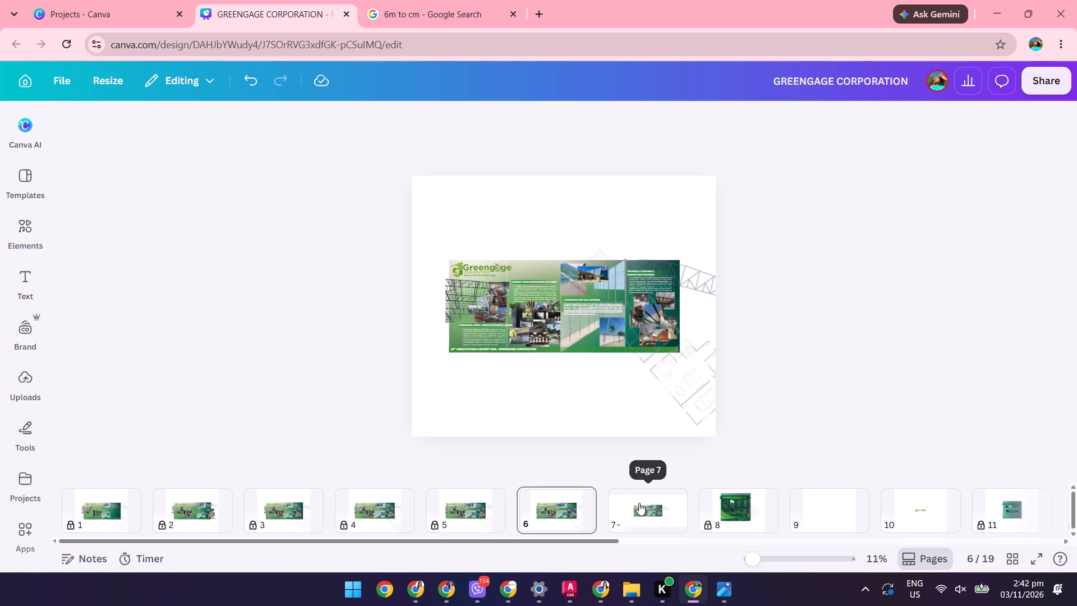
pyautogui.scroll(6, 573, 309)
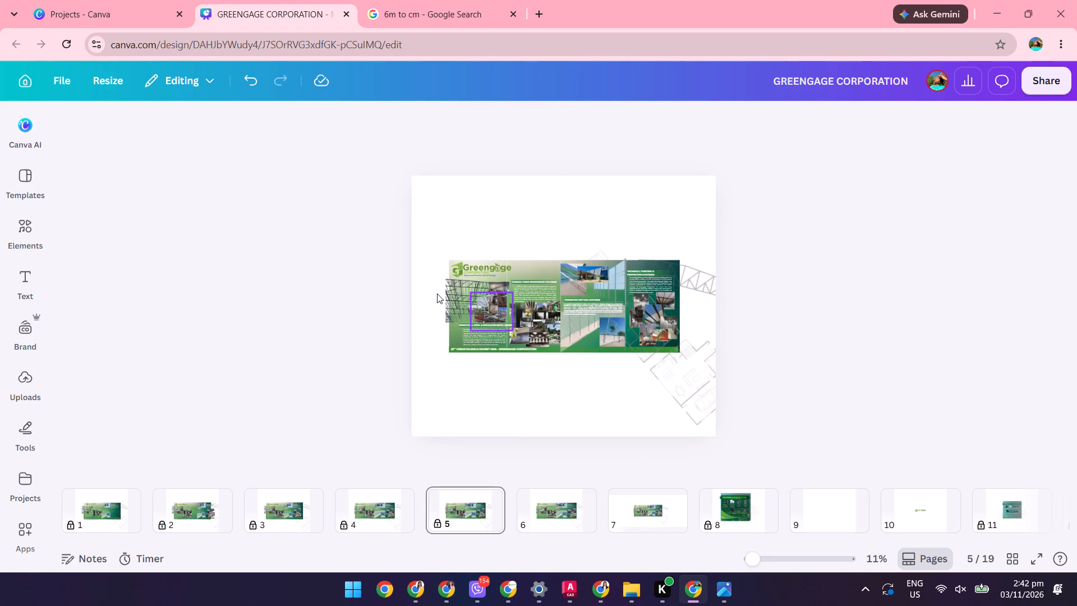
pyautogui.scroll(3, 490, 305)
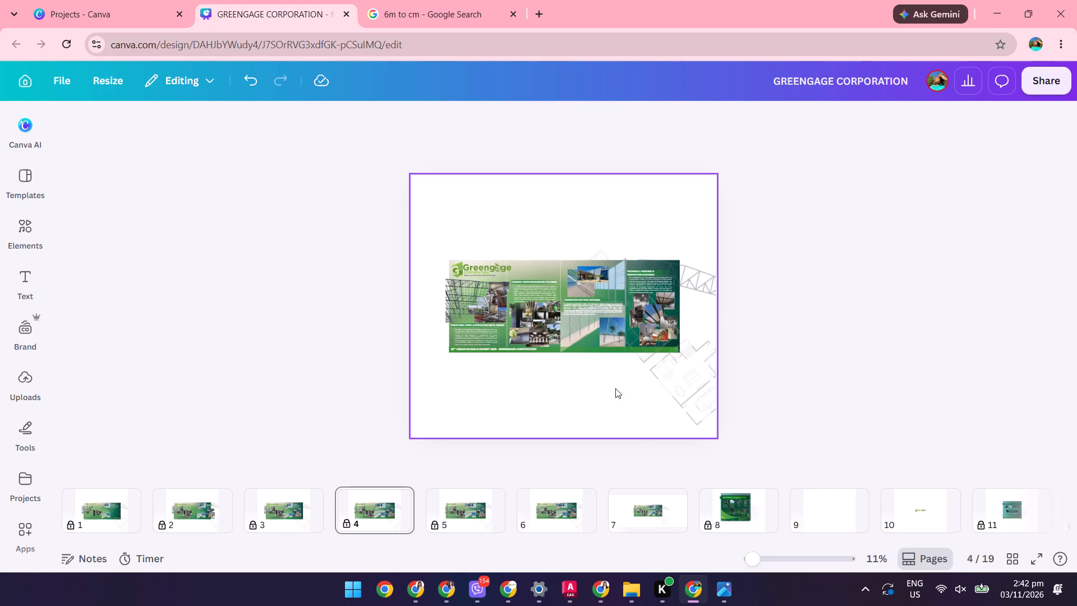
pyautogui.click(680, 510)
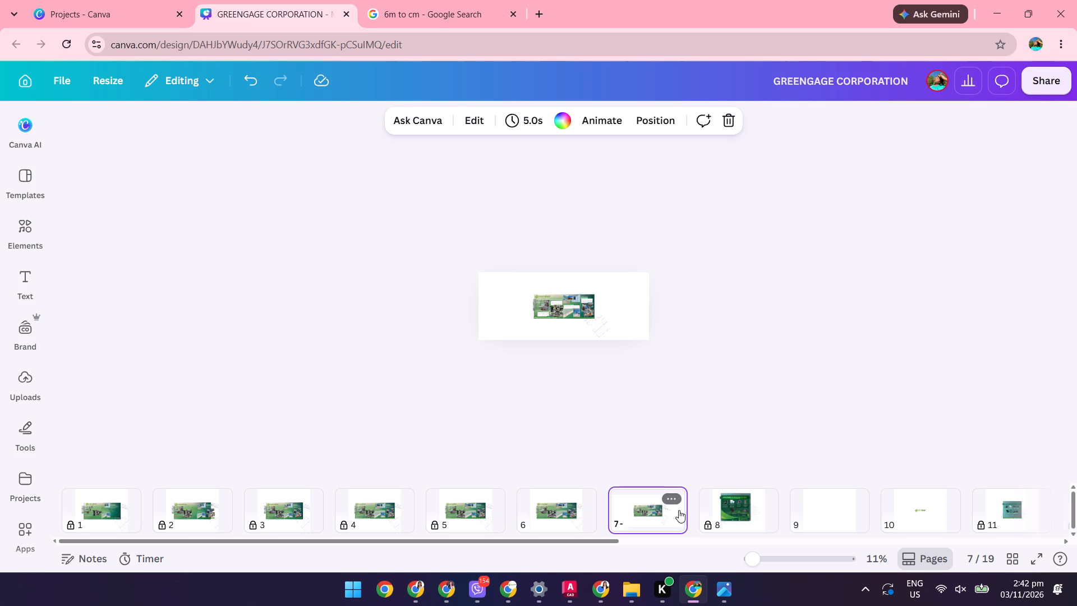
pyautogui.scroll(4, 535, 335)
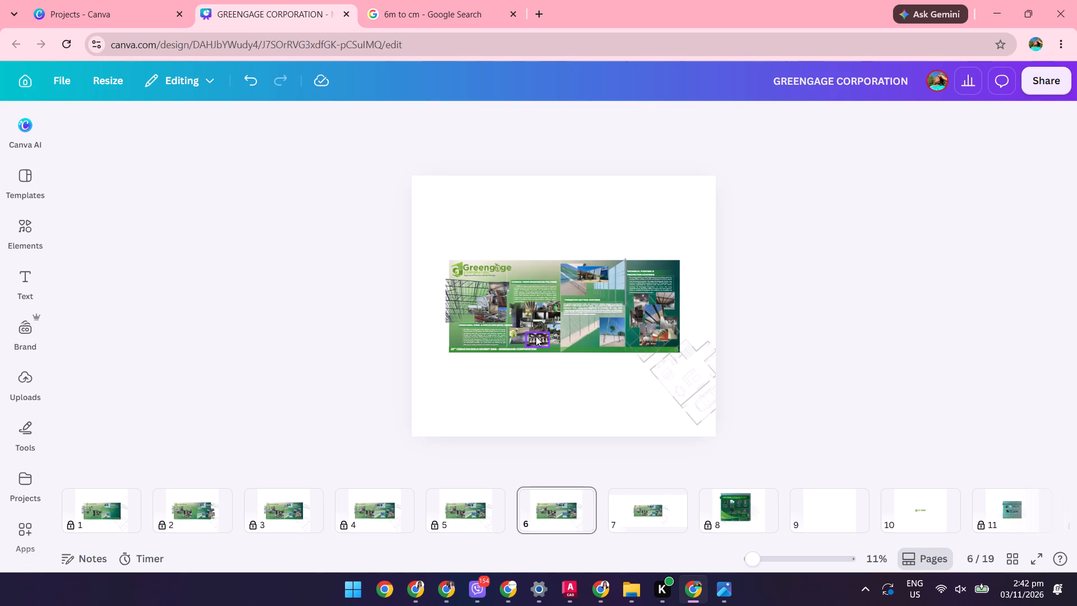
pyautogui.scroll(-2, 544, 352)
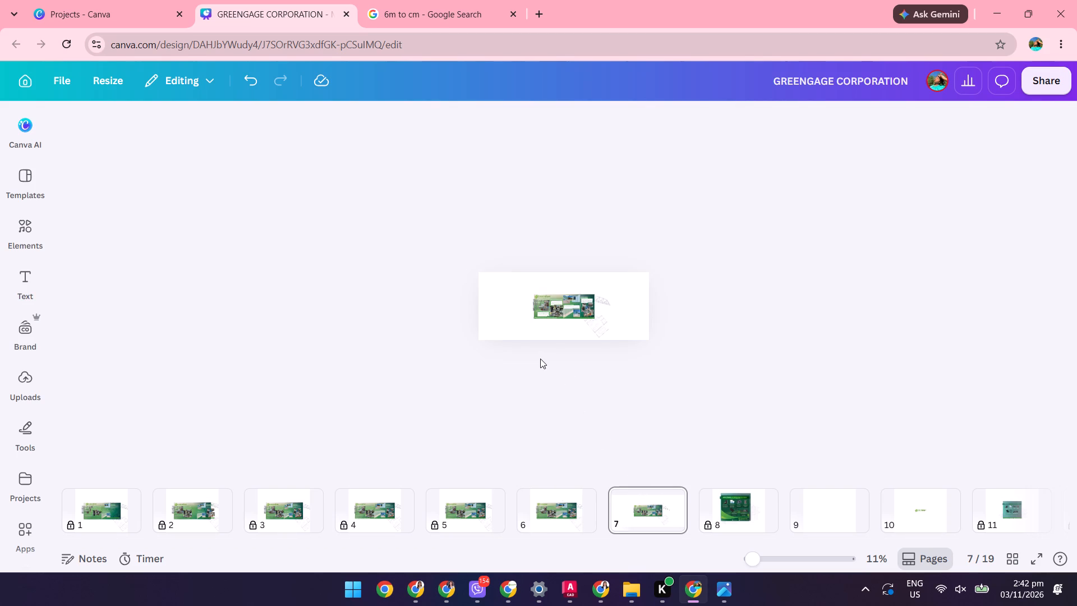
pyautogui.hscroll(1, 540, 359)
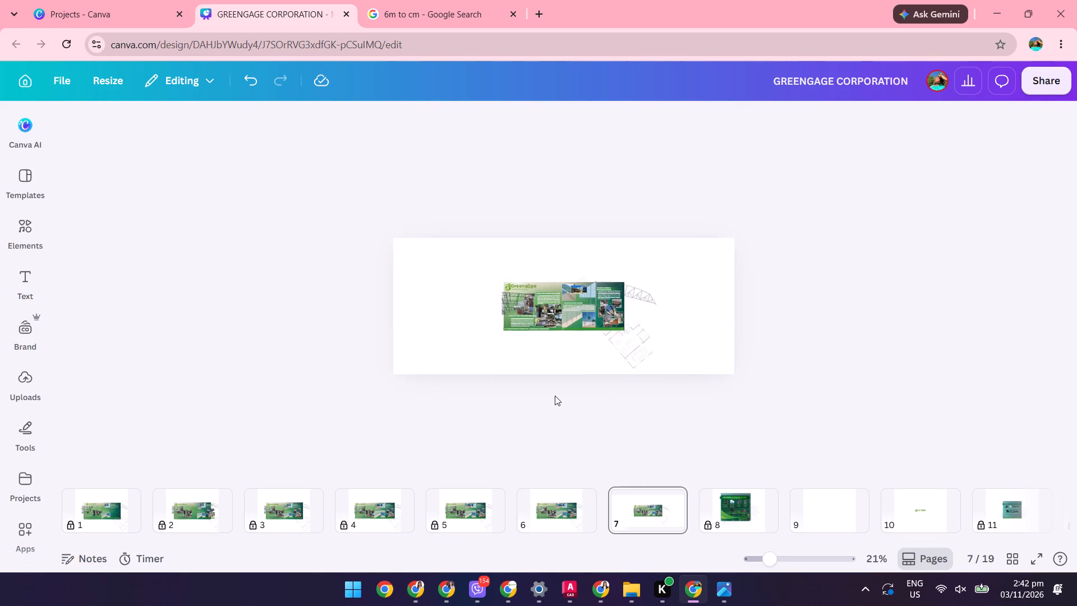
pyautogui.hscroll(1, 556, 396)
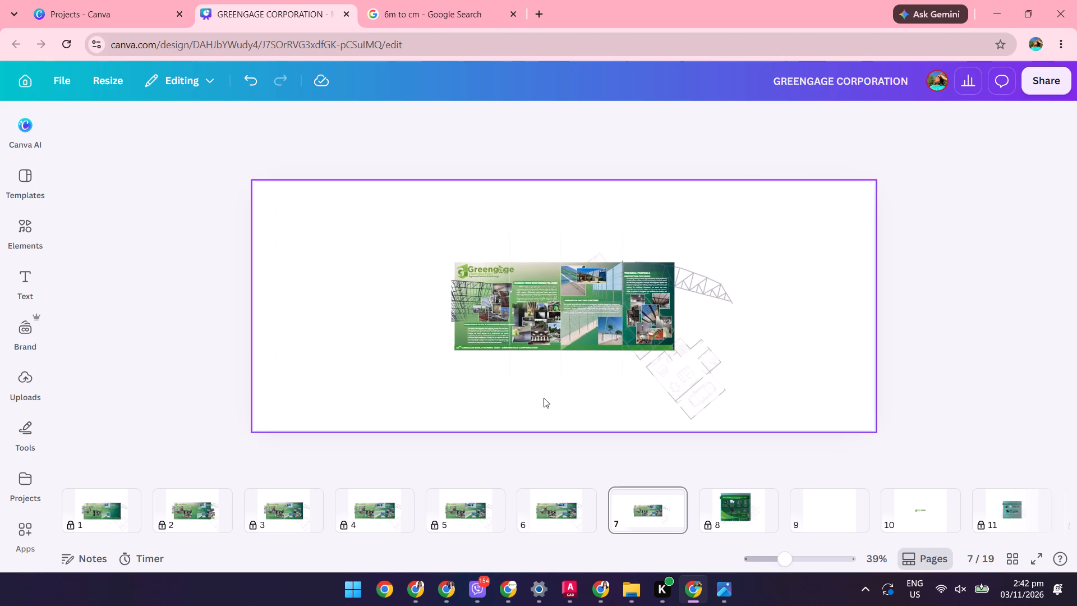
# Group all elements on page 7 and enlarge the group proportionally toward the page's upper-left corner.
pyautogui.click(519, 270)
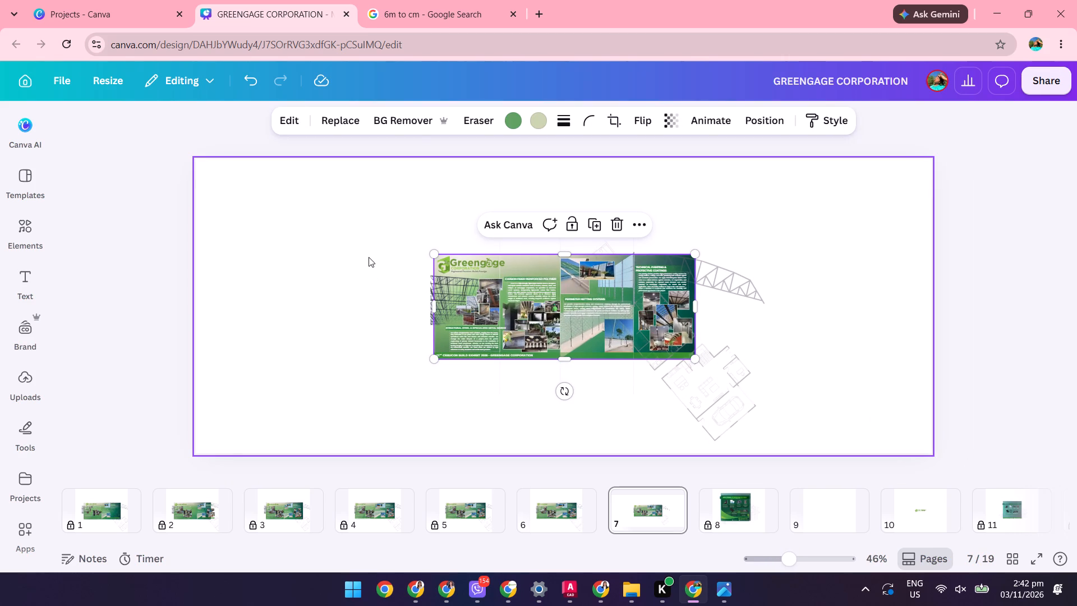
pyautogui.click(512, 413)
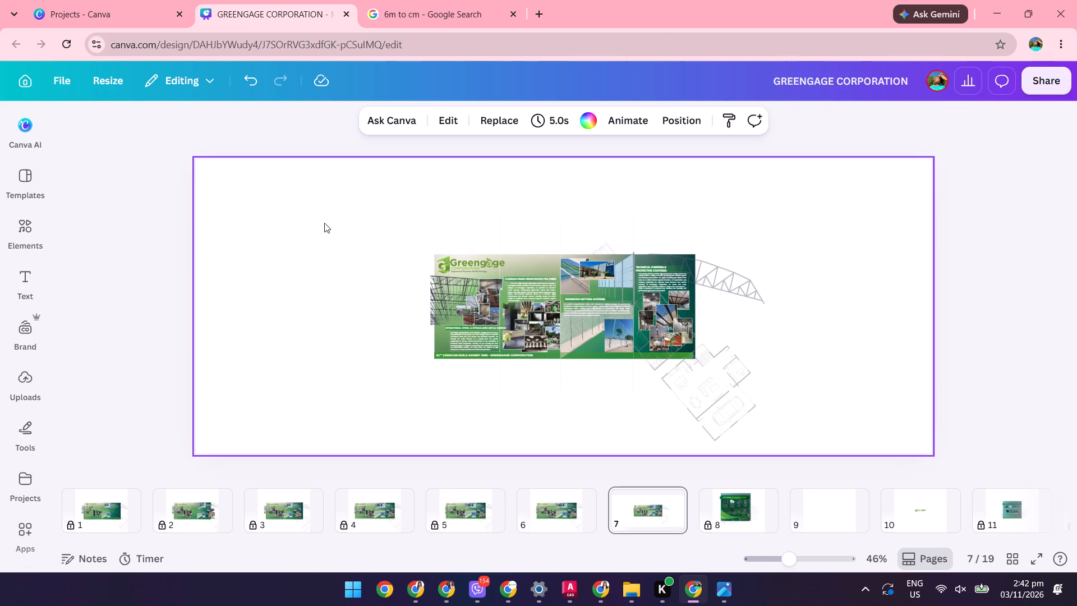
pyautogui.click(361, 201)
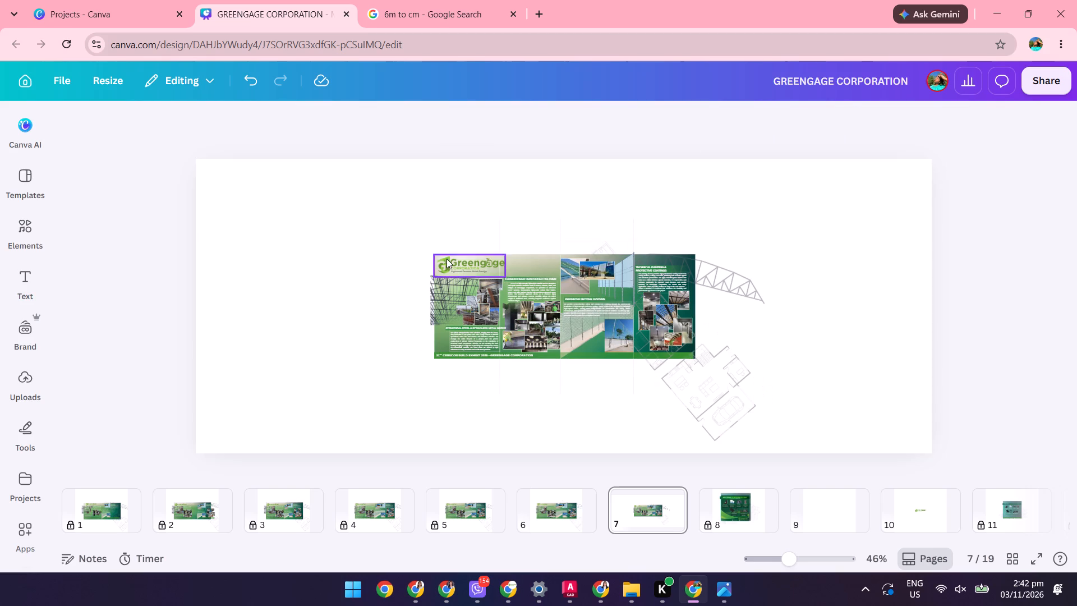
pyautogui.click(369, 221)
pyautogui.hotkey('ctrl', 'a')
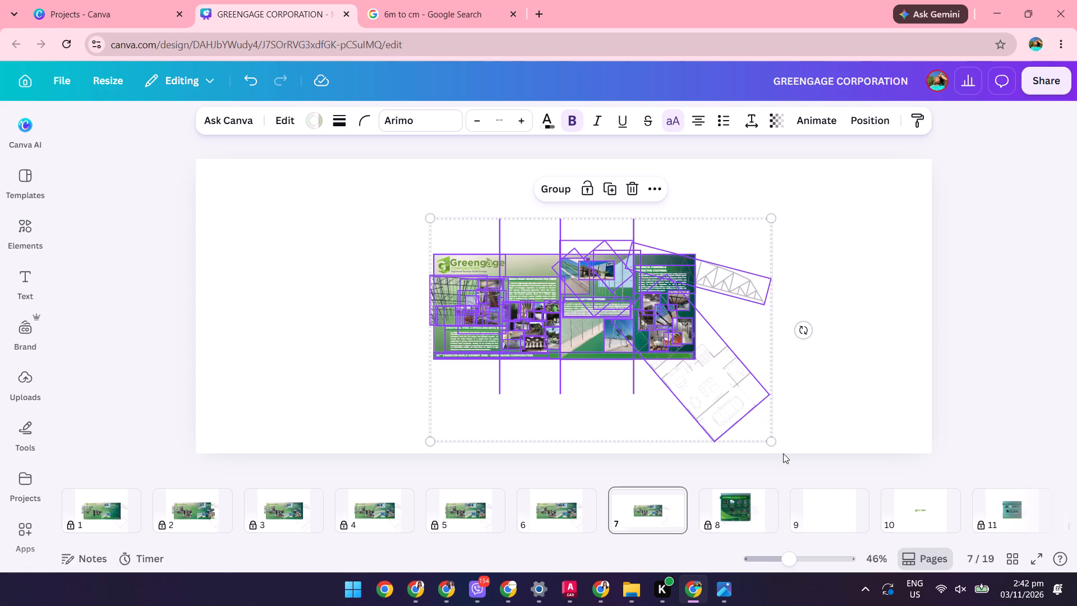
pyautogui.click(544, 183)
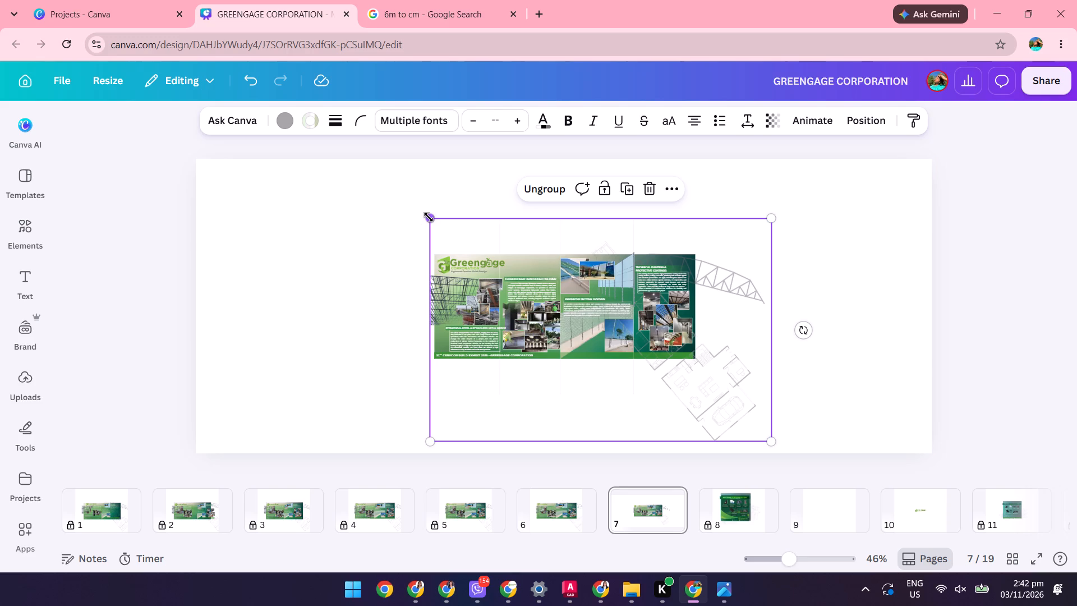
pyautogui.moveTo(429, 217); pyautogui.dragTo(195, 226)
# Move the grouped panel layout on page 7 so the green panel sits in the page's upper-left corner.
pyautogui.scroll(-4, 452, 270)
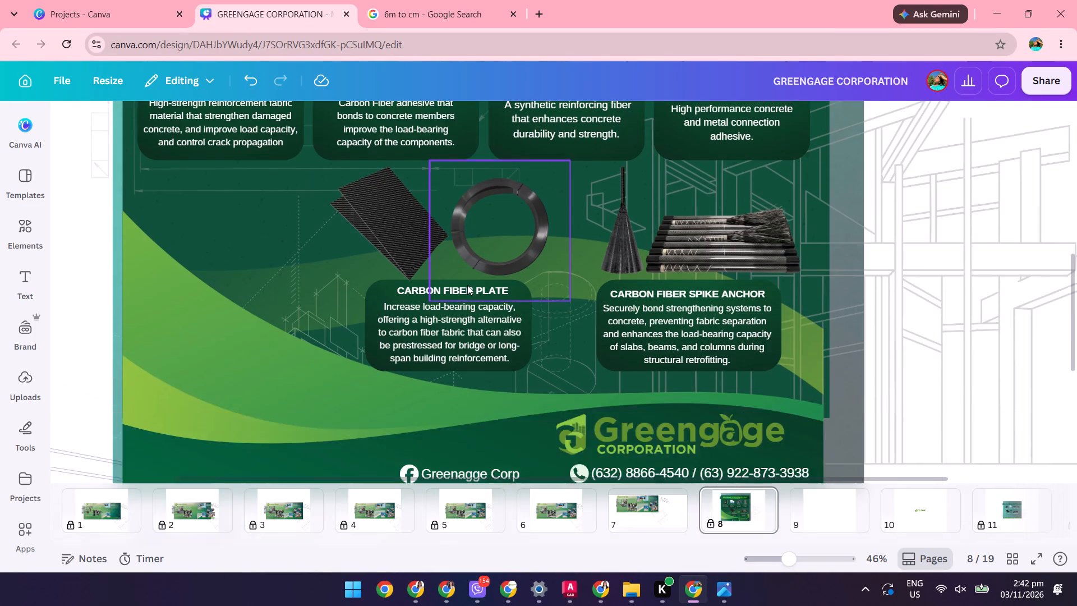
pyautogui.scroll(2, 467, 284)
pyautogui.click(637, 509)
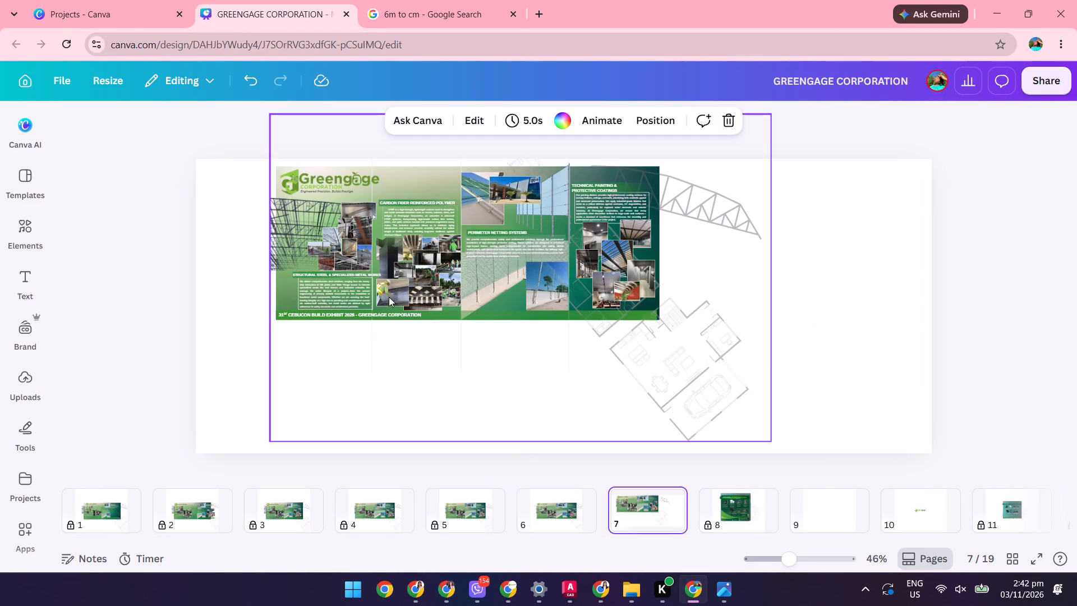
pyautogui.moveTo(429, 371); pyautogui.dragTo(353, 359)
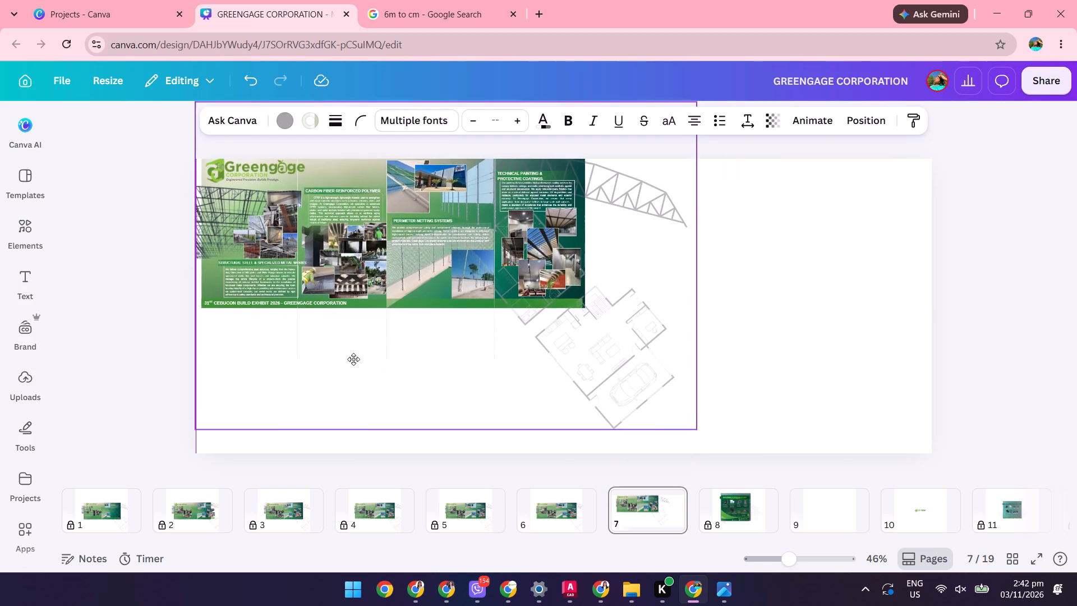
pyautogui.moveTo(353, 359); pyautogui.dragTo(349, 365)
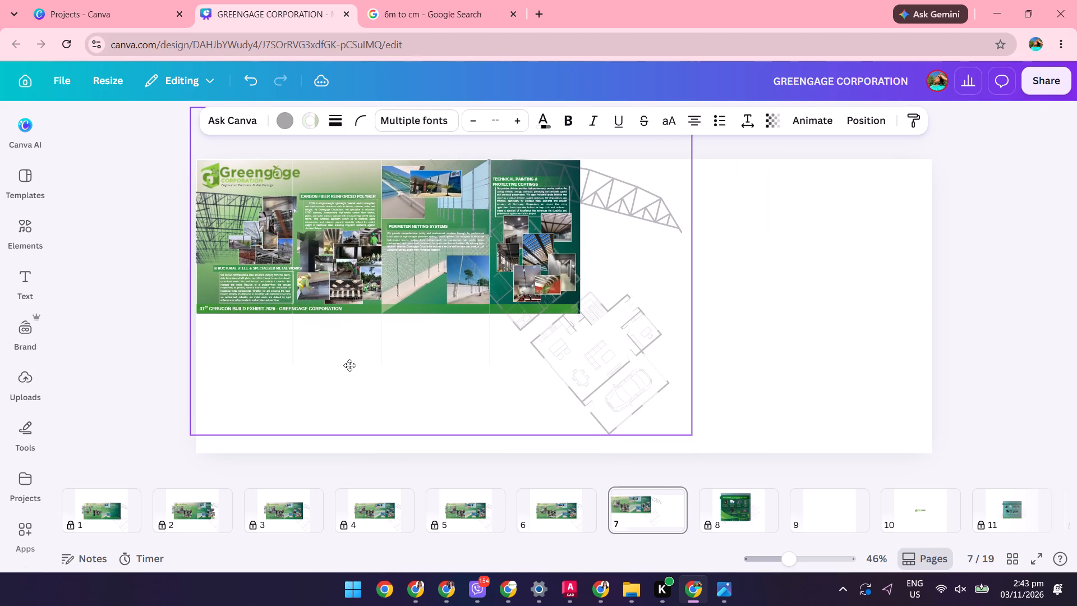
pyautogui.moveTo(349, 365); pyautogui.dragTo(349, 366)
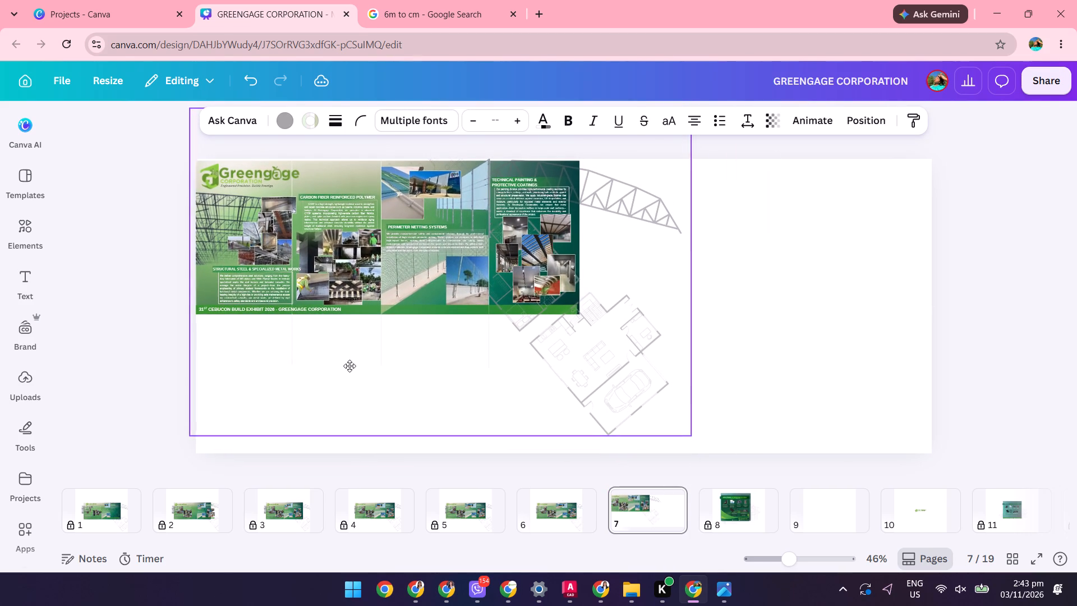
pyautogui.moveTo(349, 366); pyautogui.dragTo(350, 365)
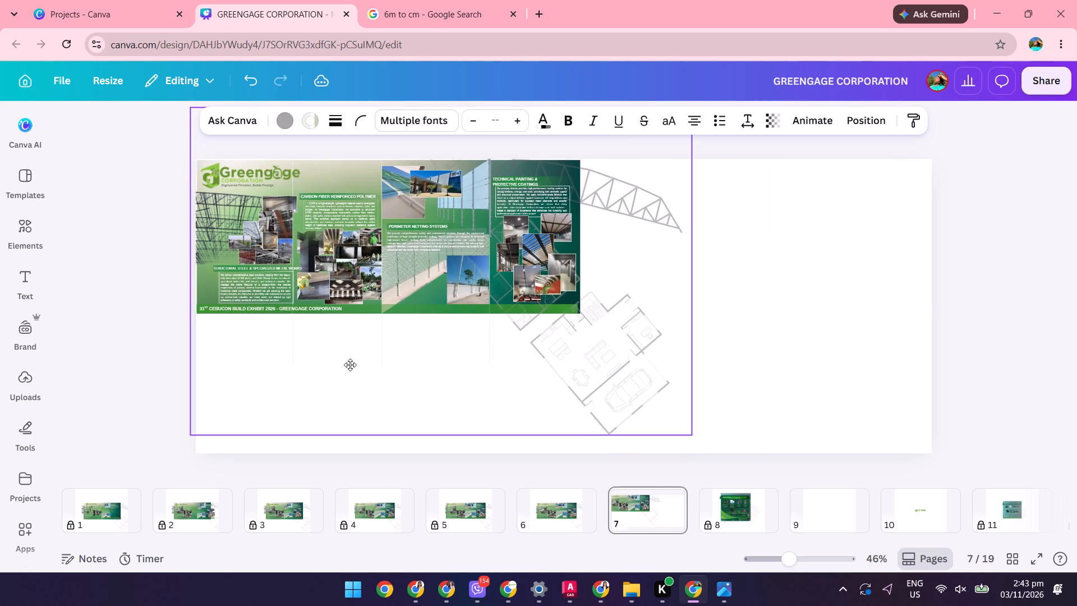
pyautogui.moveTo(350, 365); pyautogui.dragTo(349, 366)
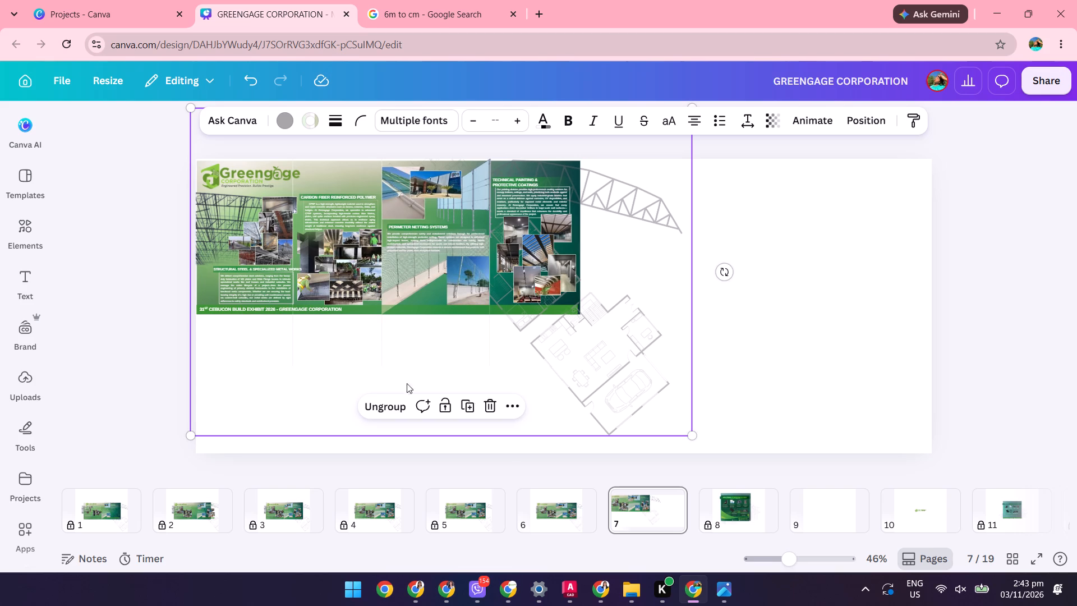
# Enlarge the page 7 group proportionally toward the lower-right and realign the panel with the page's upper-left corner.
pyautogui.moveTo(691, 434); pyautogui.dragTo(1010, 524)
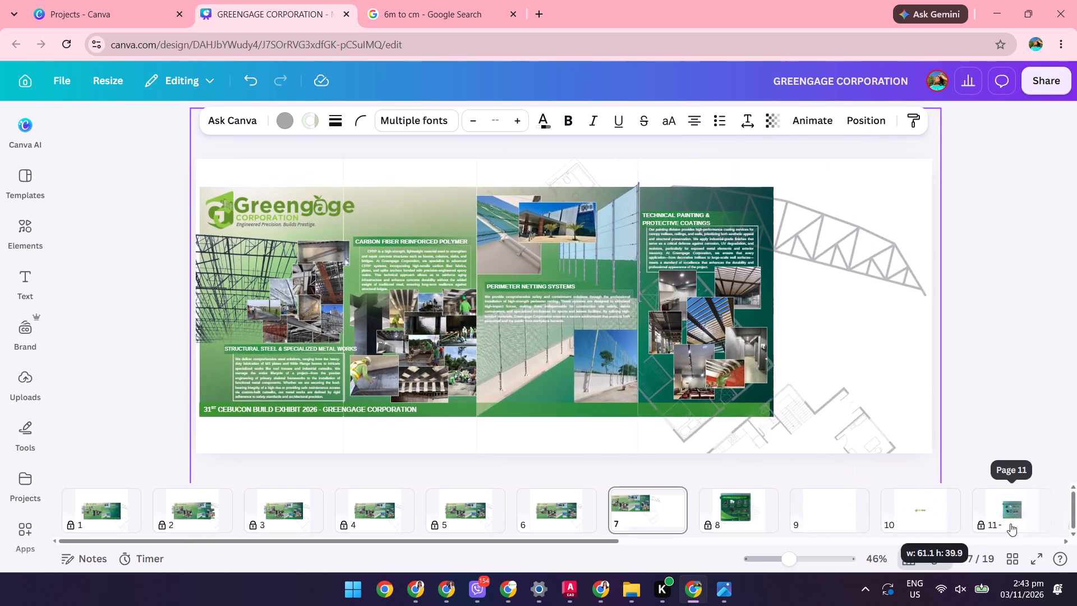
pyautogui.moveTo(1010, 524); pyautogui.dragTo(1049, 545)
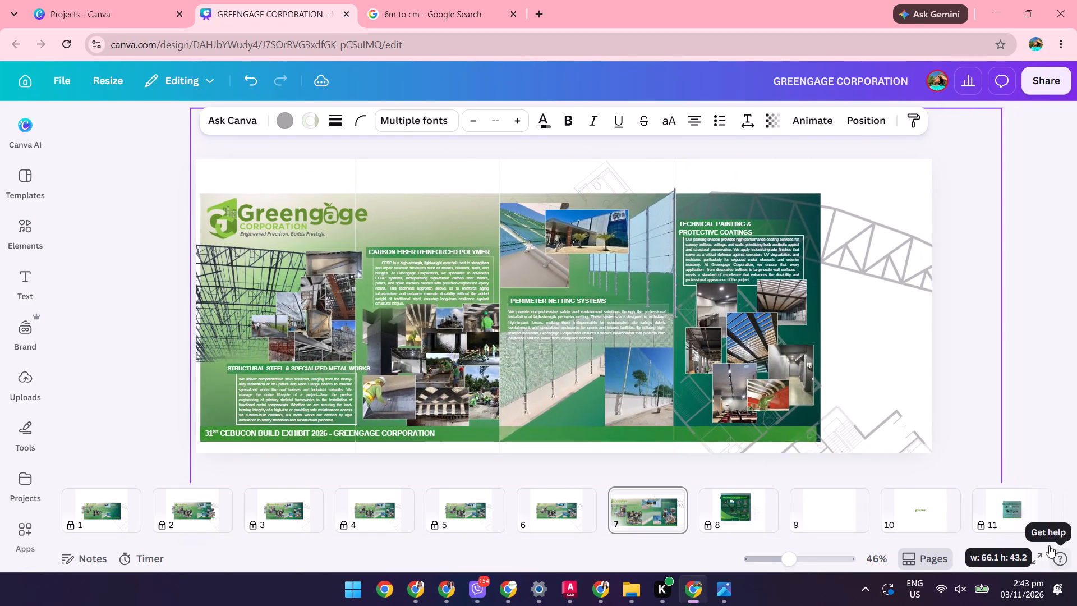
pyautogui.moveTo(1049, 545); pyautogui.dragTo(1041, 538)
pyautogui.scroll(-2, 905, 345)
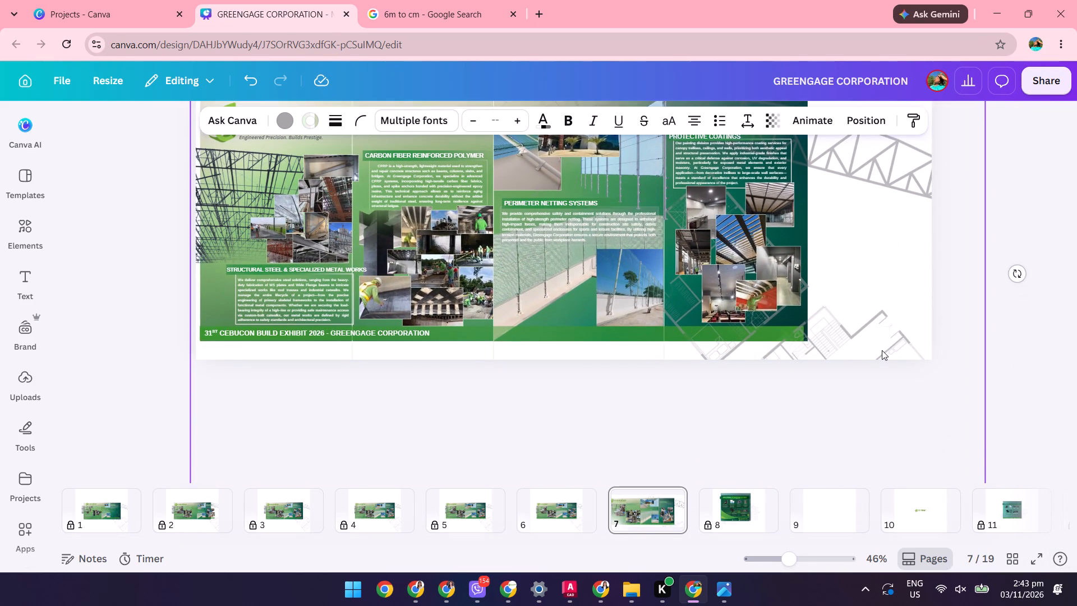
pyautogui.scroll(6, 882, 350)
pyautogui.scroll(-7, 883, 350)
pyautogui.scroll(-1, 840, 374)
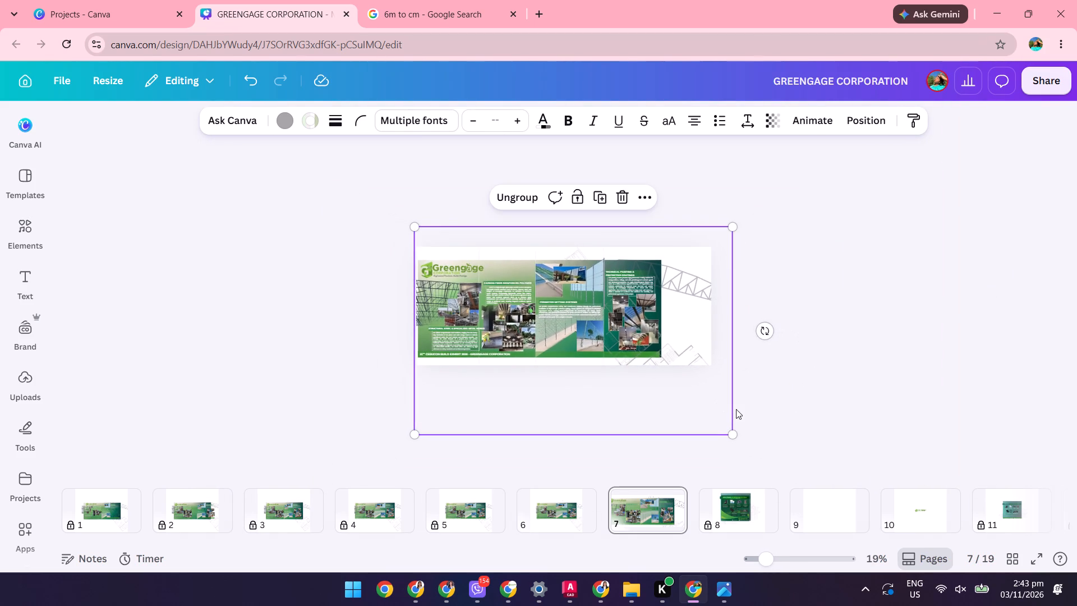
pyautogui.moveTo(733, 432); pyautogui.dragTo(781, 444)
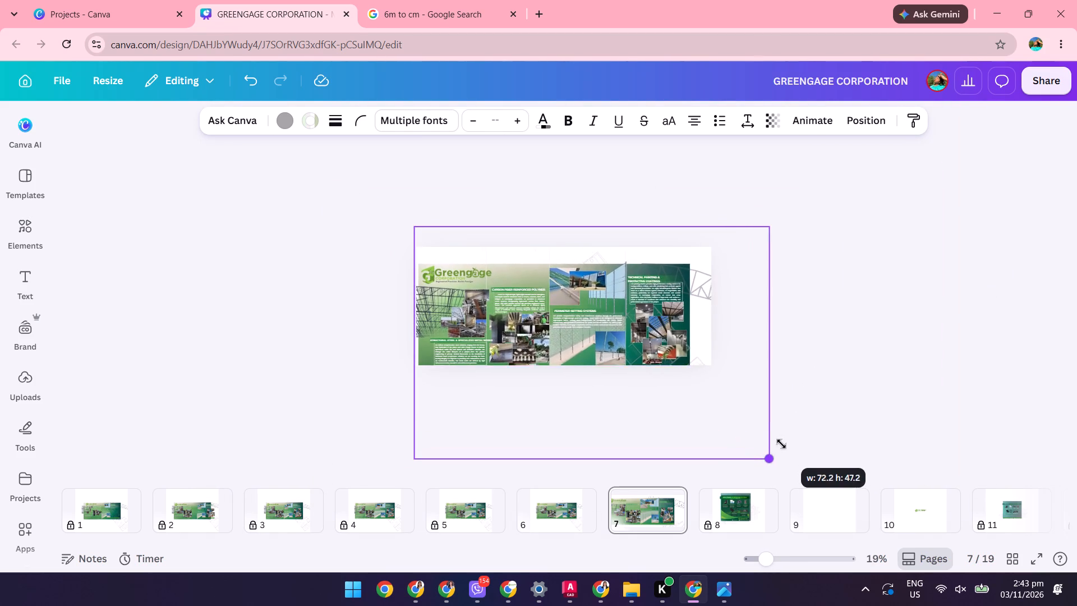
pyautogui.moveTo(781, 444); pyautogui.dragTo(766, 414)
pyautogui.moveTo(691, 421); pyautogui.dragTo(687, 406)
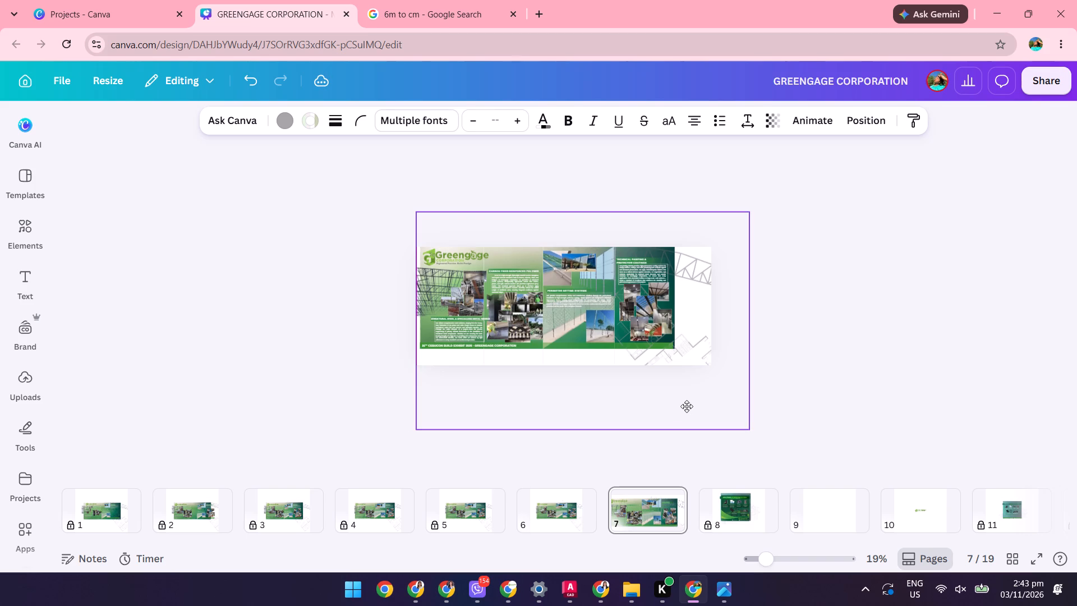
pyautogui.moveTo(687, 406); pyautogui.dragTo(688, 407)
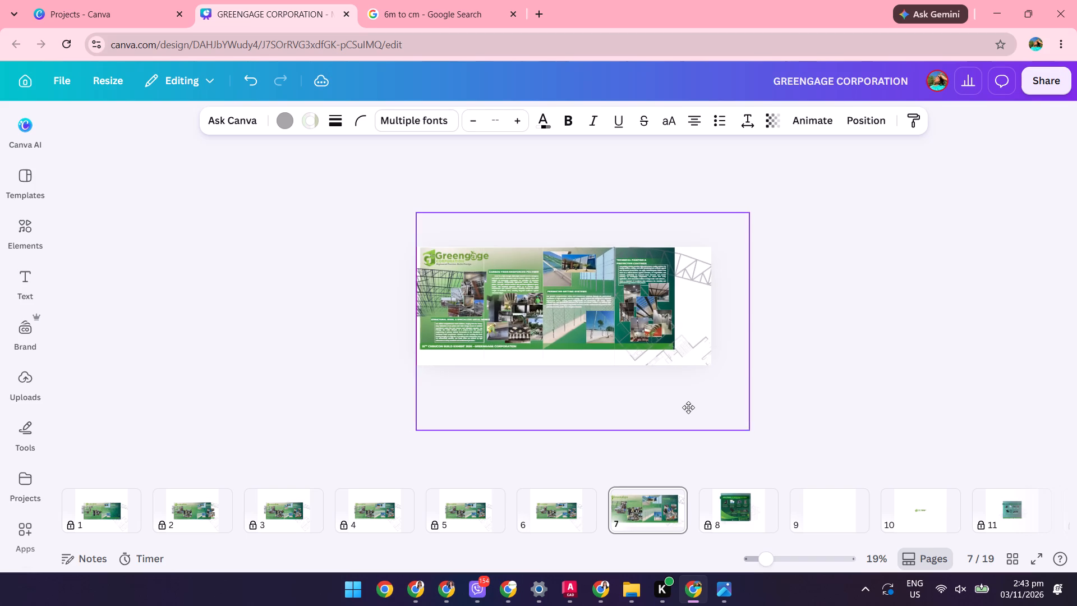
pyautogui.moveTo(688, 407); pyautogui.dragTo(688, 407)
# Enlarge the group proportionally until the panel spans the page's full width, and shift it up to the page's top edge.
pyautogui.moveTo(746, 430); pyautogui.dragTo(795, 442)
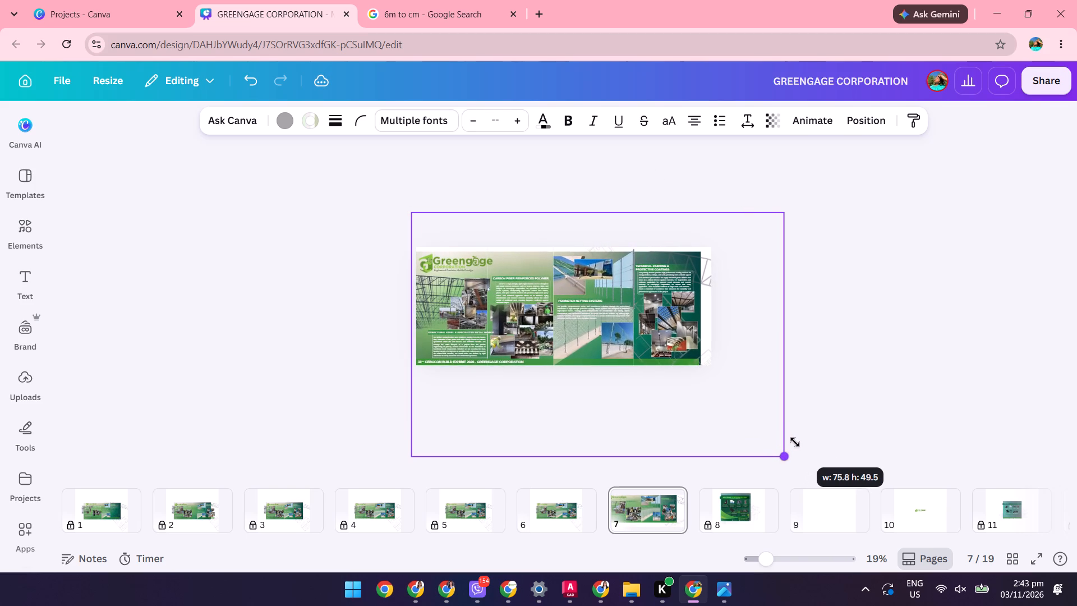
pyautogui.moveTo(795, 442); pyautogui.dragTo(794, 430)
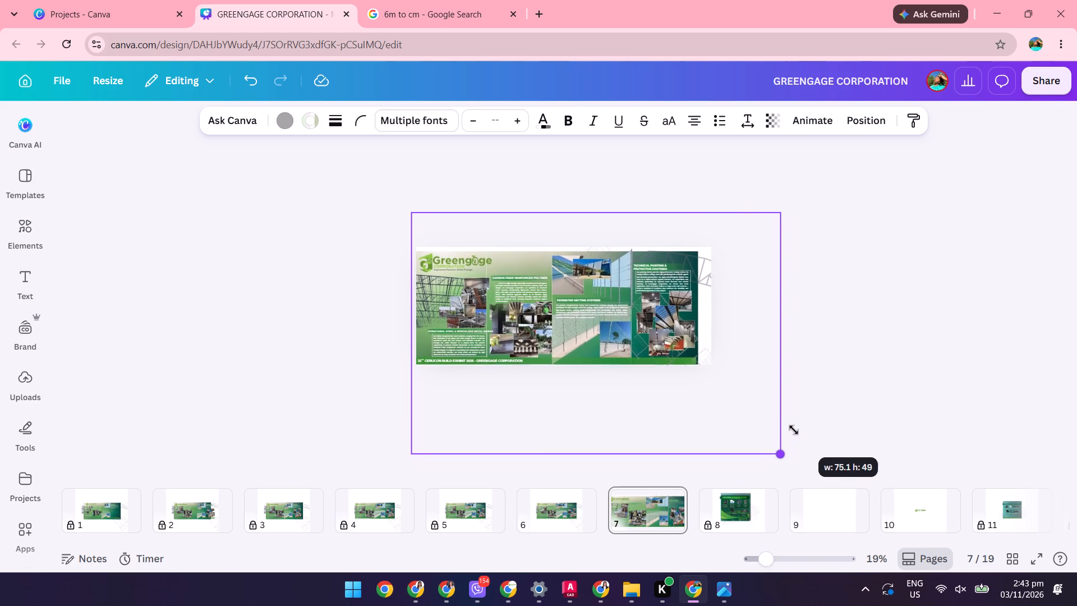
pyautogui.moveTo(794, 430); pyautogui.dragTo(799, 432)
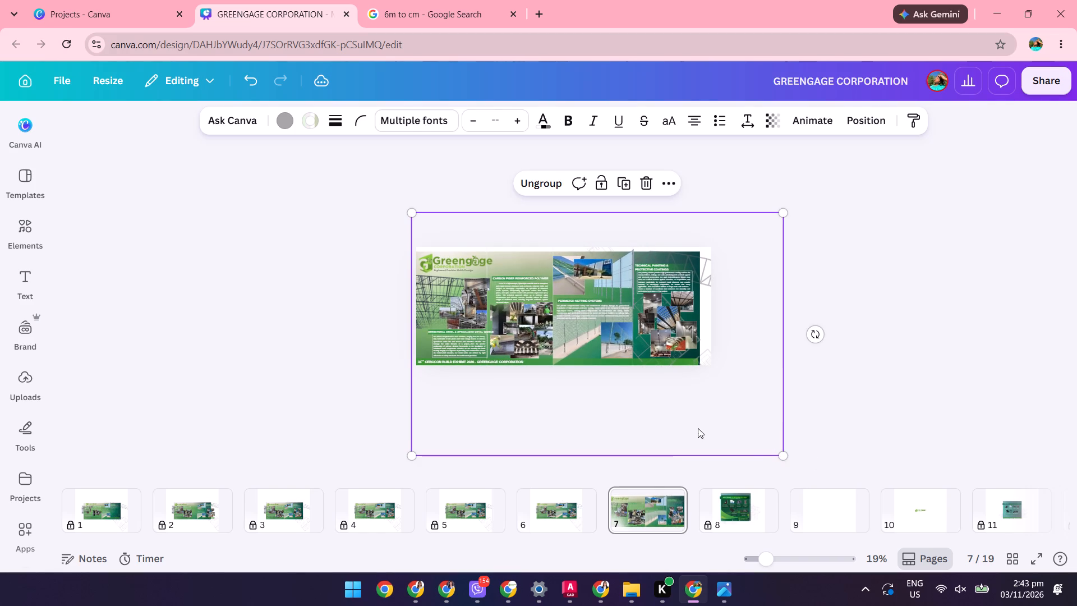
pyautogui.click(698, 428)
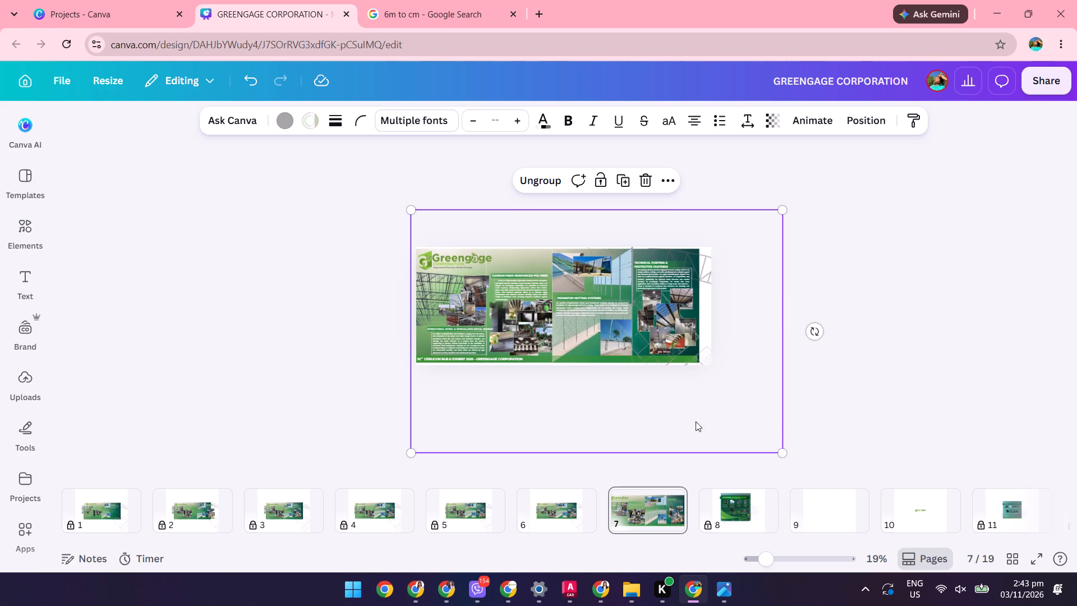
pyautogui.moveTo(783, 453); pyautogui.dragTo(787, 456)
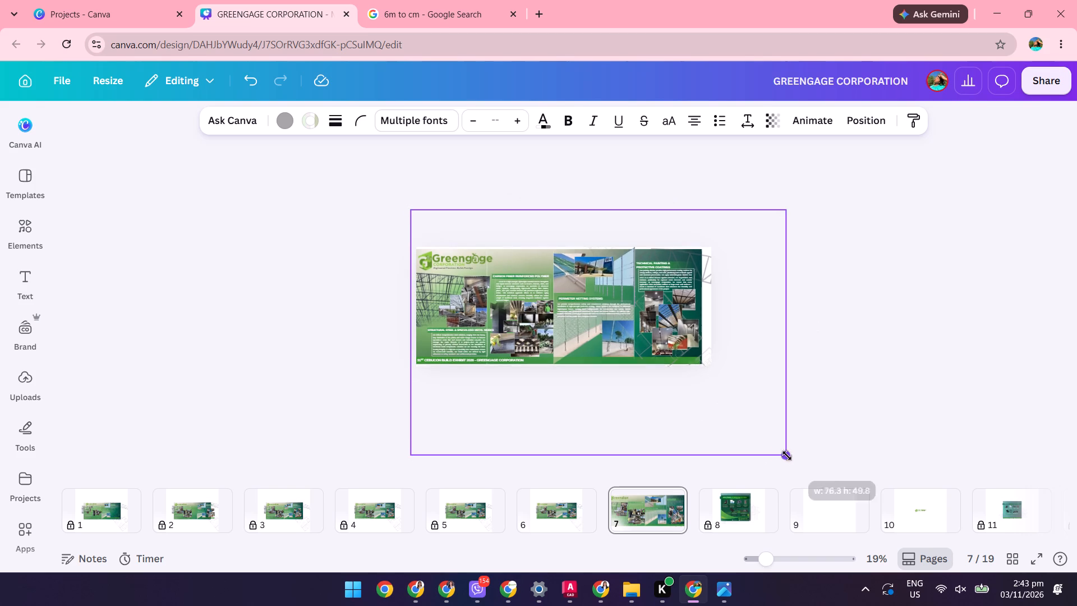
pyautogui.moveTo(787, 456); pyautogui.dragTo(795, 462)
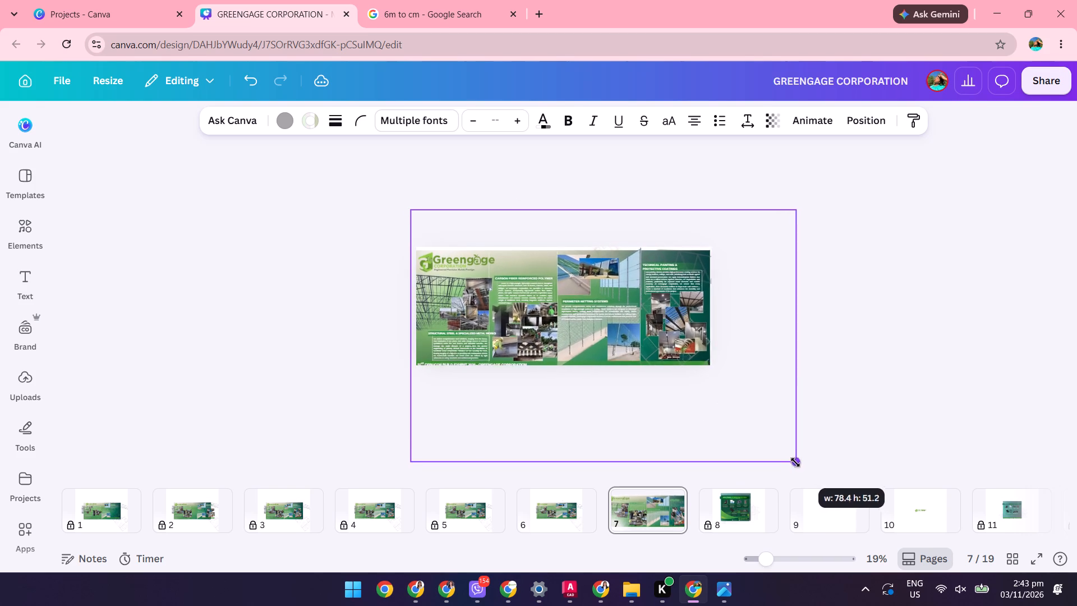
pyautogui.moveTo(795, 462); pyautogui.dragTo(797, 458)
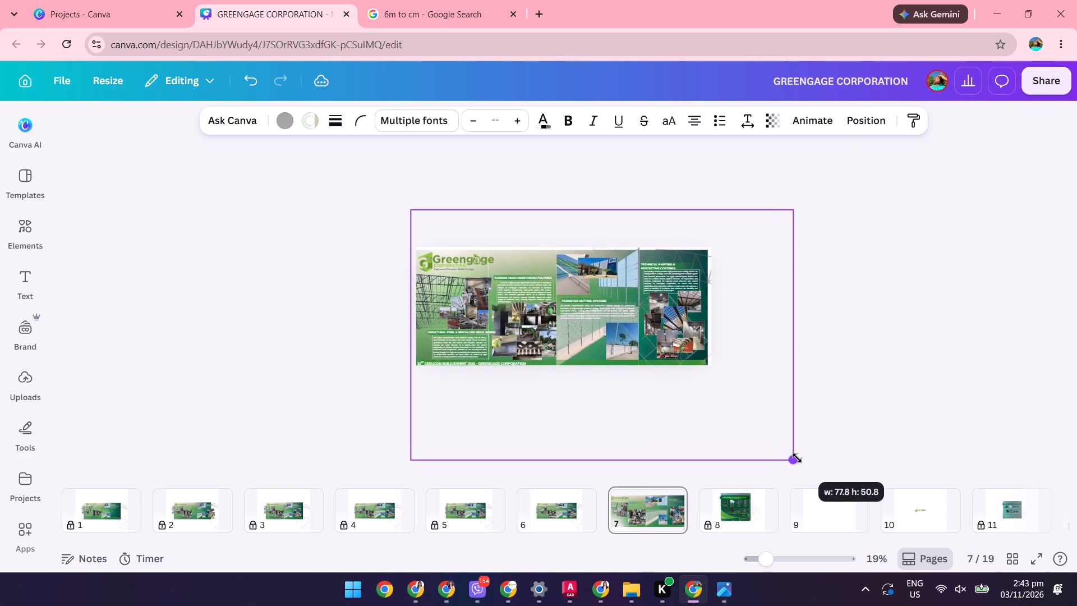
pyautogui.moveTo(797, 458); pyautogui.dragTo(802, 462)
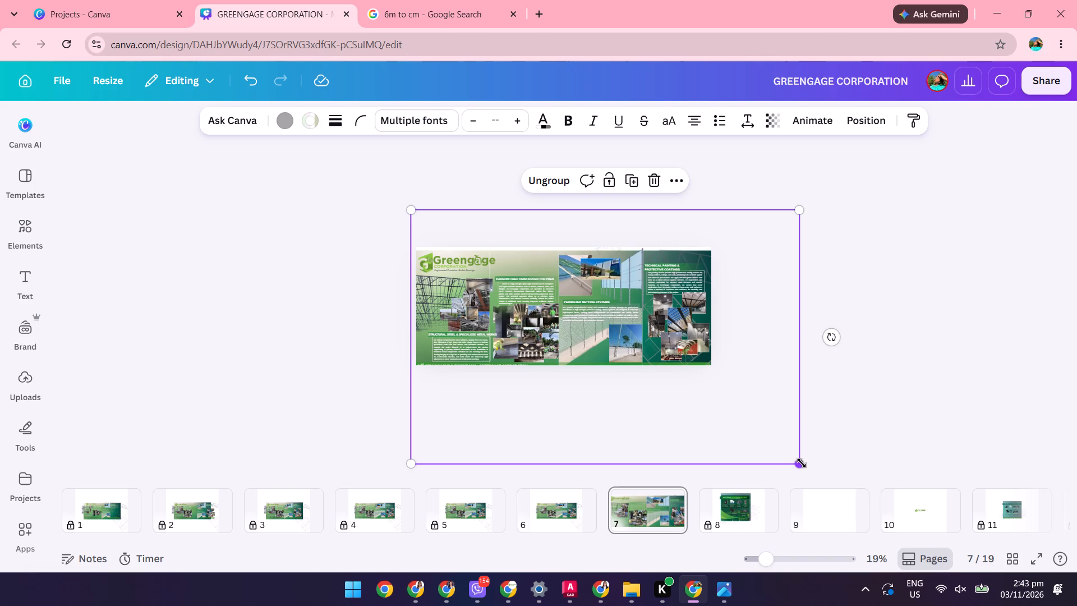
pyautogui.scroll(2, 684, 405)
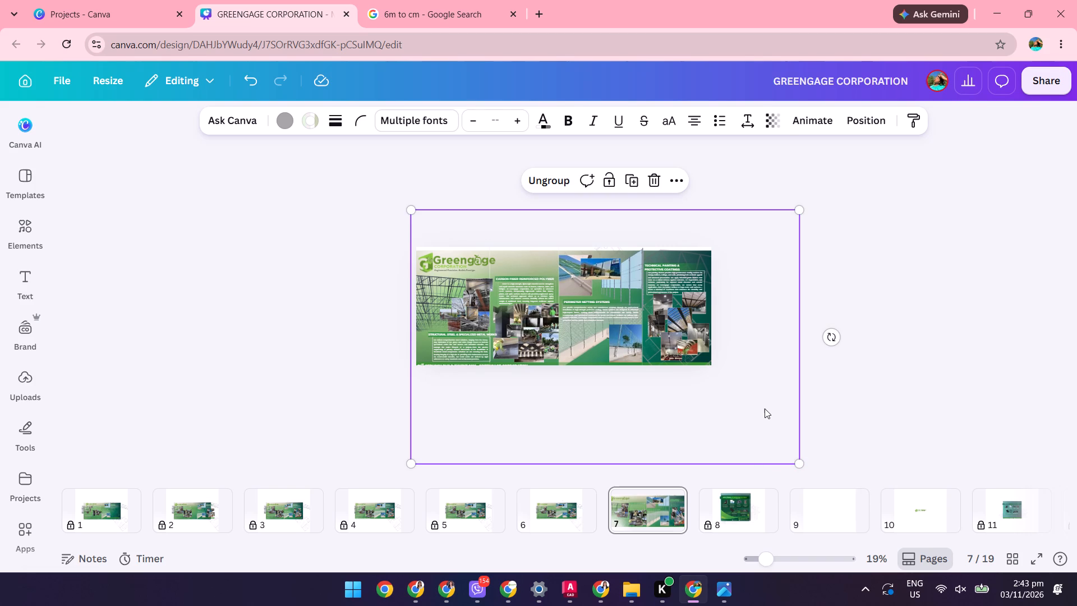
pyautogui.click(758, 405)
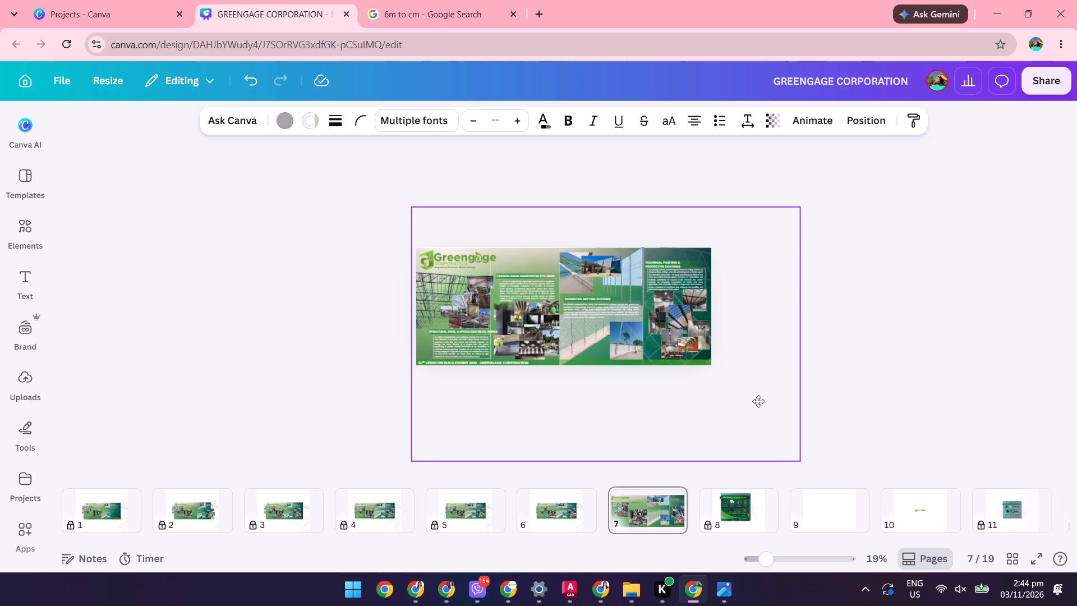
# Ungroup the enlarged panel layout on page 7.
pyautogui.click(665, 435)
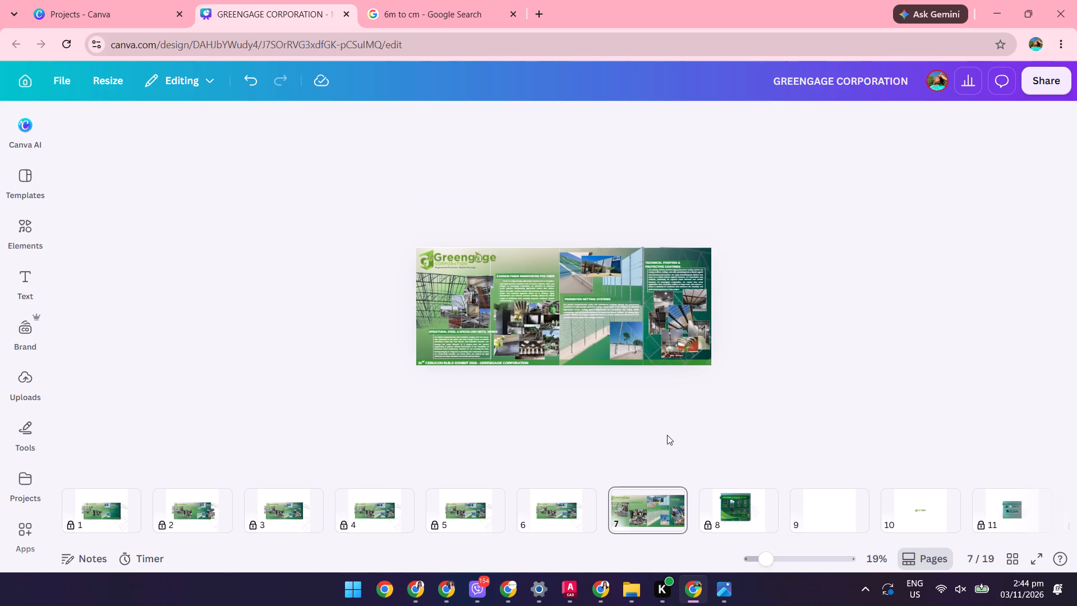
pyautogui.click(738, 345)
pyautogui.click(714, 219)
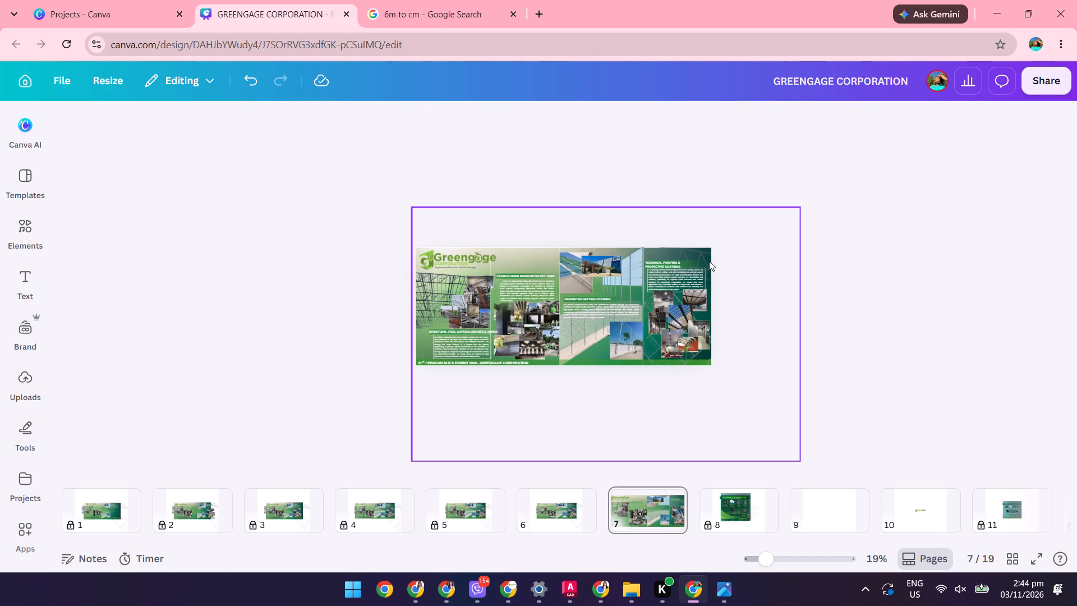
pyautogui.click(739, 254)
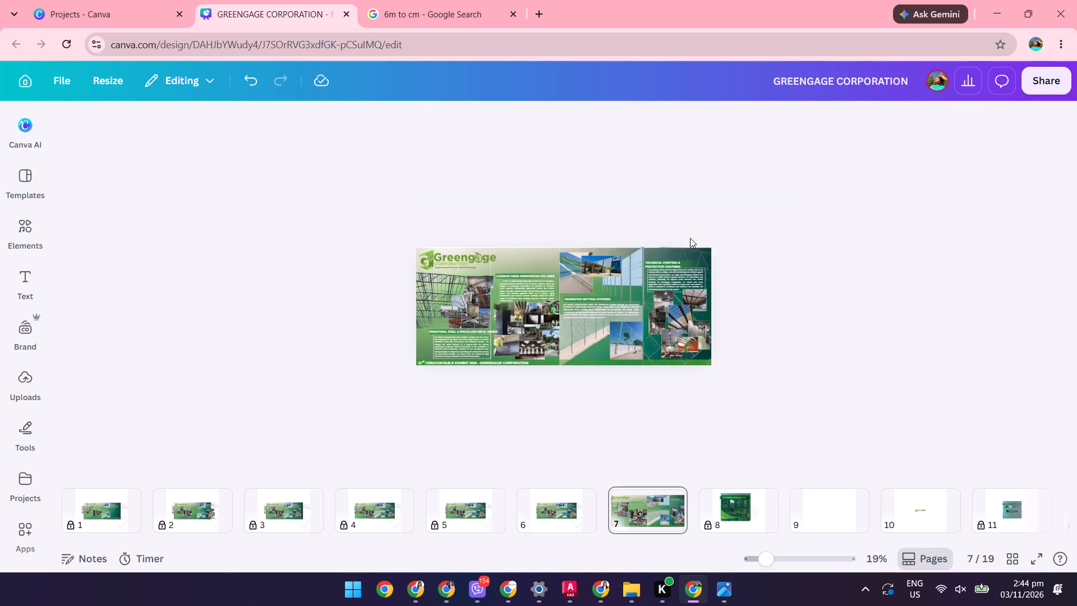
pyautogui.click(682, 240)
pyautogui.click(682, 251)
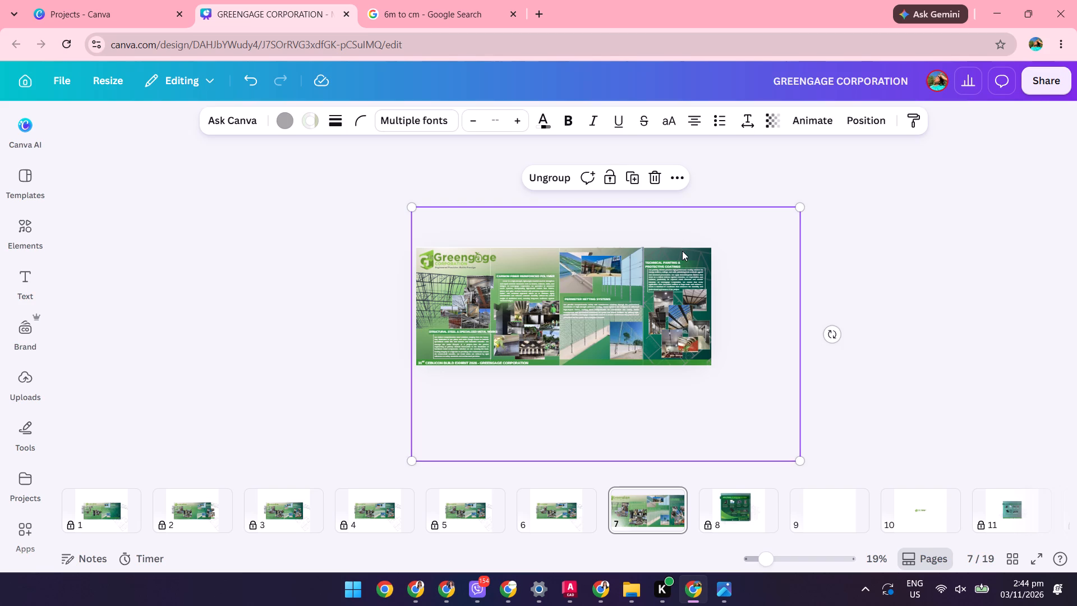
pyautogui.click(560, 177)
pyautogui.click(991, 392)
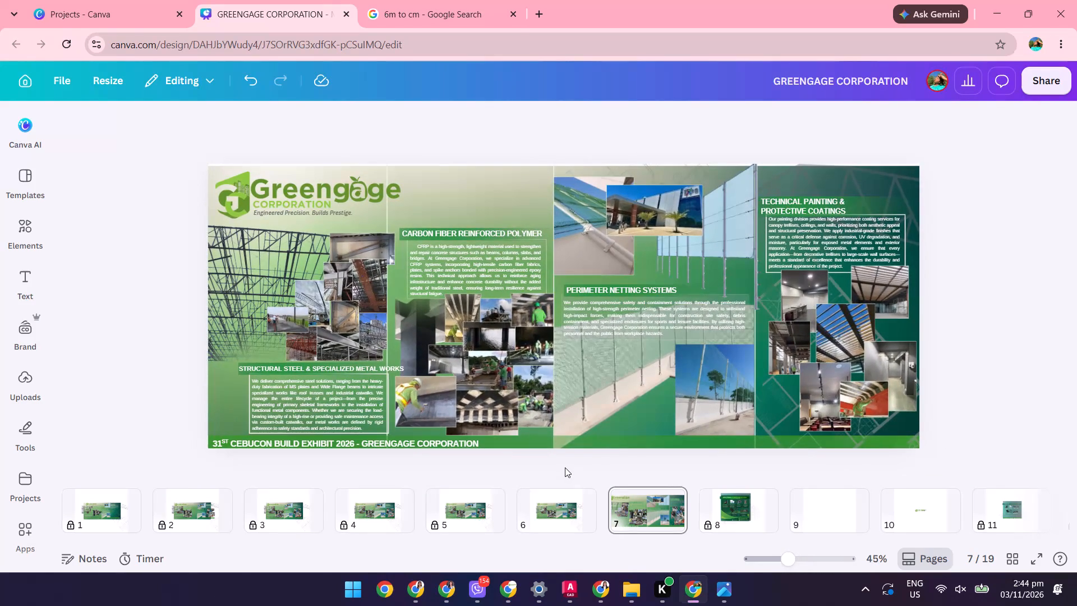
# Extend the green gradient background upward past the page's top edge, to about 60.5 × 24.4 cm.
pyautogui.click(411, 172)
pyautogui.moveTo(568, 166); pyautogui.dragTo(570, 162)
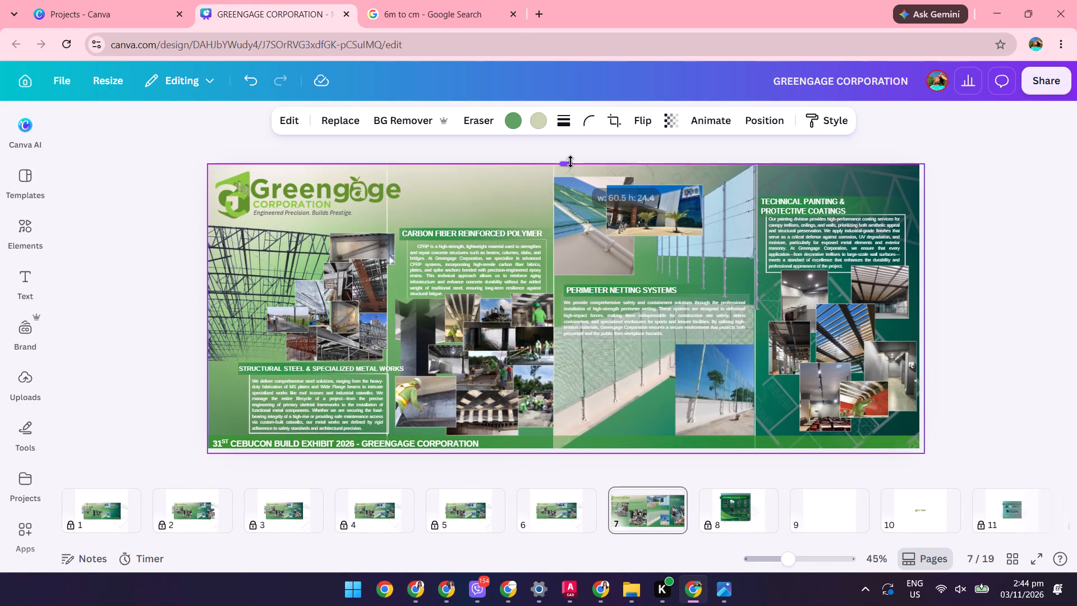
pyautogui.moveTo(570, 162); pyautogui.dragTo(570, 160)
pyautogui.click(971, 426)
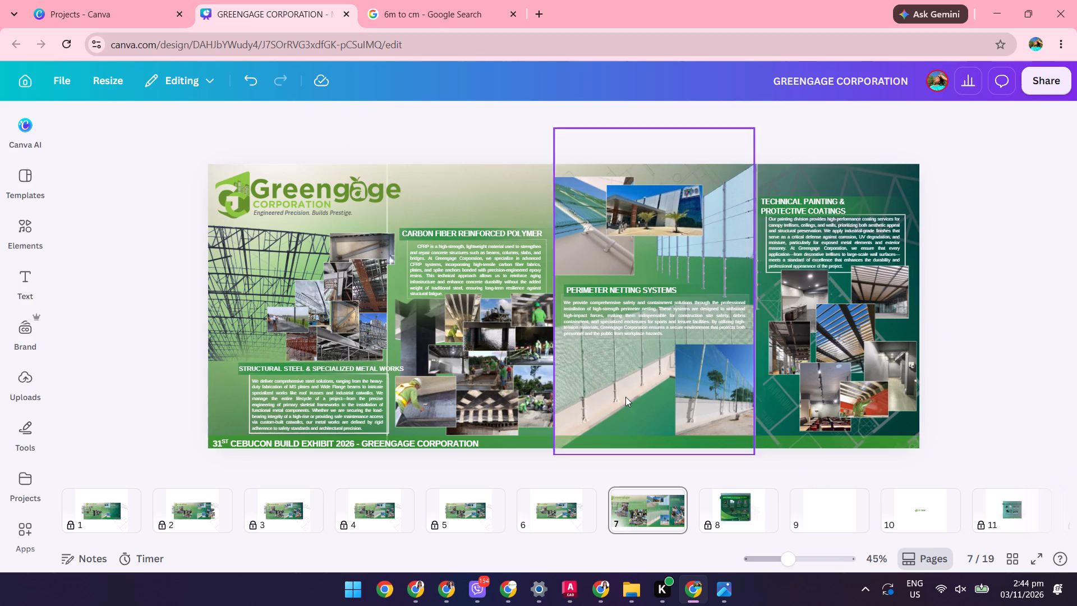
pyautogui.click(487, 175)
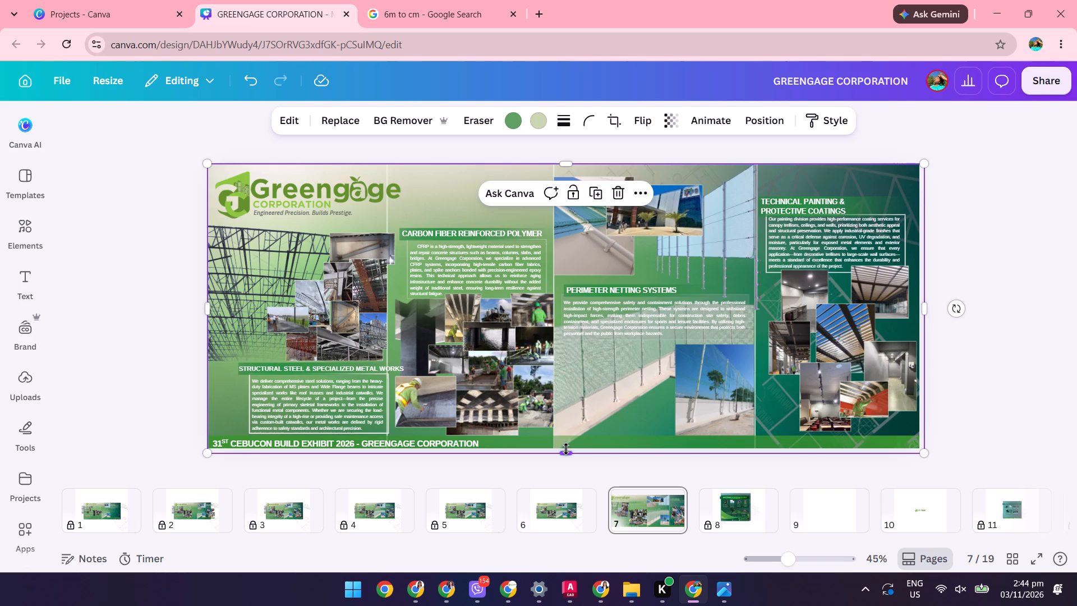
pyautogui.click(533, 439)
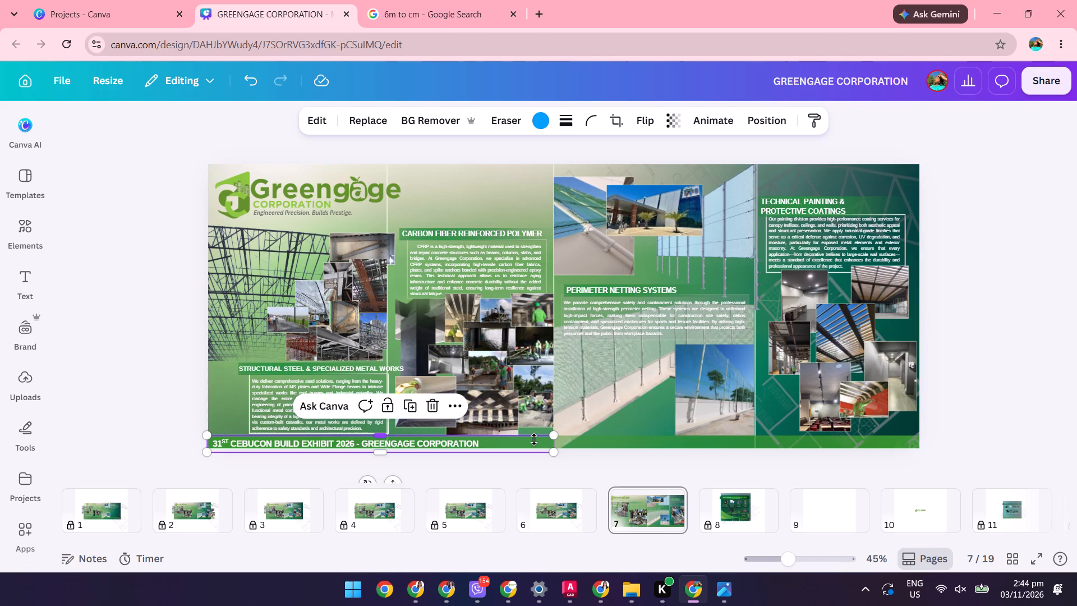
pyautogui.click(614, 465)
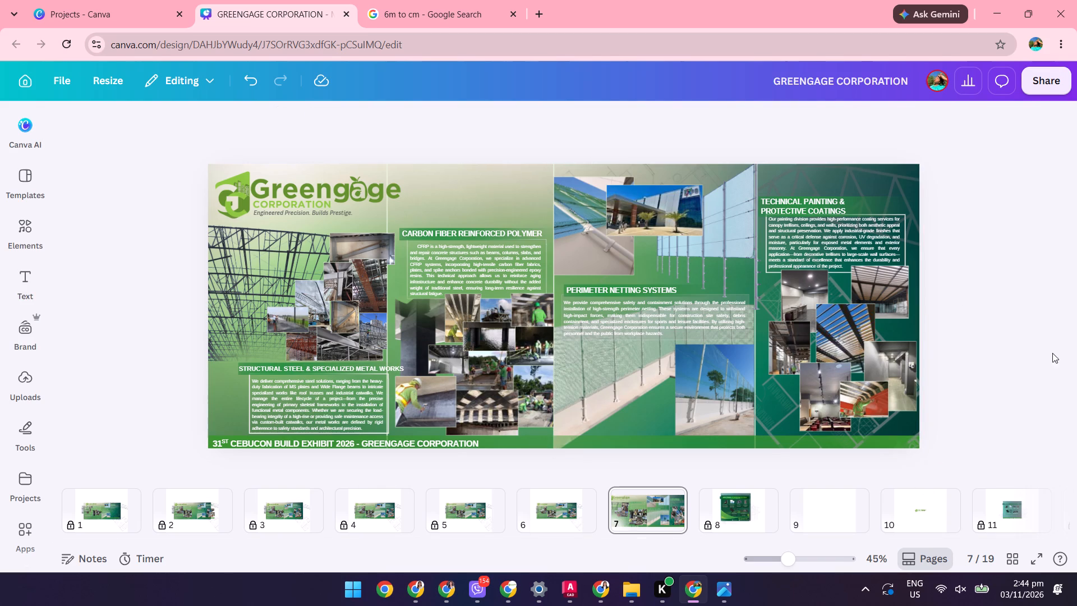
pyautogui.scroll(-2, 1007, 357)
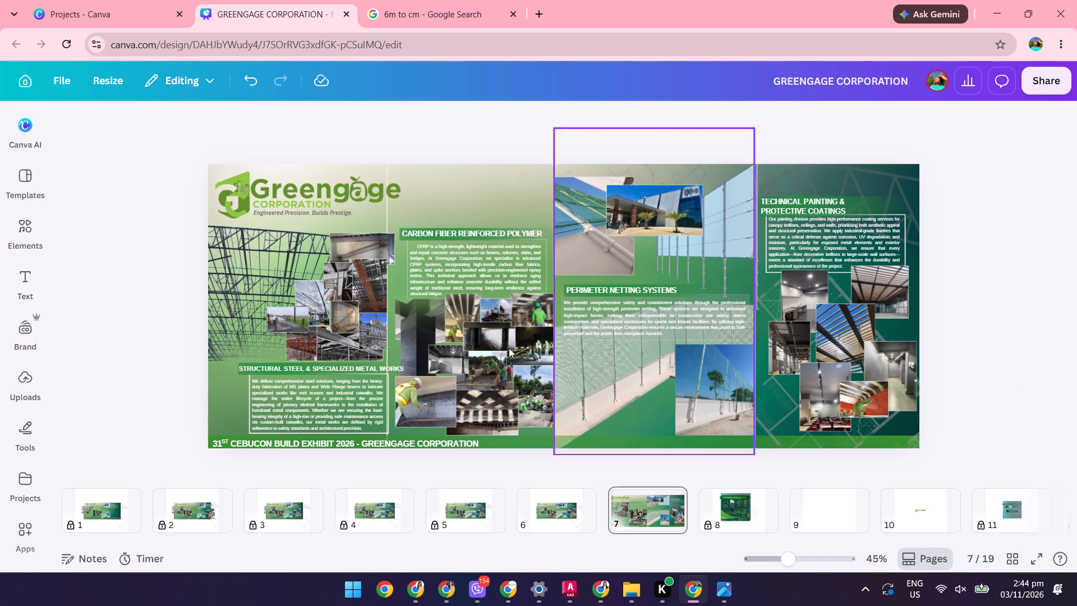
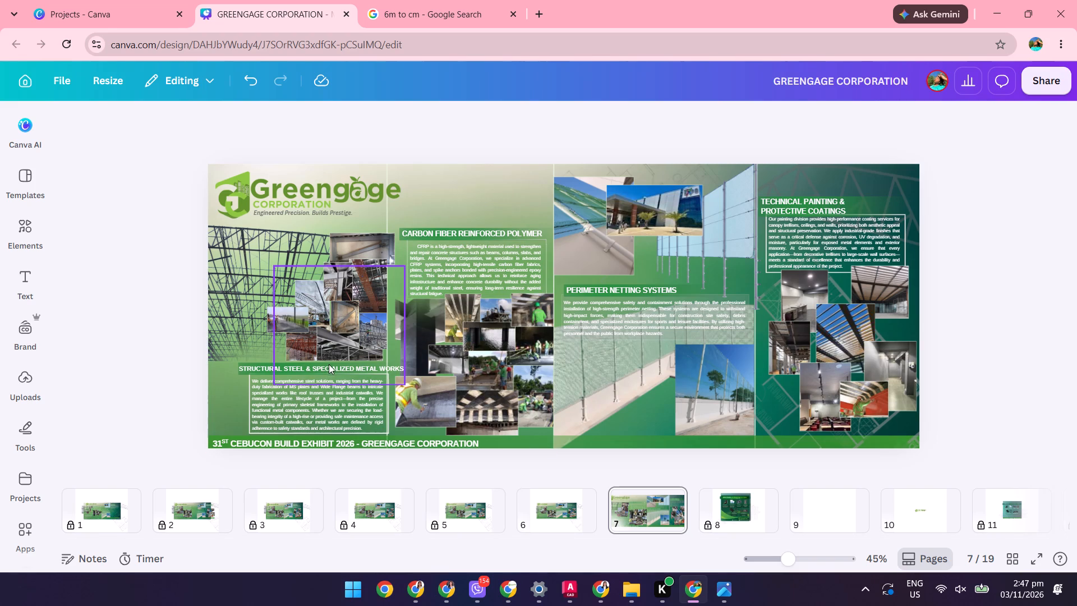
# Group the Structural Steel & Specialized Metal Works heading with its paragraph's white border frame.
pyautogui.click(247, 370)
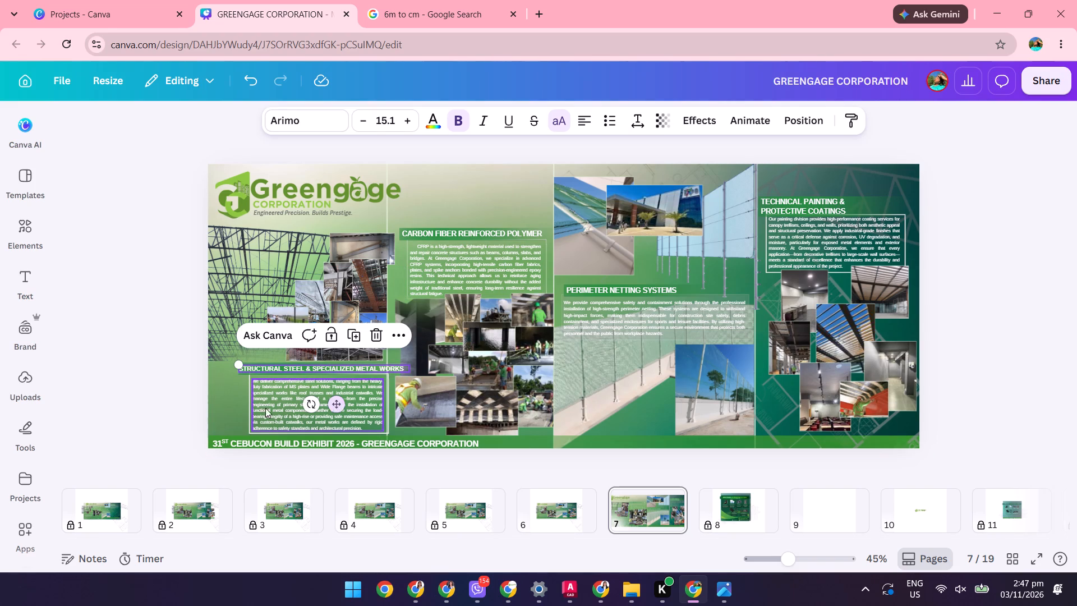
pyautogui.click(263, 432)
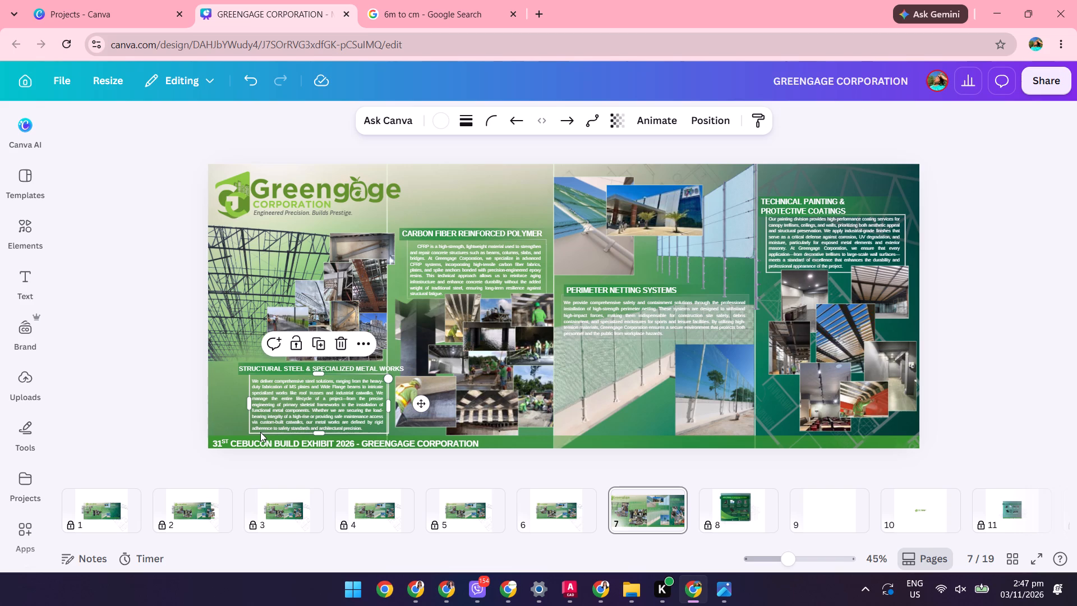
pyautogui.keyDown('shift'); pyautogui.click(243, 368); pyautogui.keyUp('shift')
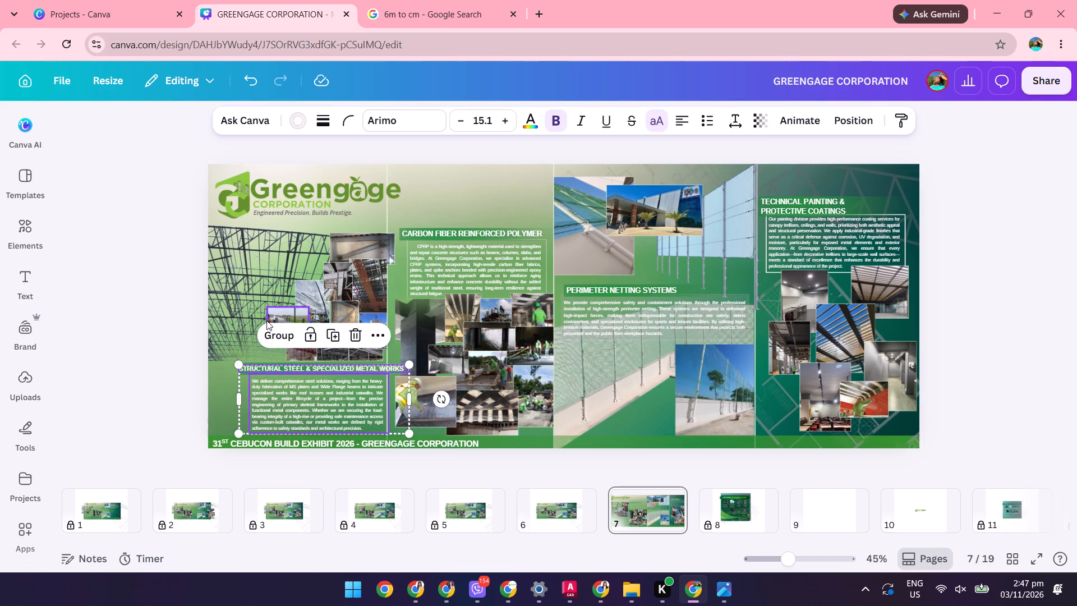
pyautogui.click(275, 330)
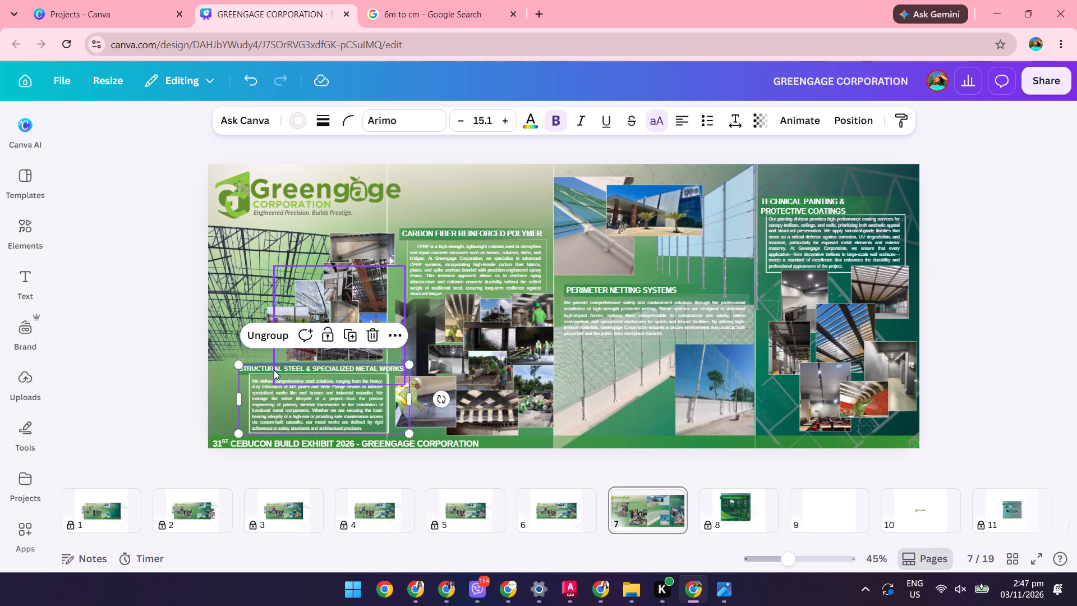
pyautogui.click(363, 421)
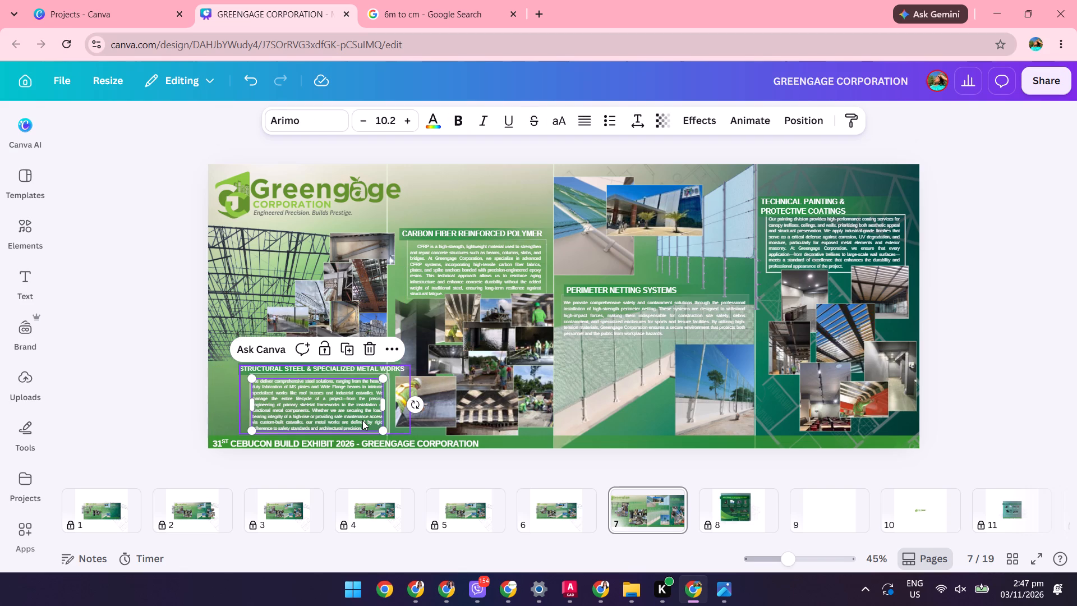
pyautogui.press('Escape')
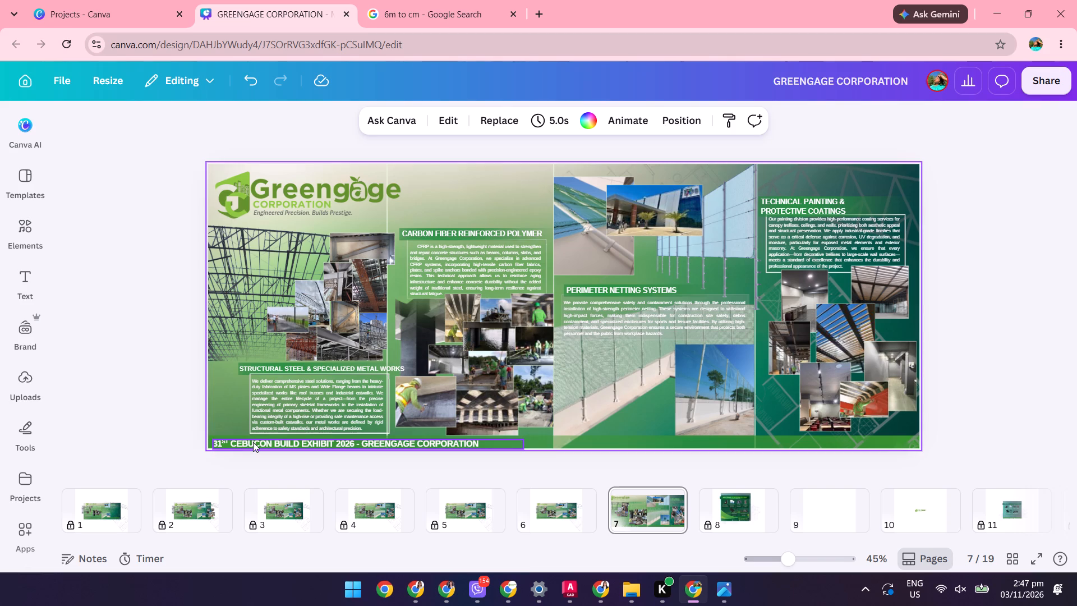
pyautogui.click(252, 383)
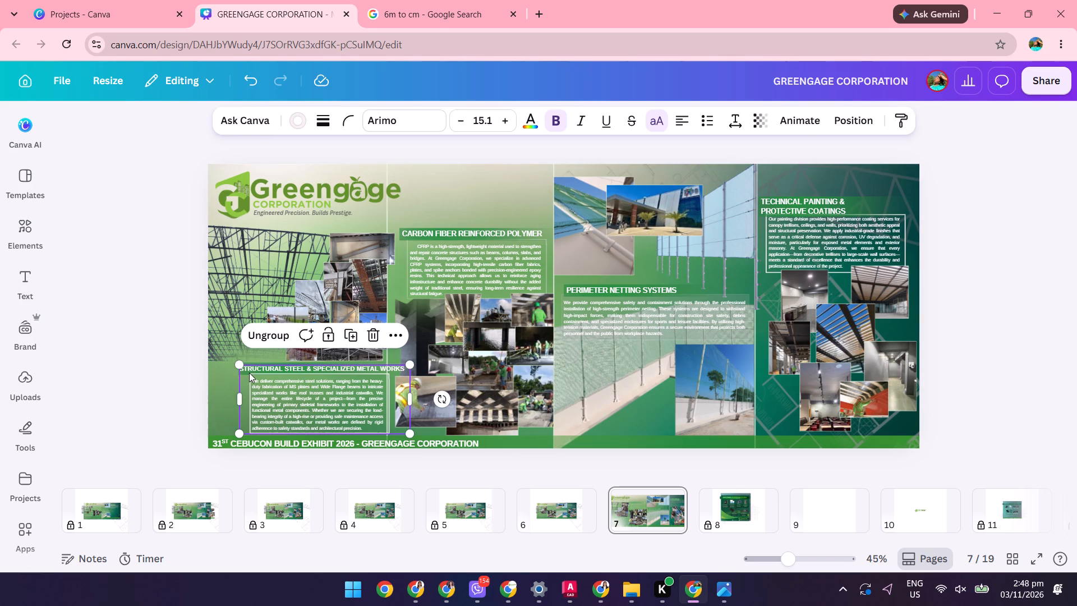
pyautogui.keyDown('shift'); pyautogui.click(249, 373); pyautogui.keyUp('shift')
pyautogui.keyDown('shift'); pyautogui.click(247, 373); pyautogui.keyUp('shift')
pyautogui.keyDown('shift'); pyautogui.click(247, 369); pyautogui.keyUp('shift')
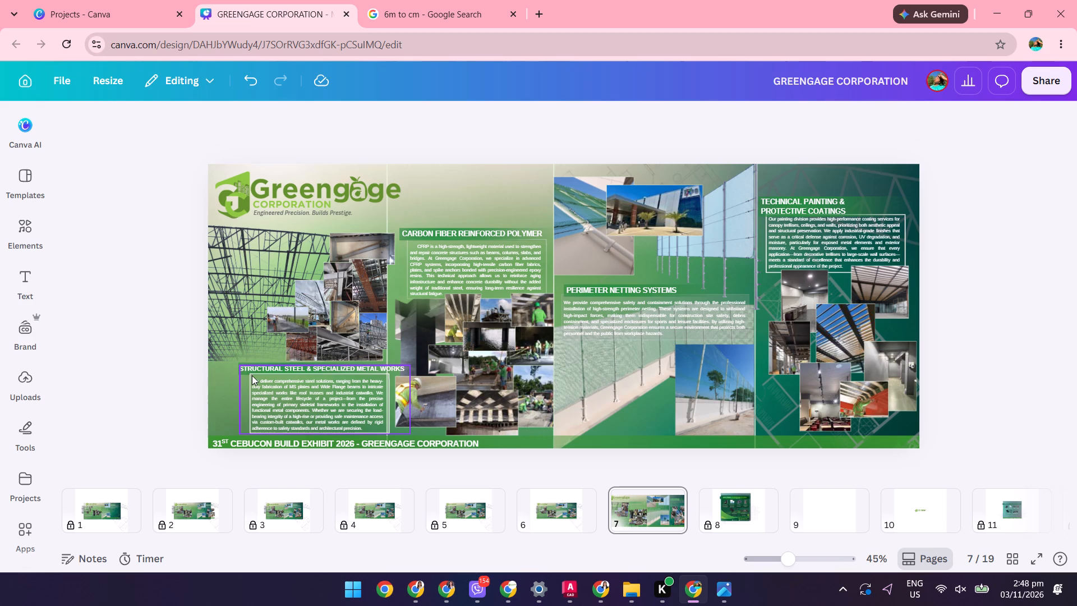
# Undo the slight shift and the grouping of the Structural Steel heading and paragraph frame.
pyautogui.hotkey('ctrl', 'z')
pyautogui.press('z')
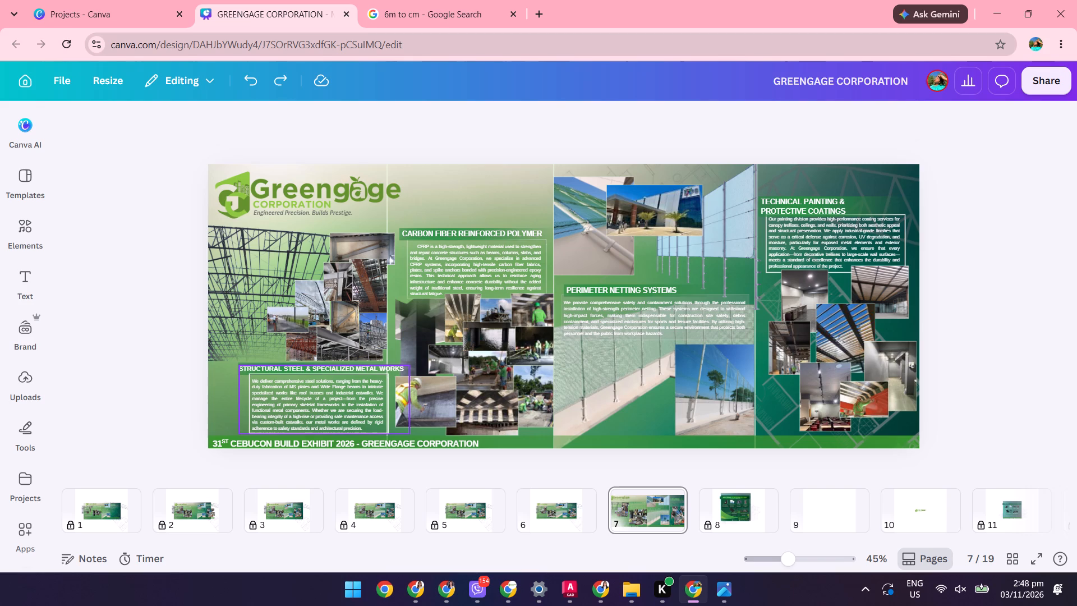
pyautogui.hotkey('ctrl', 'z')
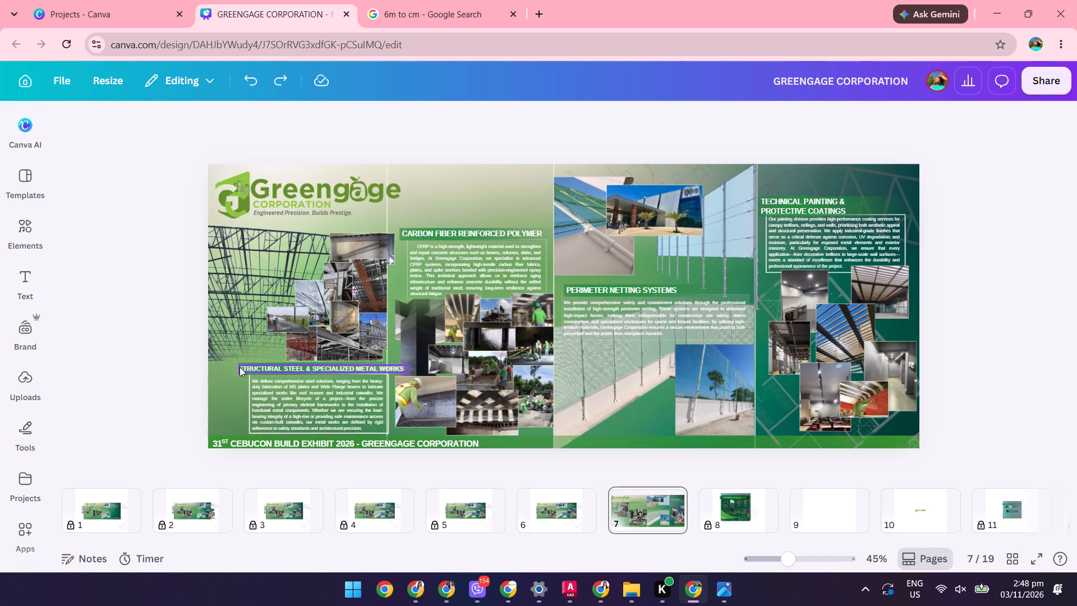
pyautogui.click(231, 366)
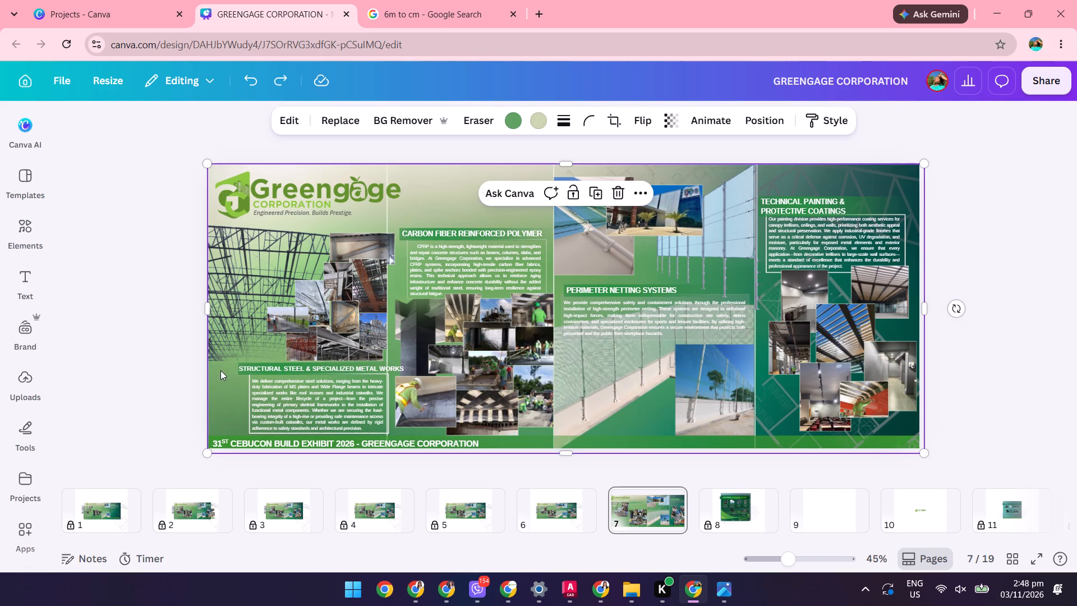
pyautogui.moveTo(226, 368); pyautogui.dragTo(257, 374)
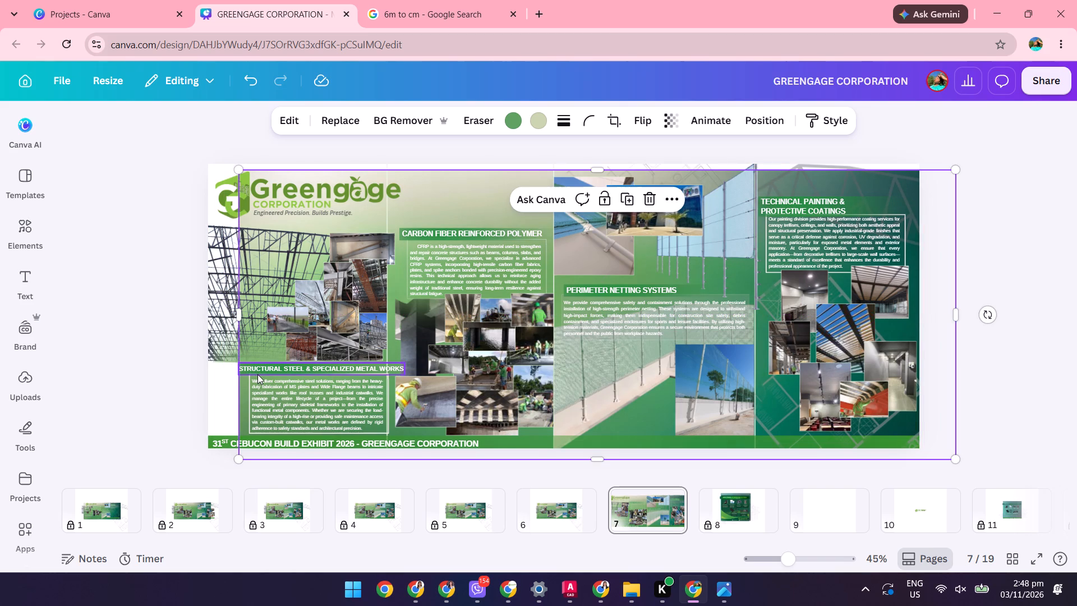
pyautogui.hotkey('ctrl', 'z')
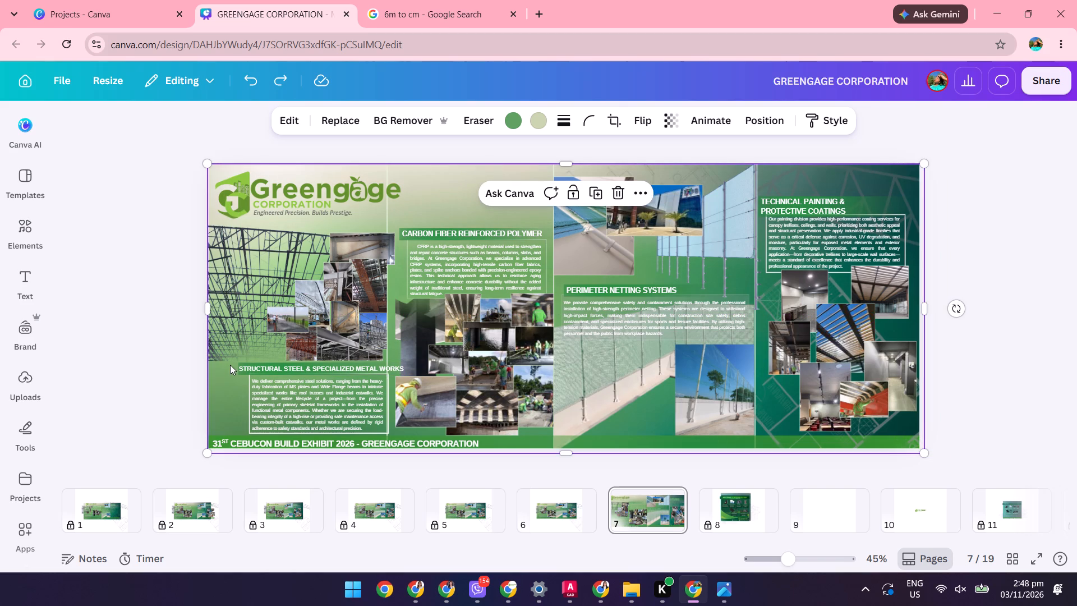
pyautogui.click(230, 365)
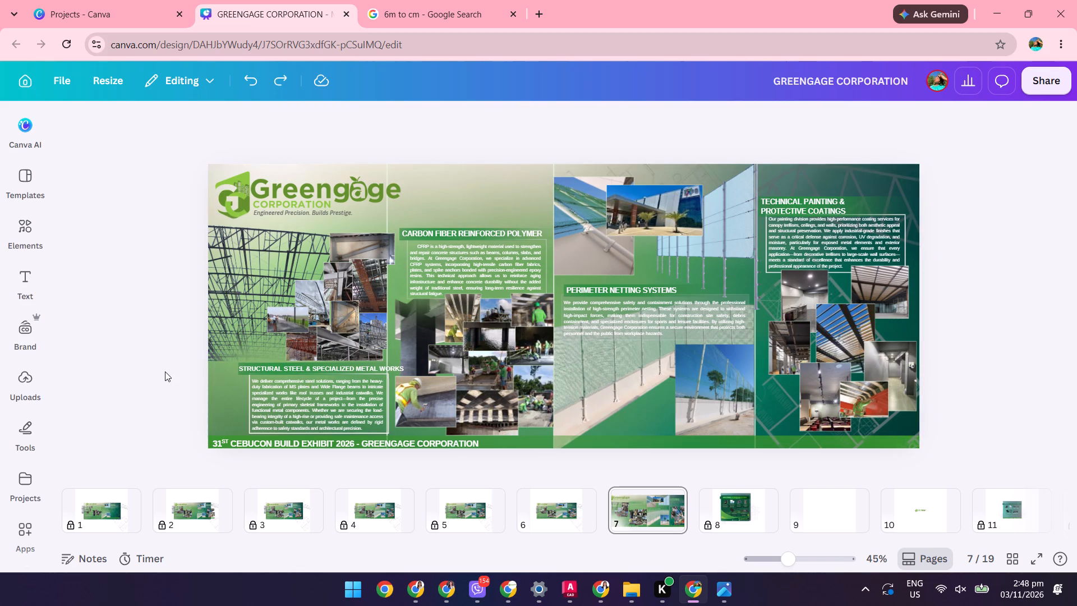
# Group the Structural Steel & Specialized Metal Works heading, its green banner, the paragraph and its white border frame.
pyautogui.keyDown('shift'); pyautogui.click(245, 363); pyautogui.keyUp('shift')
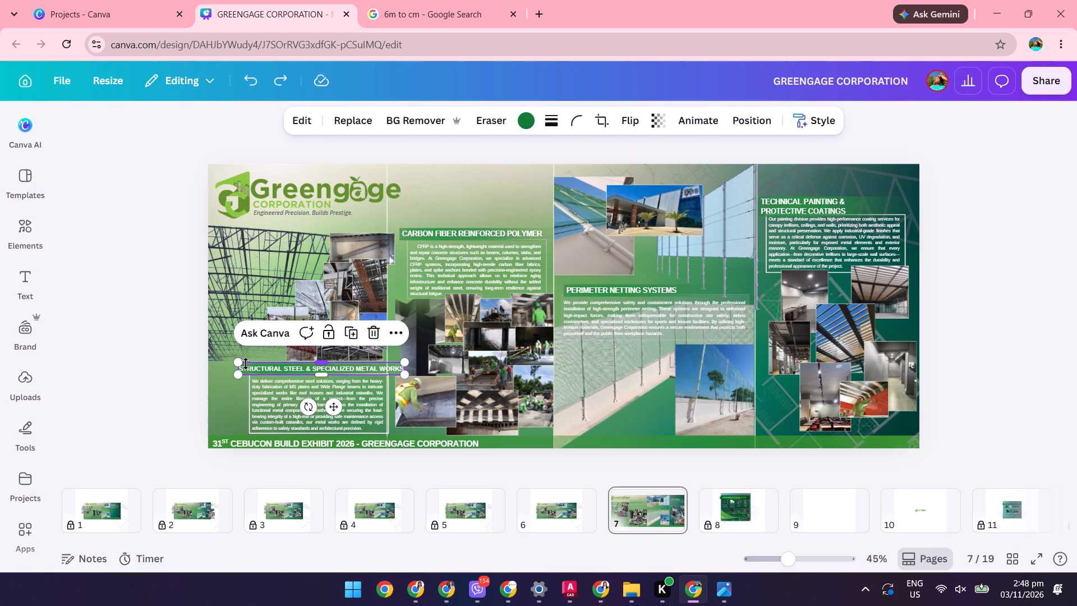
pyautogui.keyDown('shift'); pyautogui.click(255, 369); pyautogui.keyUp('shift')
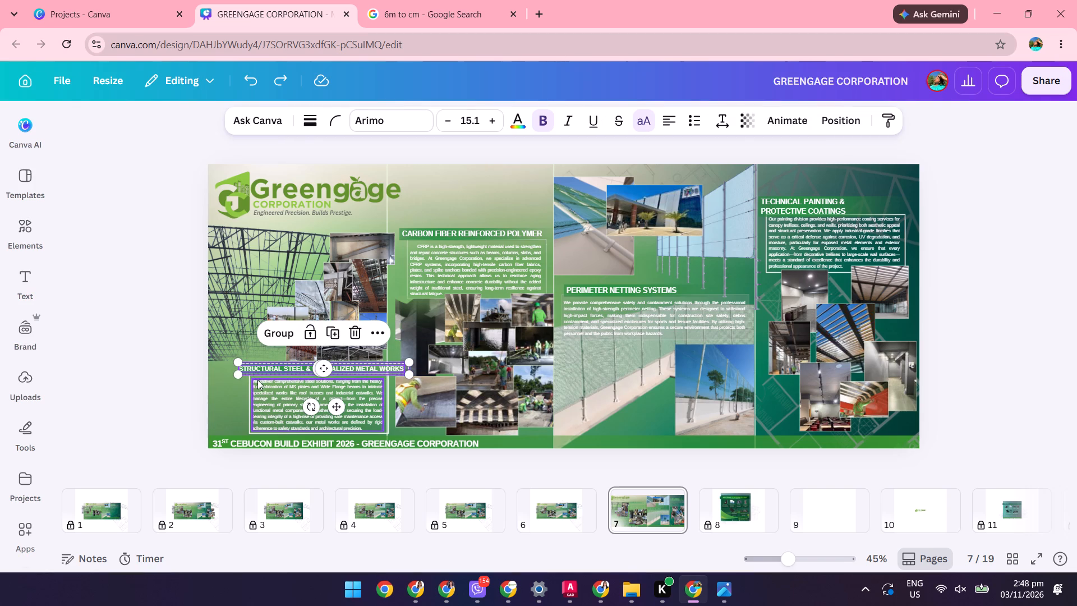
pyautogui.keyDown('shift'); pyautogui.click(259, 388); pyautogui.keyUp('shift')
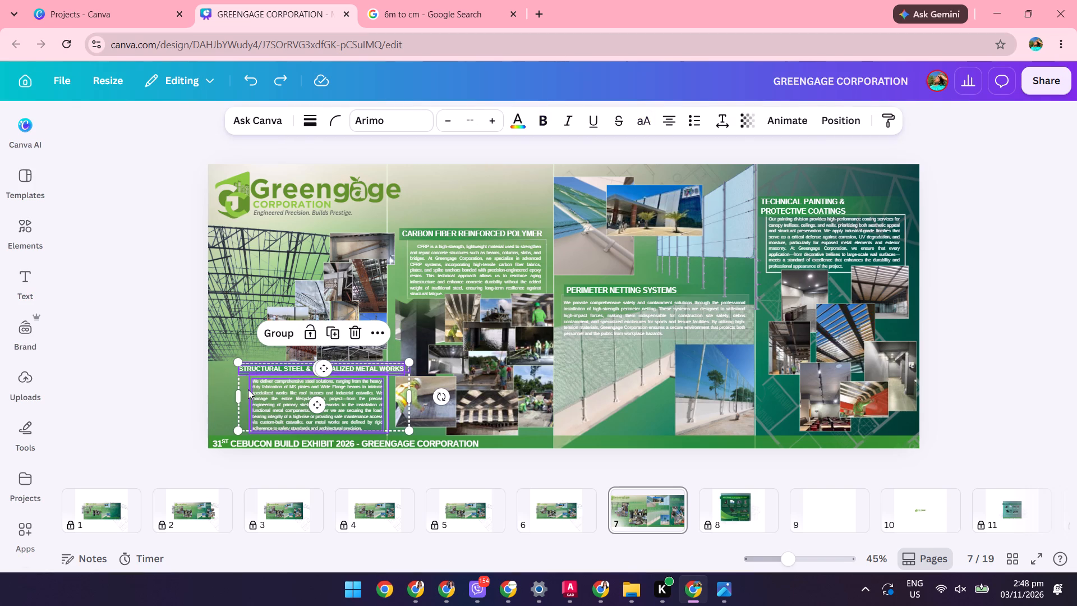
pyautogui.keyDown('shift'); pyautogui.click(248, 389); pyautogui.keyUp('shift')
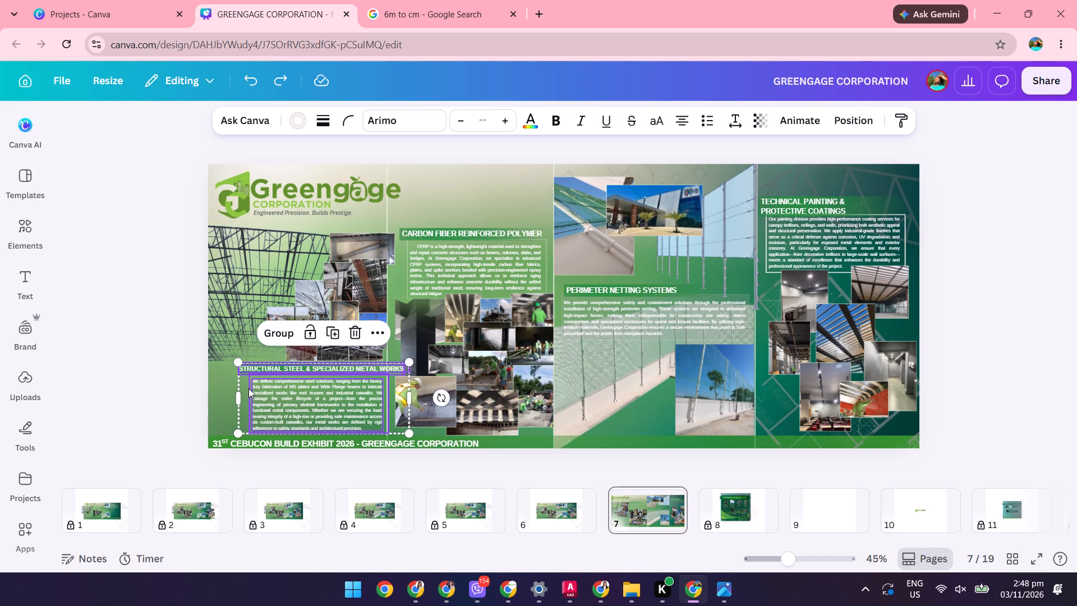
pyautogui.click(272, 333)
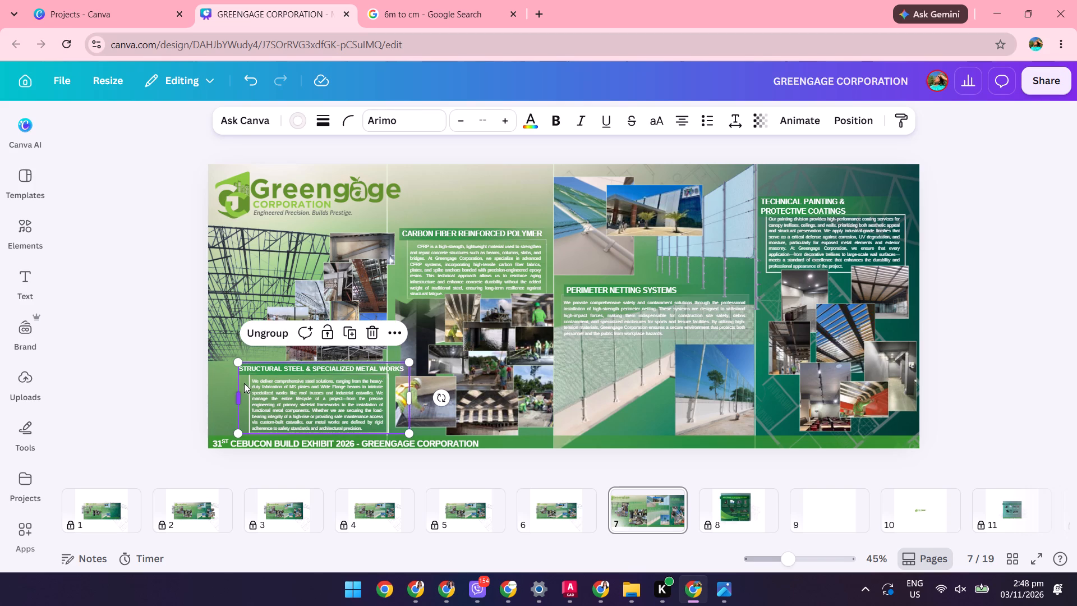
# Move the Structural Steel text group to the page's left edge, just under the photo collage and above the footer band.
pyautogui.moveTo(245, 382); pyautogui.dragTo(223, 383)
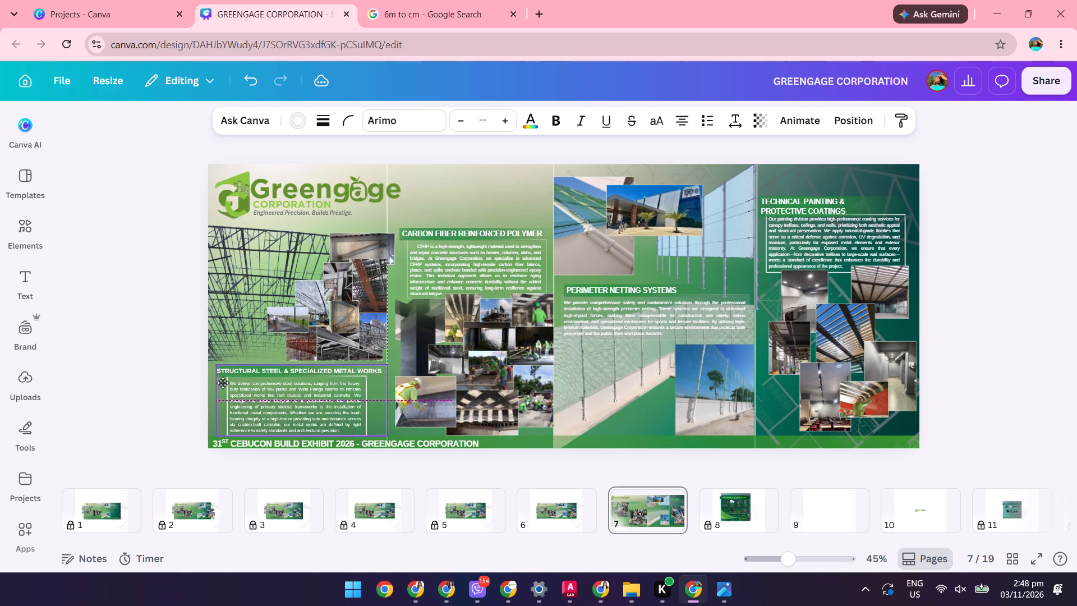
pyautogui.moveTo(223, 383); pyautogui.dragTo(215, 377)
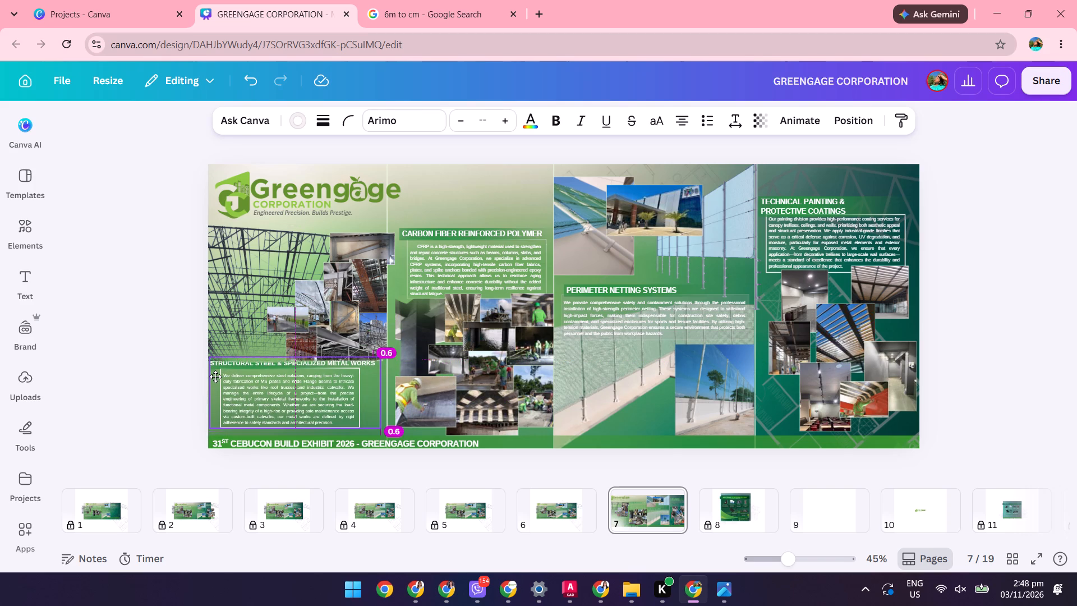
pyautogui.moveTo(215, 377); pyautogui.dragTo(215, 382)
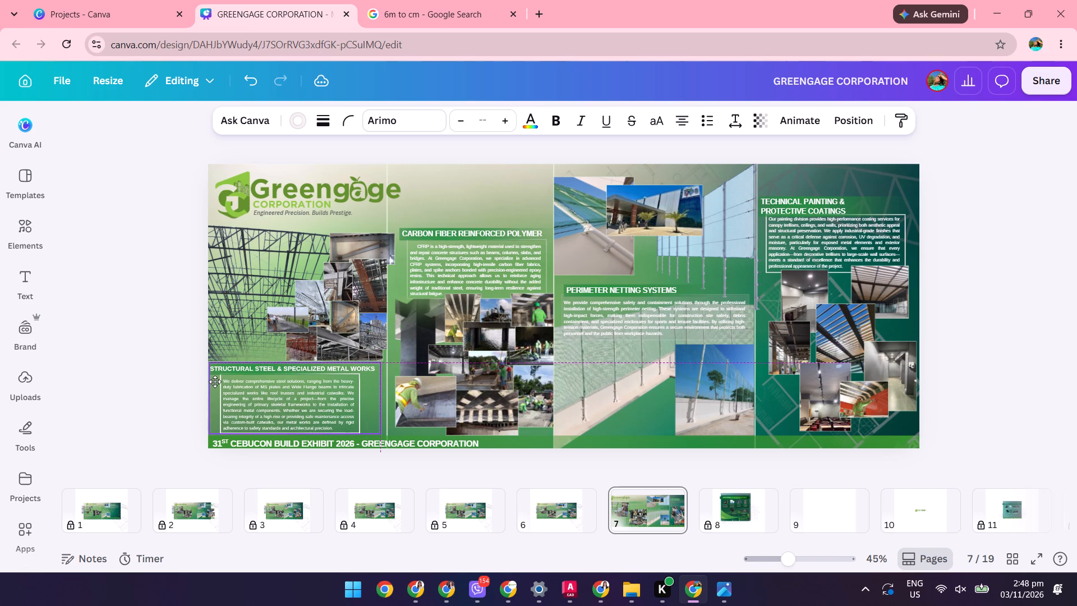
pyautogui.moveTo(215, 382); pyautogui.dragTo(214, 383)
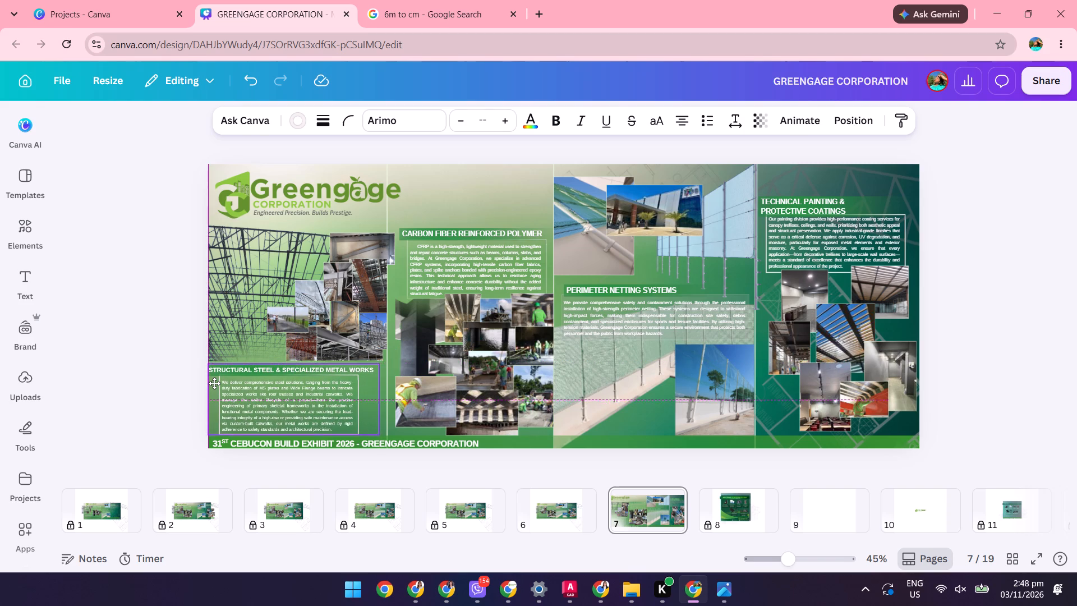
pyautogui.moveTo(214, 383); pyautogui.dragTo(216, 380)
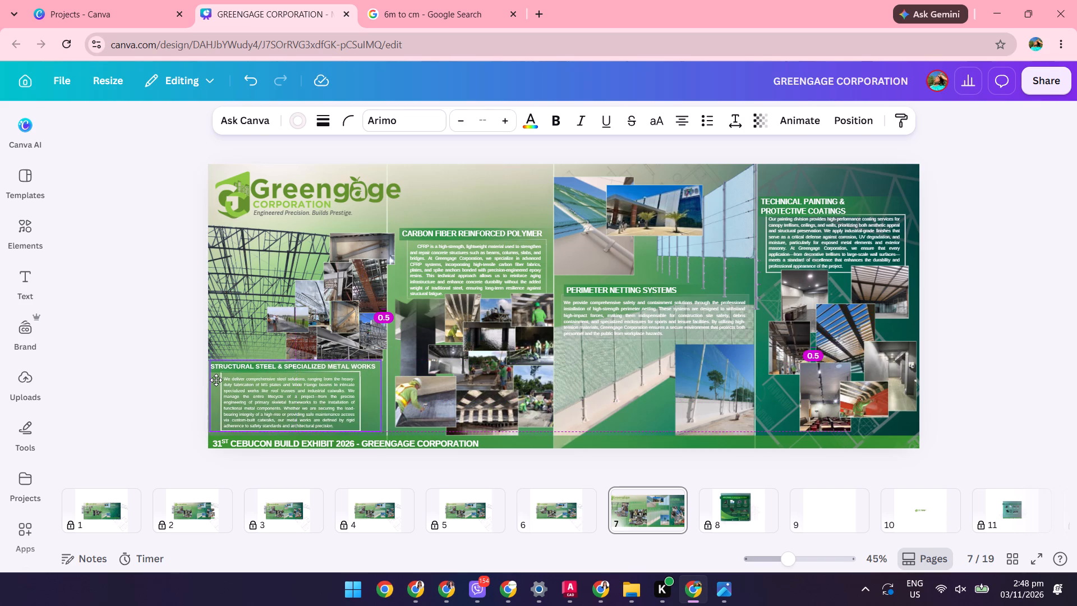
pyautogui.moveTo(216, 380); pyautogui.dragTo(215, 379)
pyautogui.scroll(3, 236, 370)
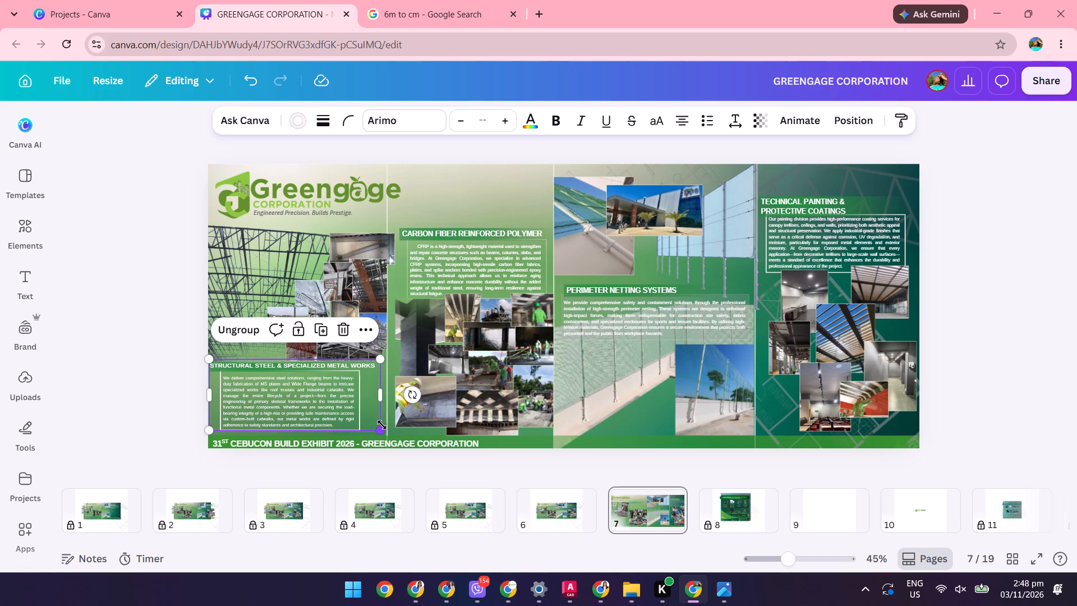
pyautogui.click(147, 415)
# Bring the Structural Steel text group to the front of the layer order.
pyautogui.scroll(3, 252, 352)
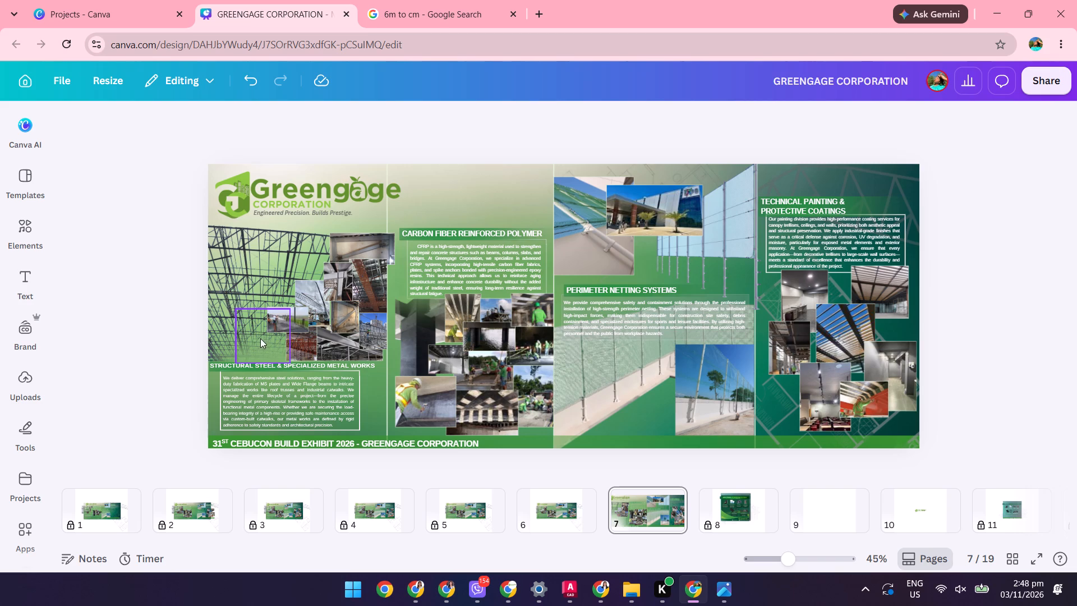
pyautogui.click(360, 393)
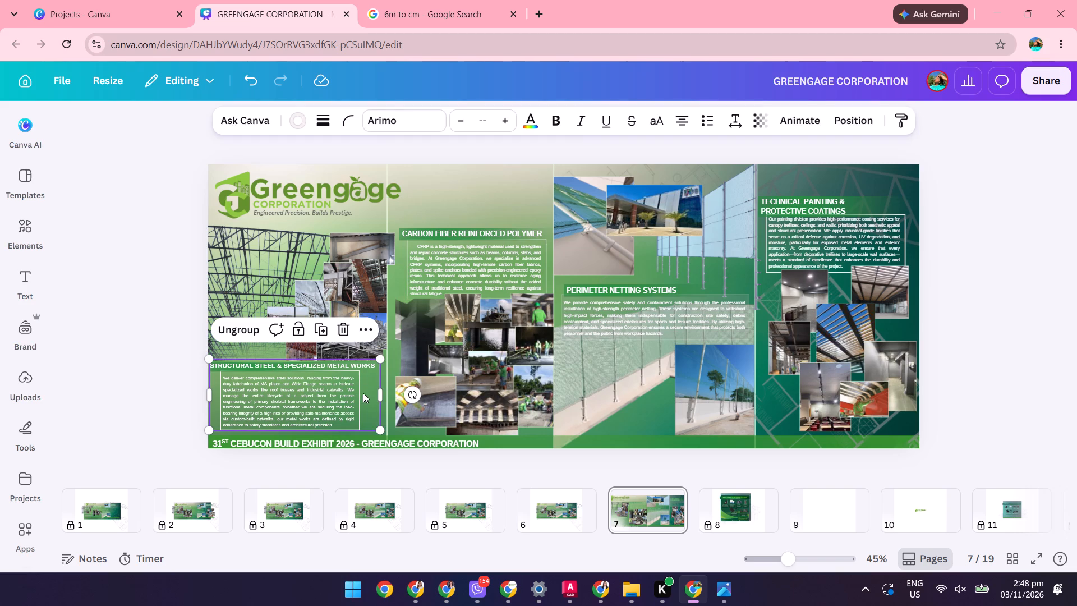
pyautogui.rightClick(362, 392)
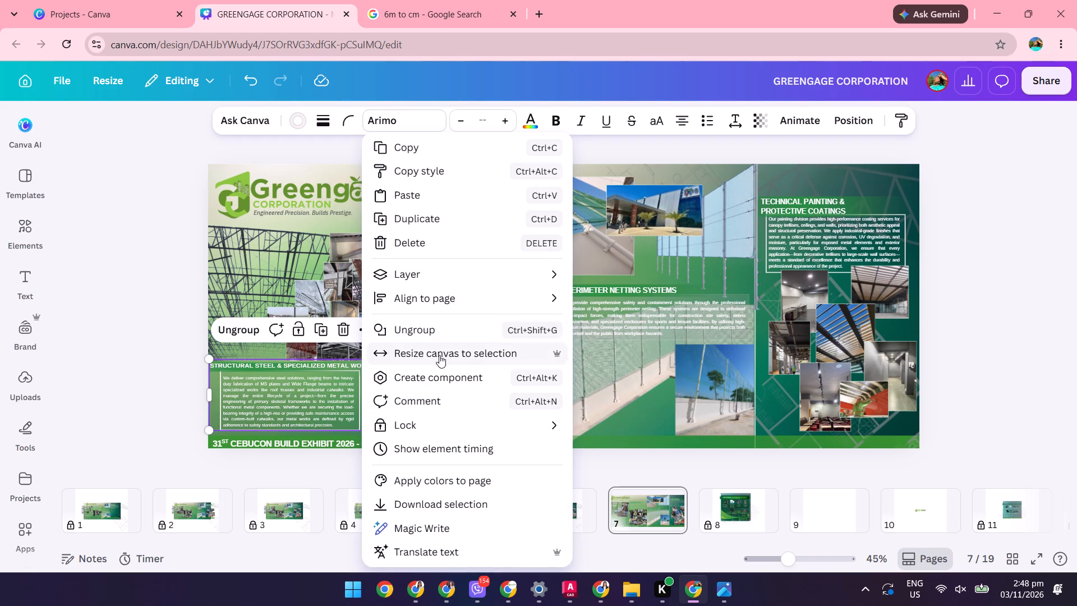
pyautogui.click(473, 268)
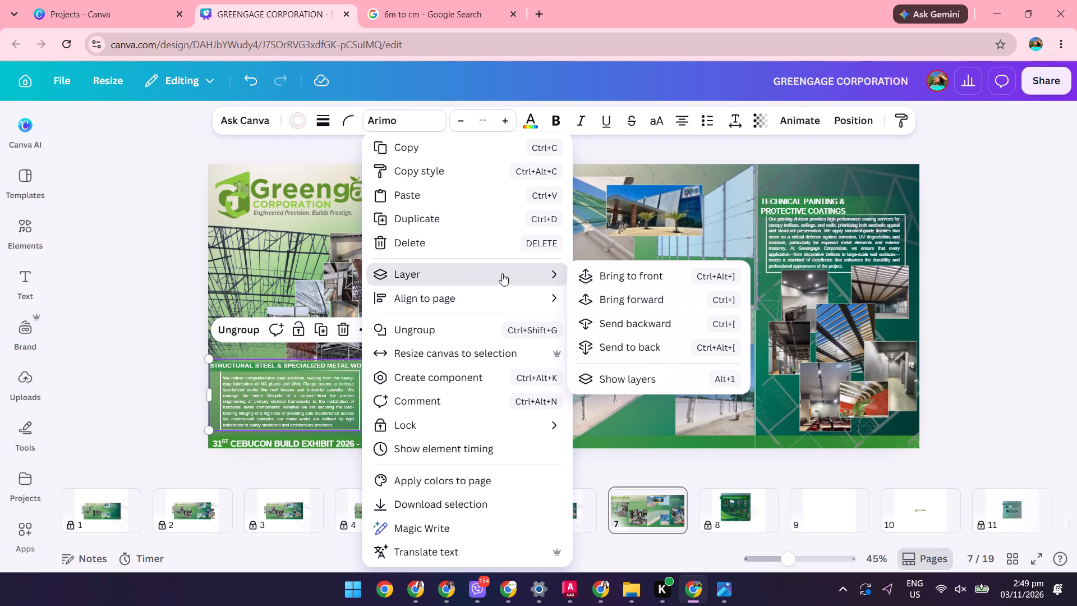
pyautogui.click(603, 269)
pyautogui.click(102, 314)
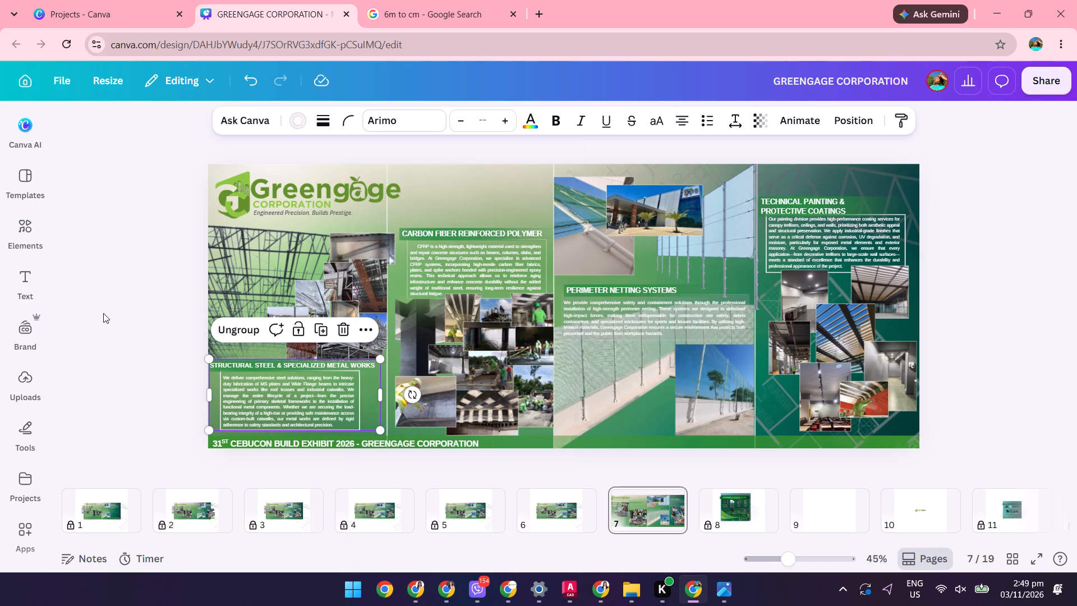
pyautogui.click(107, 310)
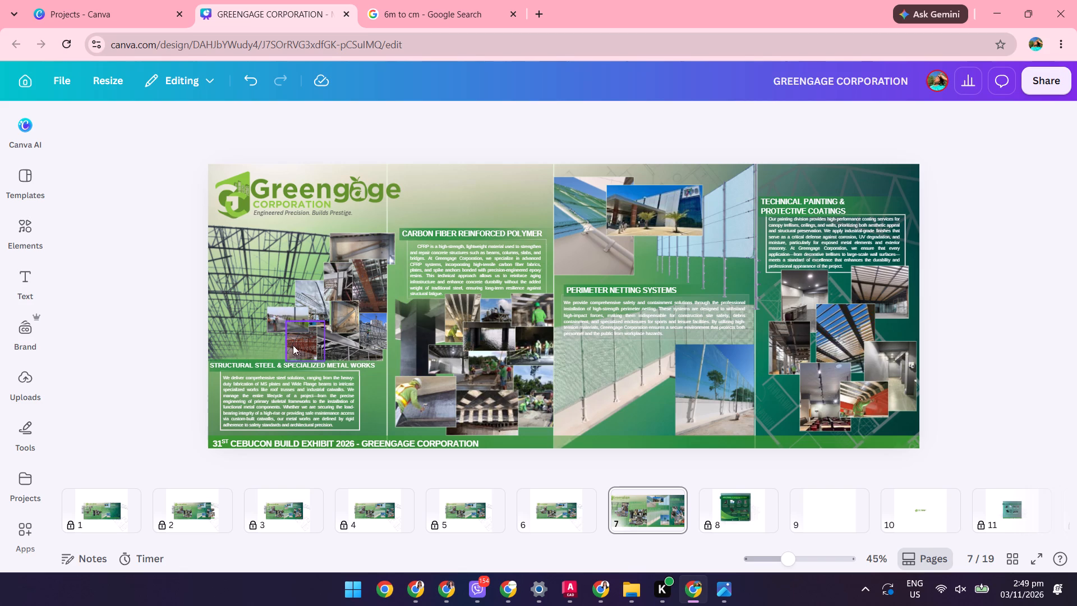
# Shift the two lower-left photos of the Structural Steel collage further left, just above the section heading.
pyautogui.moveTo(284, 320); pyautogui.dragTo(269, 319)
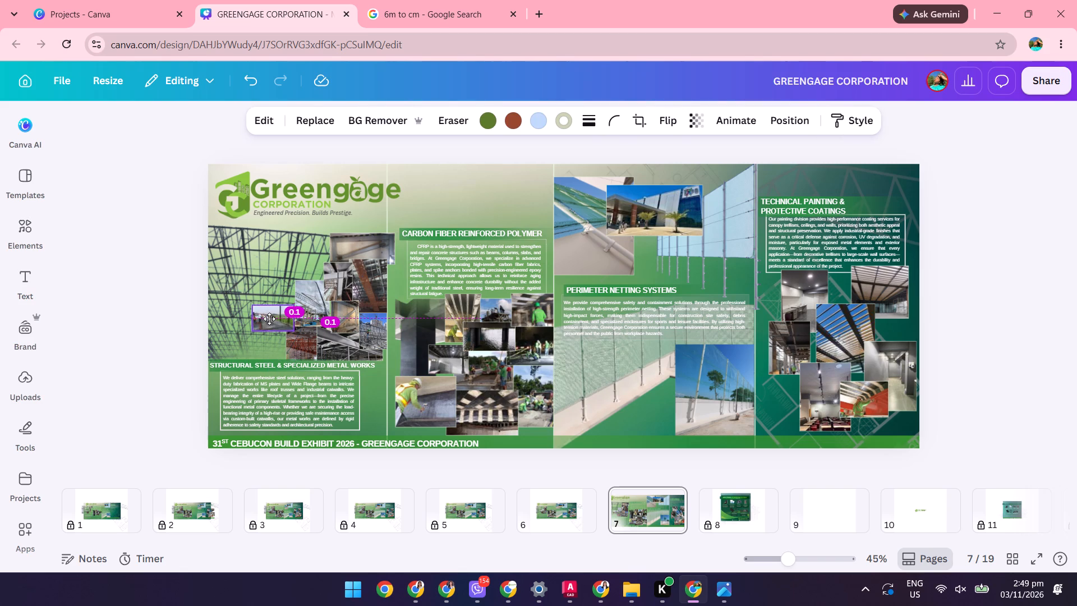
pyautogui.moveTo(269, 319); pyautogui.dragTo(266, 319)
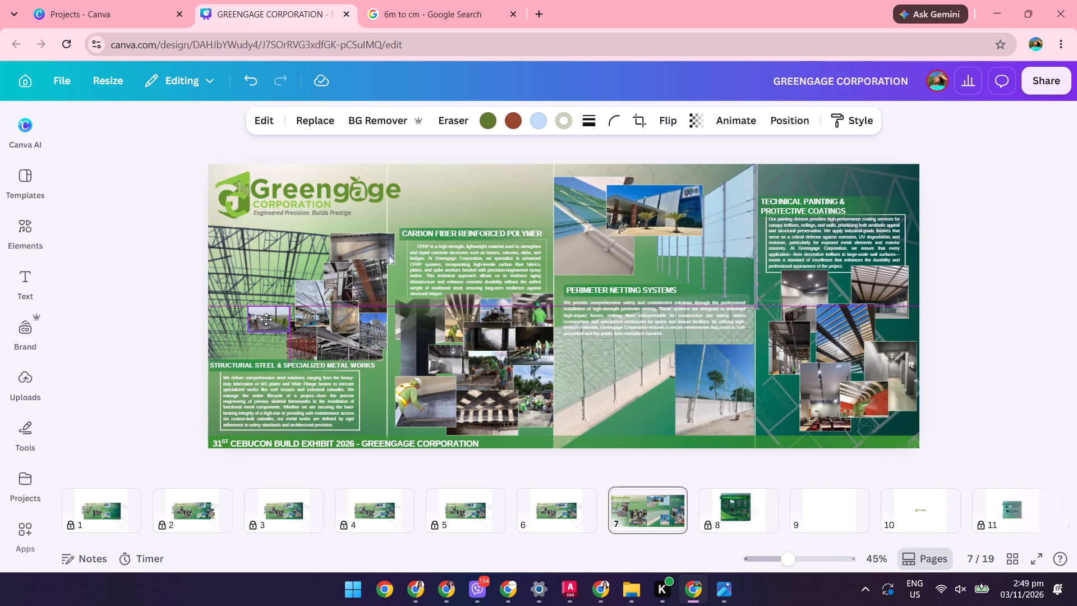
pyautogui.moveTo(266, 319); pyautogui.dragTo(267, 319)
pyautogui.moveTo(302, 341); pyautogui.dragTo(279, 343)
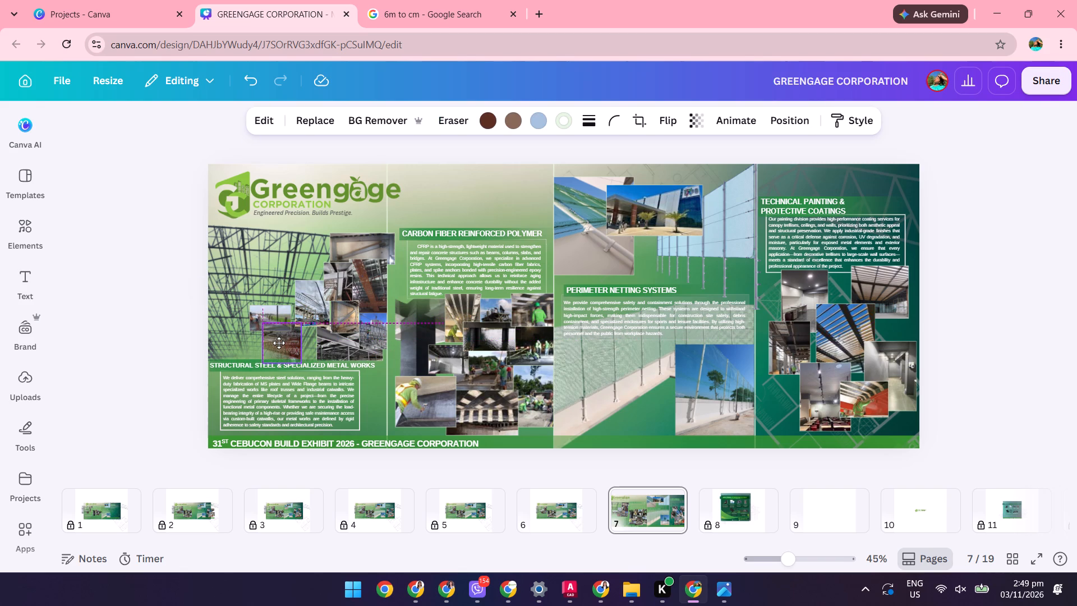
pyautogui.moveTo(279, 343); pyautogui.dragTo(280, 341)
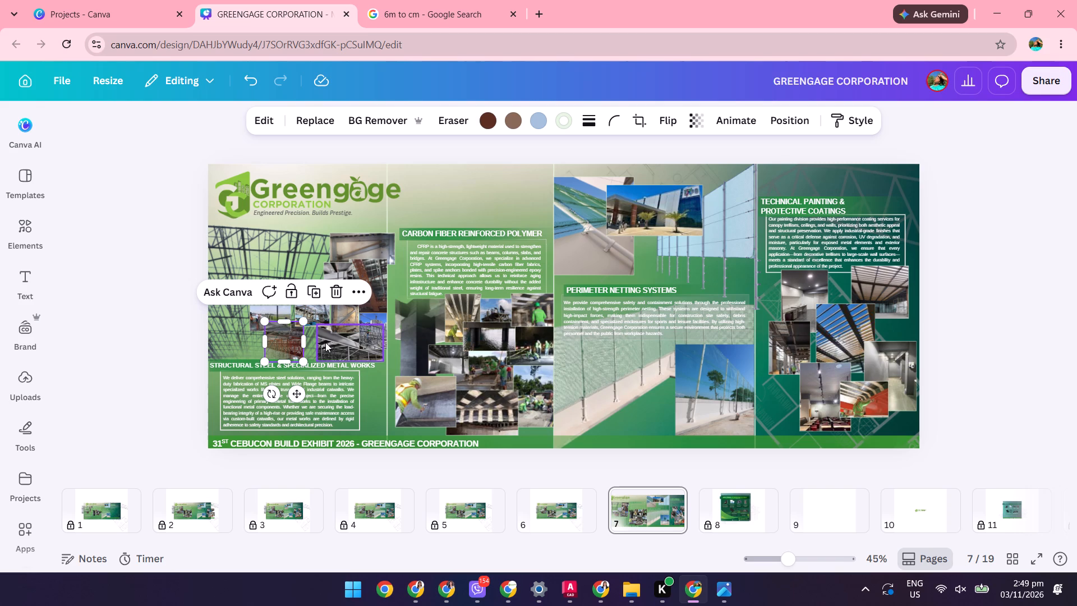
# Shift four photos in the middle of the Structural Steel collage further left, including the wide roof-steel photo just above the heading.
pyautogui.moveTo(310, 312); pyautogui.dragTo(300, 309)
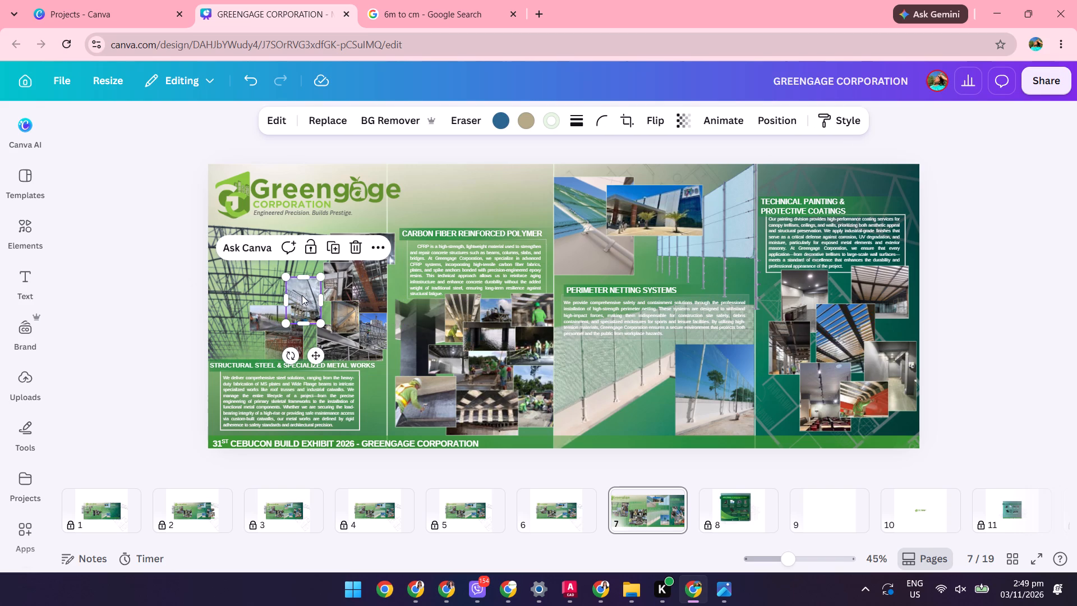
pyautogui.click(302, 293)
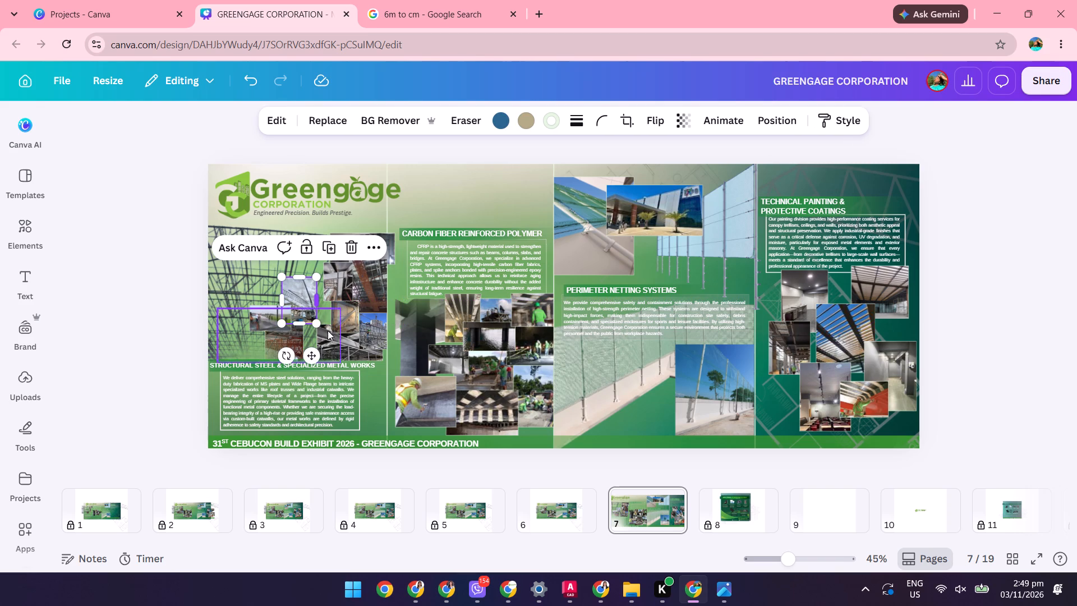
pyautogui.moveTo(333, 340); pyautogui.dragTo(318, 339)
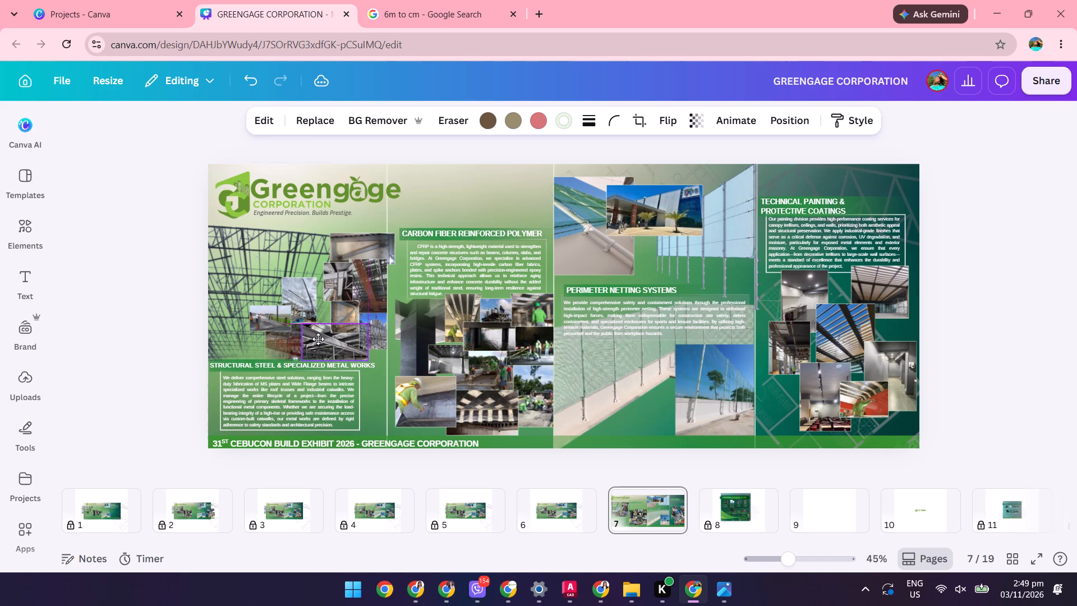
pyautogui.moveTo(318, 339); pyautogui.dragTo(319, 339)
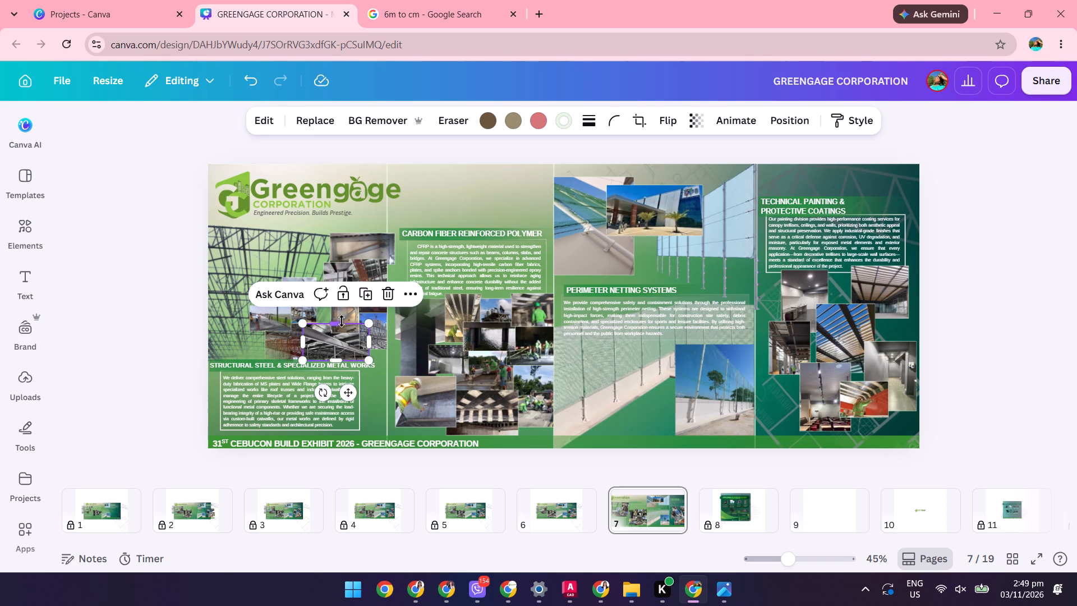
pyautogui.click(344, 314)
pyautogui.moveTo(344, 312); pyautogui.dragTo(331, 314)
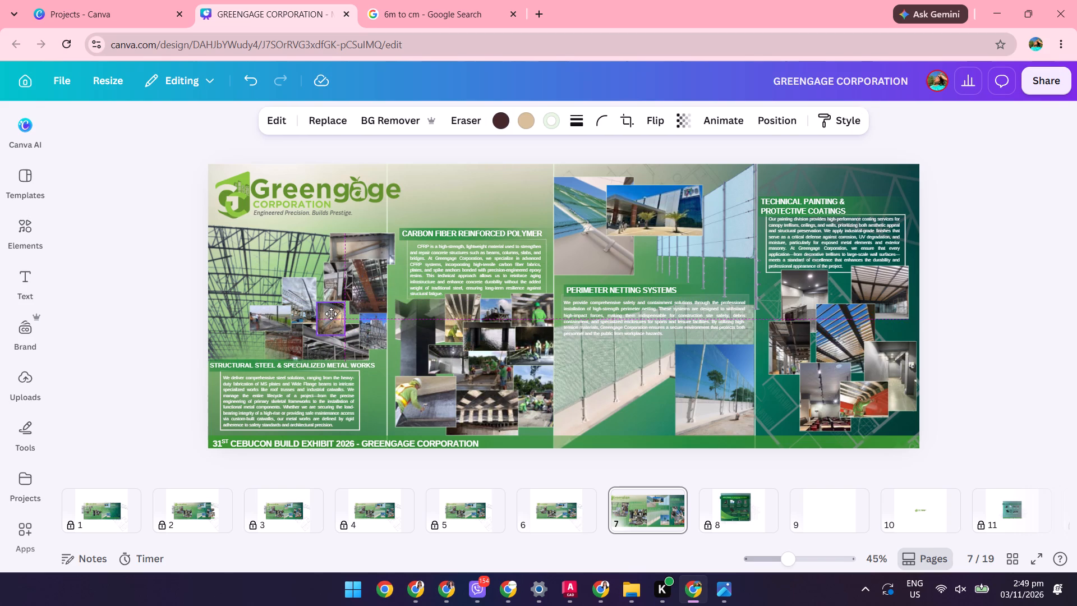
pyautogui.moveTo(331, 314); pyautogui.dragTo(330, 314)
pyautogui.moveTo(337, 286); pyautogui.dragTo(326, 286)
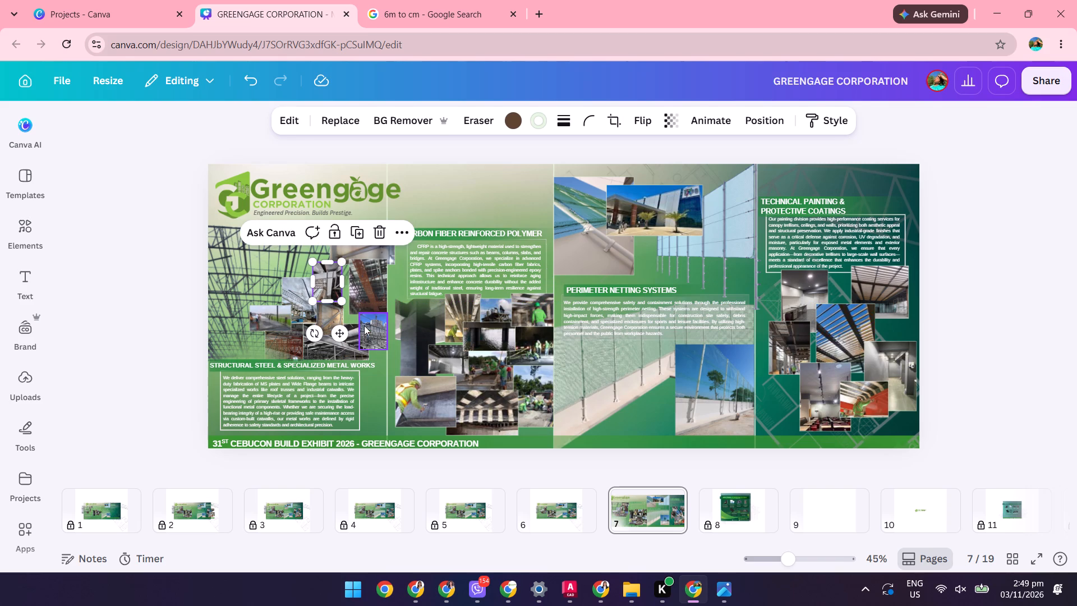
# Slightly enlarge the two small stacked photos in the middle of the Structural Steel collage.
pyautogui.click(365, 325)
pyautogui.click(361, 292)
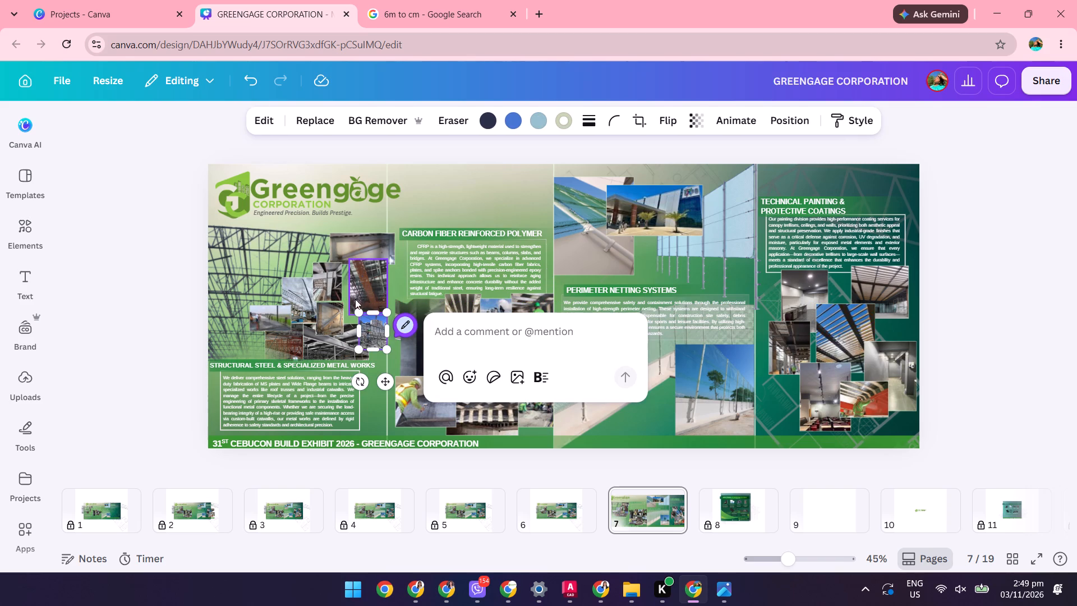
pyautogui.click(337, 306)
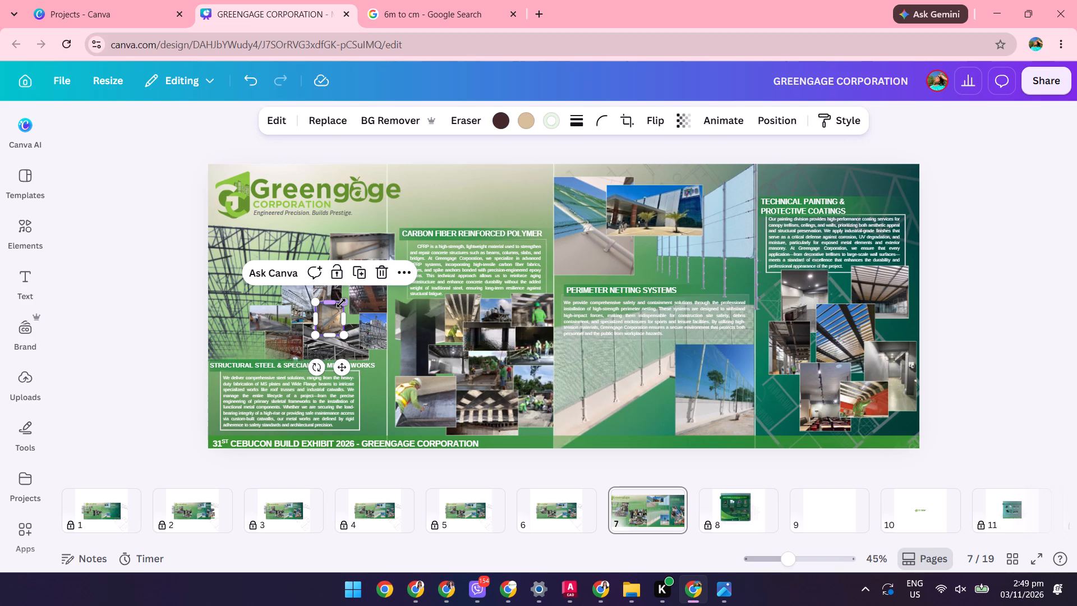
pyautogui.click(334, 288)
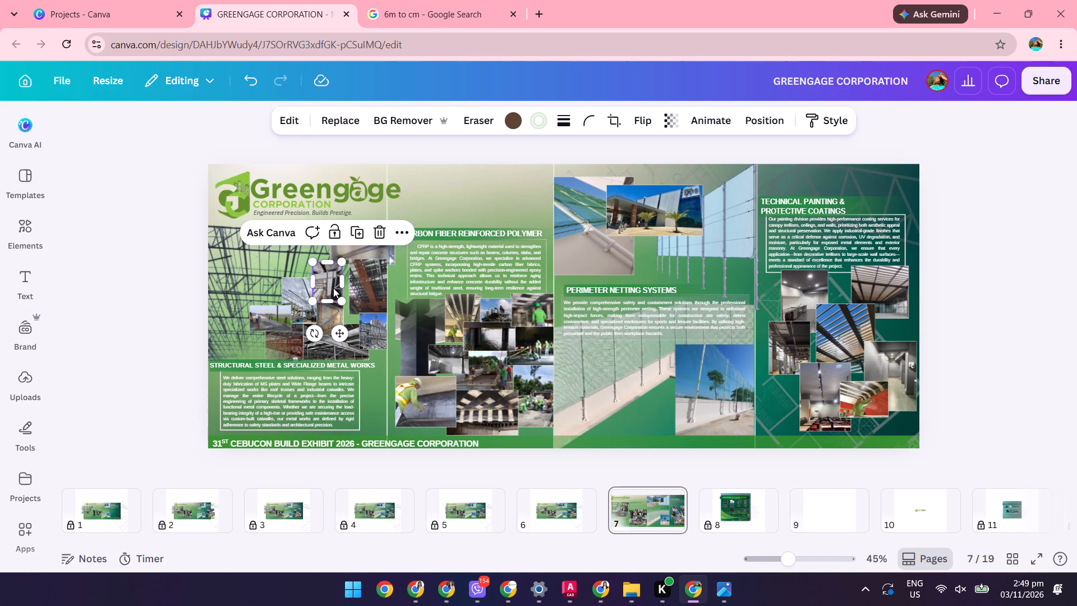
pyautogui.moveTo(343, 301); pyautogui.dragTo(347, 306)
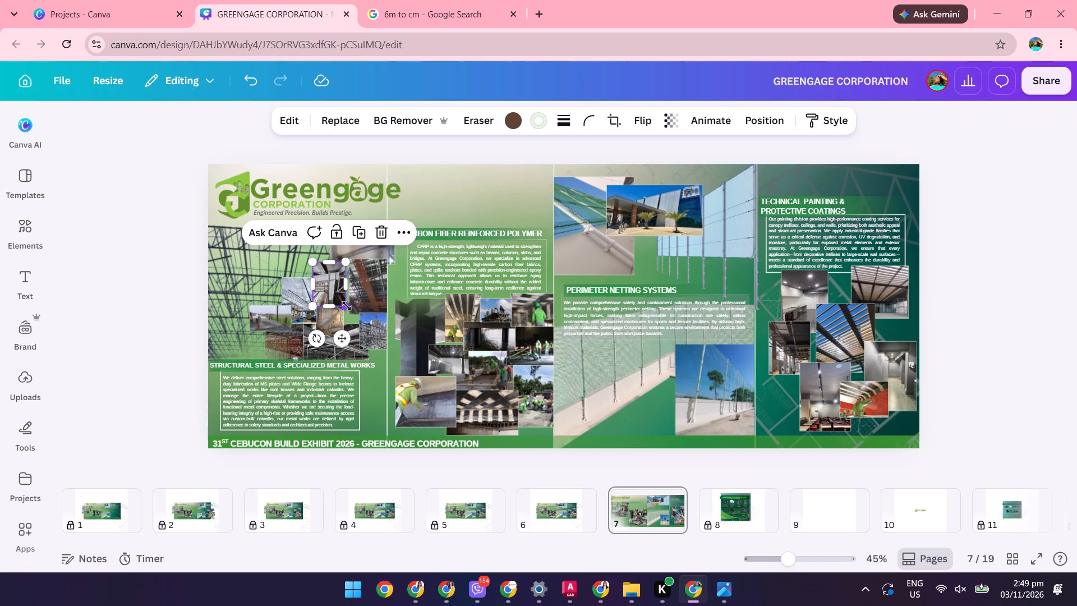
pyautogui.click(335, 320)
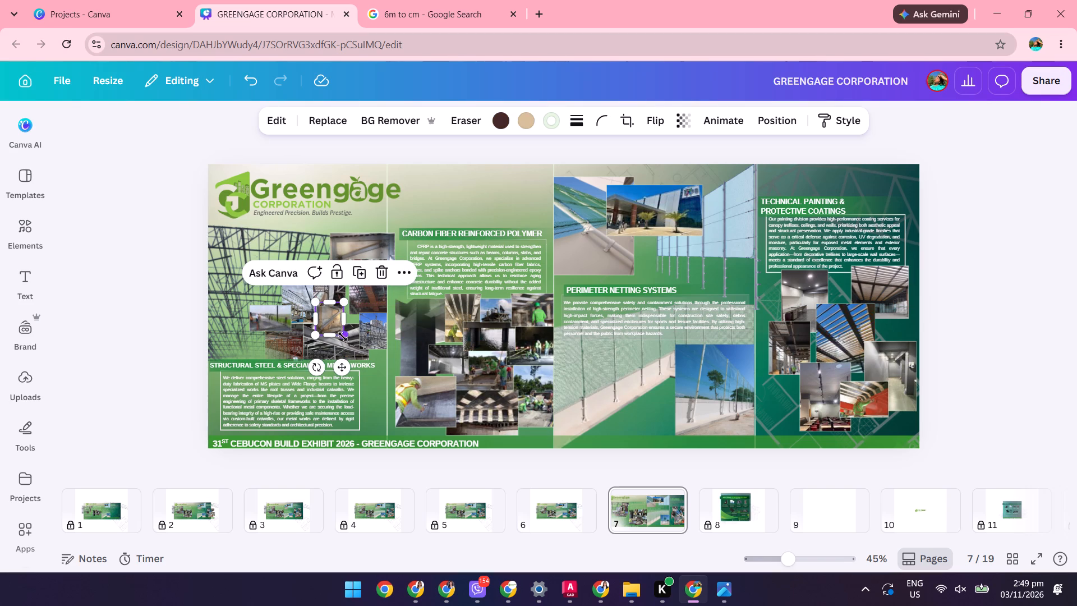
pyautogui.moveTo(342, 335); pyautogui.dragTo(351, 343)
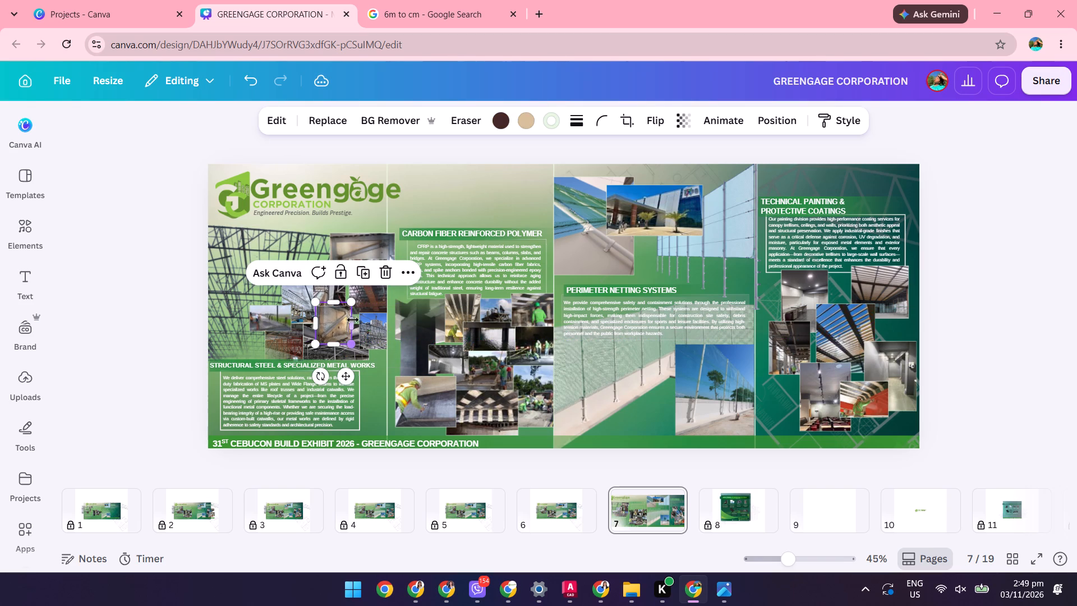
# Reposition the enlarged tan photo in the Structural Steel collage so it overlaps the top of the wide roof-steel photo.
pyautogui.click(360, 300)
pyautogui.moveTo(349, 315); pyautogui.dragTo(343, 318)
pyautogui.click(371, 332)
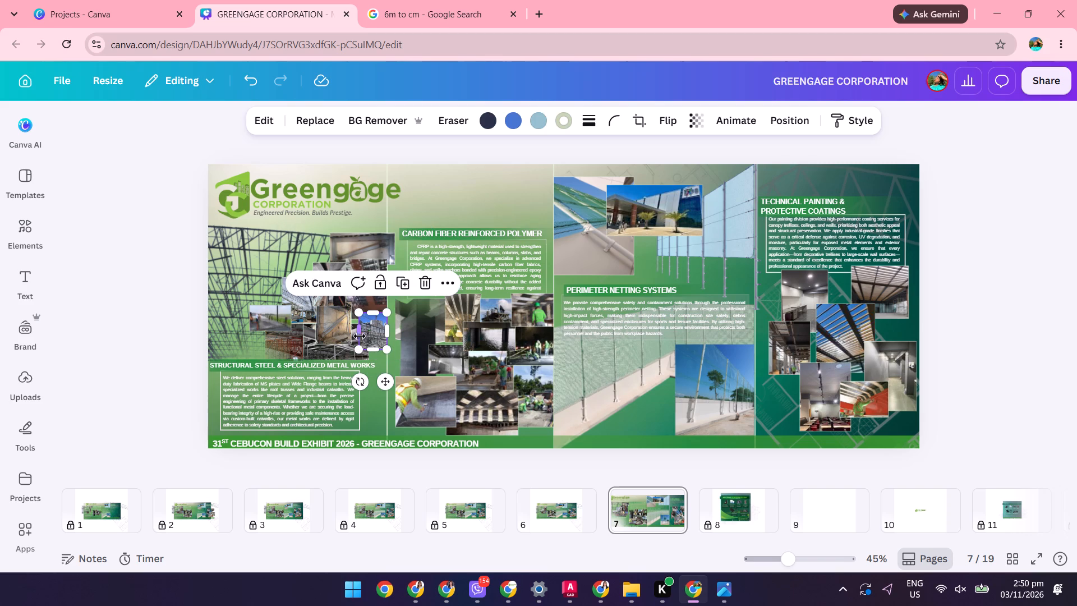
pyautogui.moveTo(339, 328); pyautogui.dragTo(339, 323)
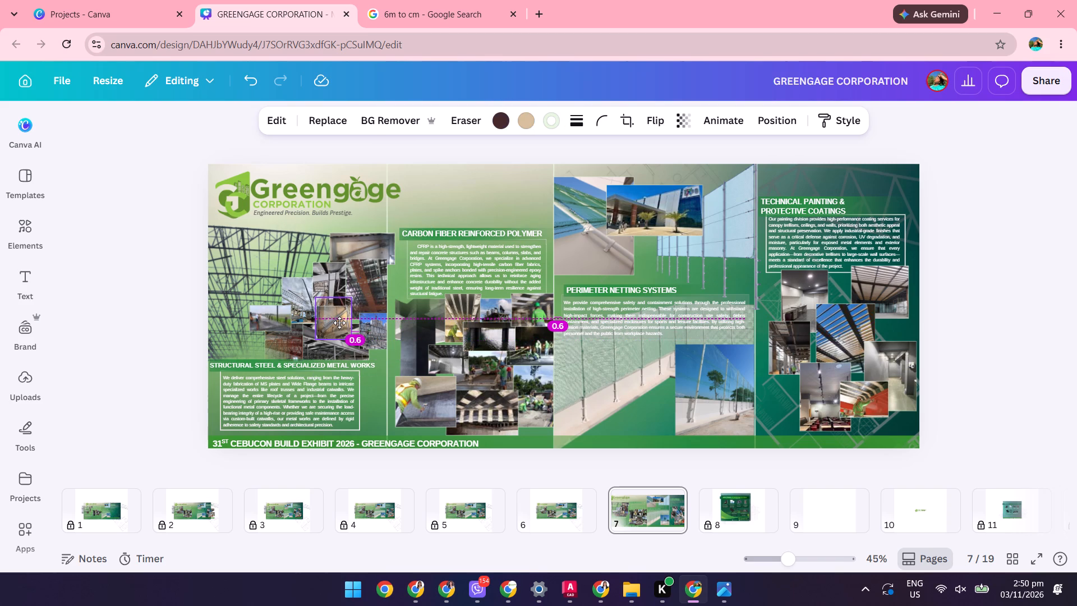
pyautogui.moveTo(339, 323); pyautogui.dragTo(340, 320)
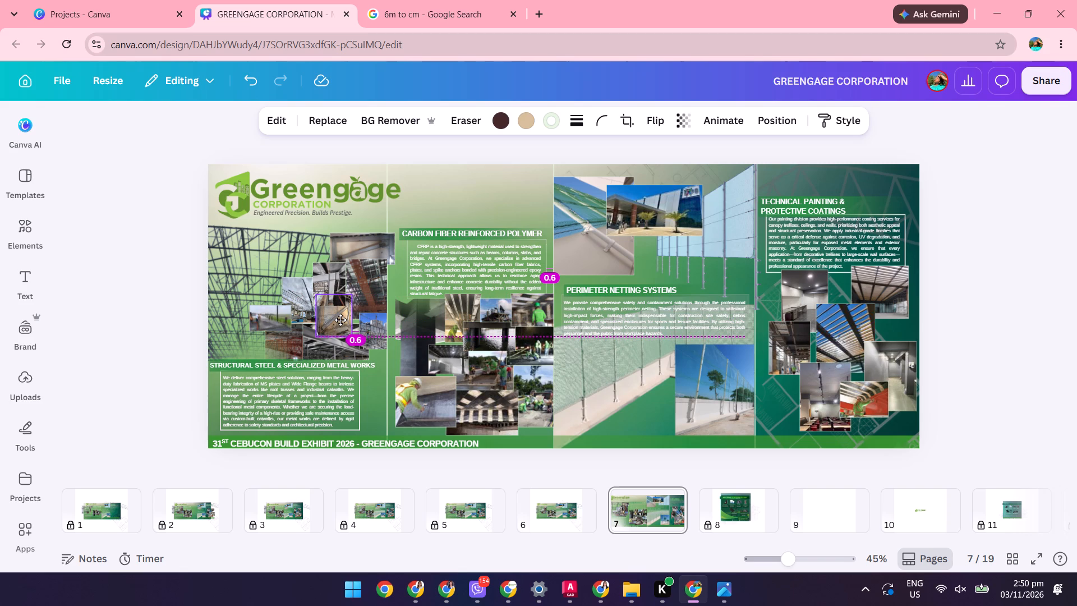
pyautogui.moveTo(340, 320); pyautogui.dragTo(347, 324)
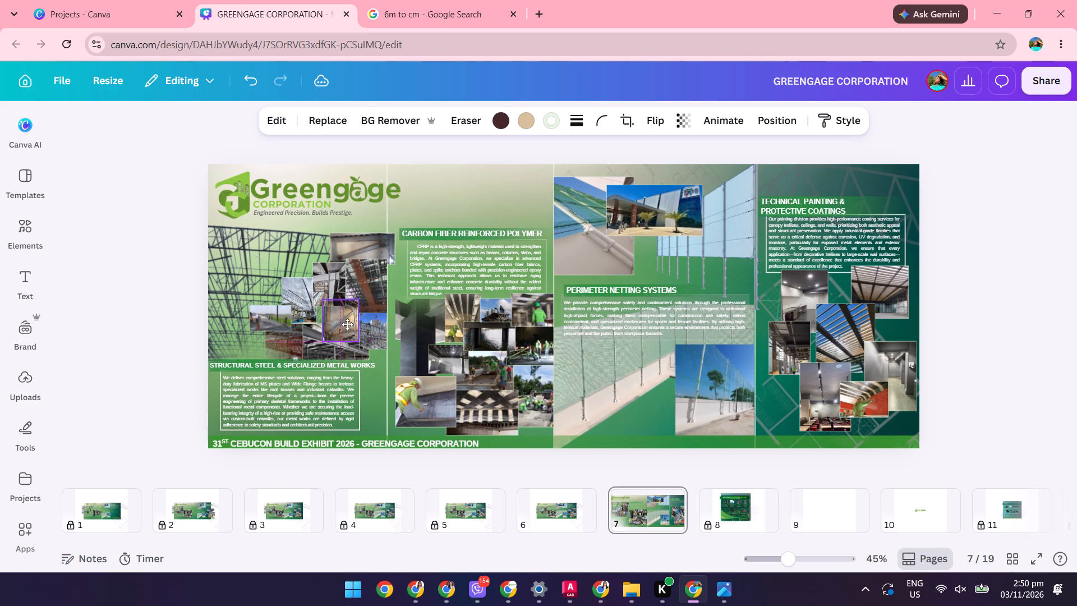
pyautogui.moveTo(347, 324); pyautogui.dragTo(348, 321)
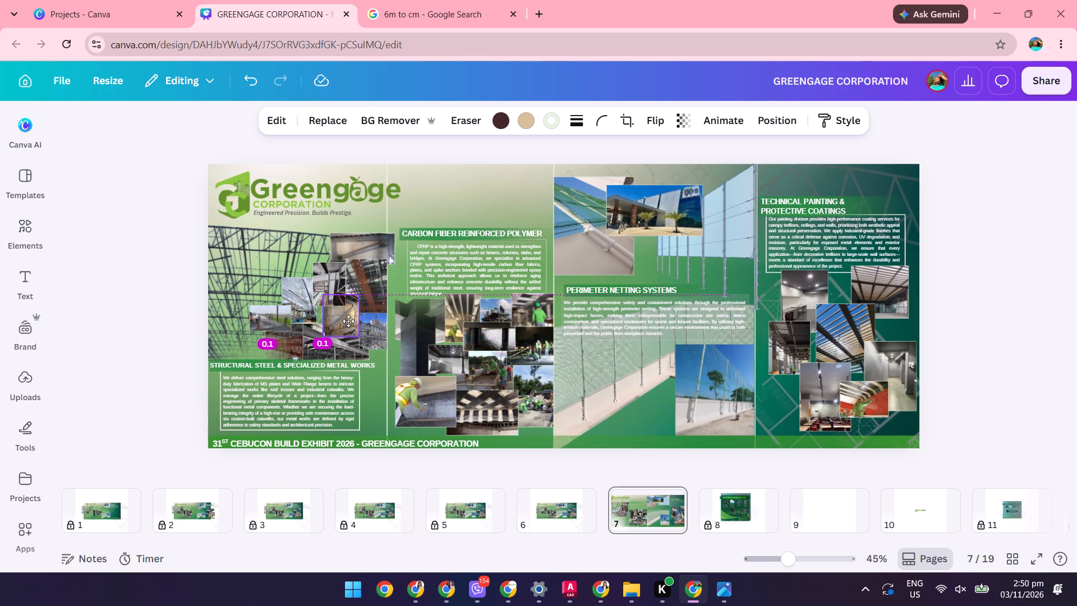
pyautogui.moveTo(348, 321); pyautogui.dragTo(341, 319)
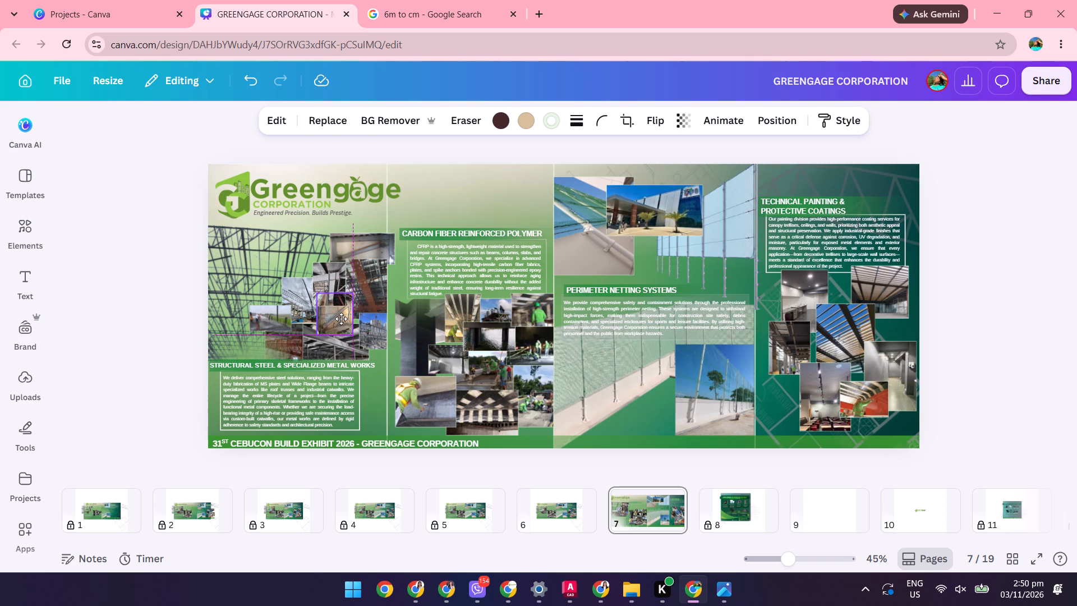
pyautogui.moveTo(341, 319); pyautogui.dragTo(343, 320)
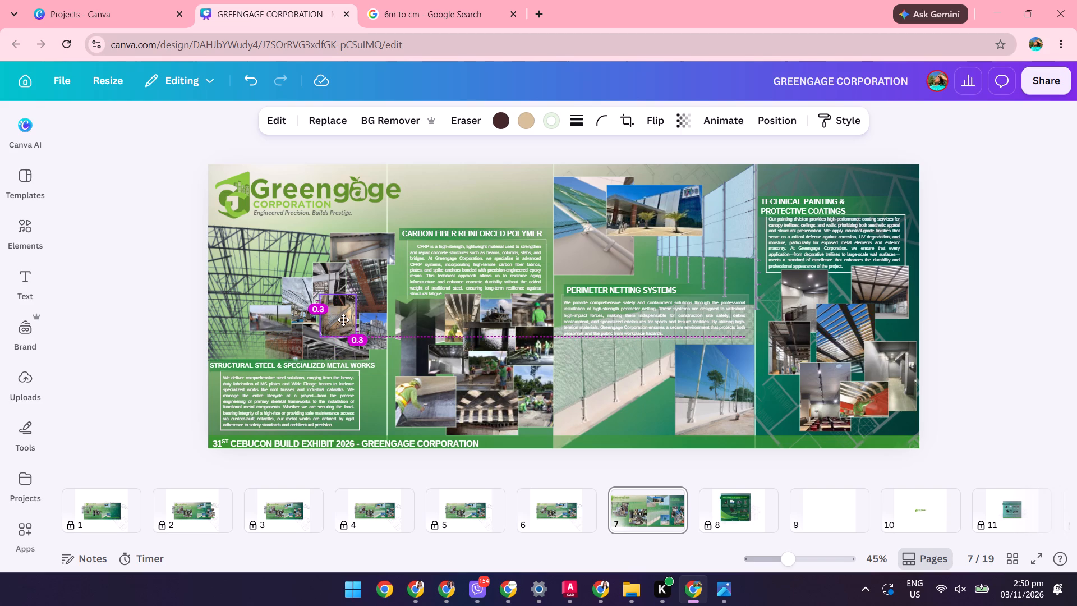
pyautogui.moveTo(343, 320); pyautogui.dragTo(341, 320)
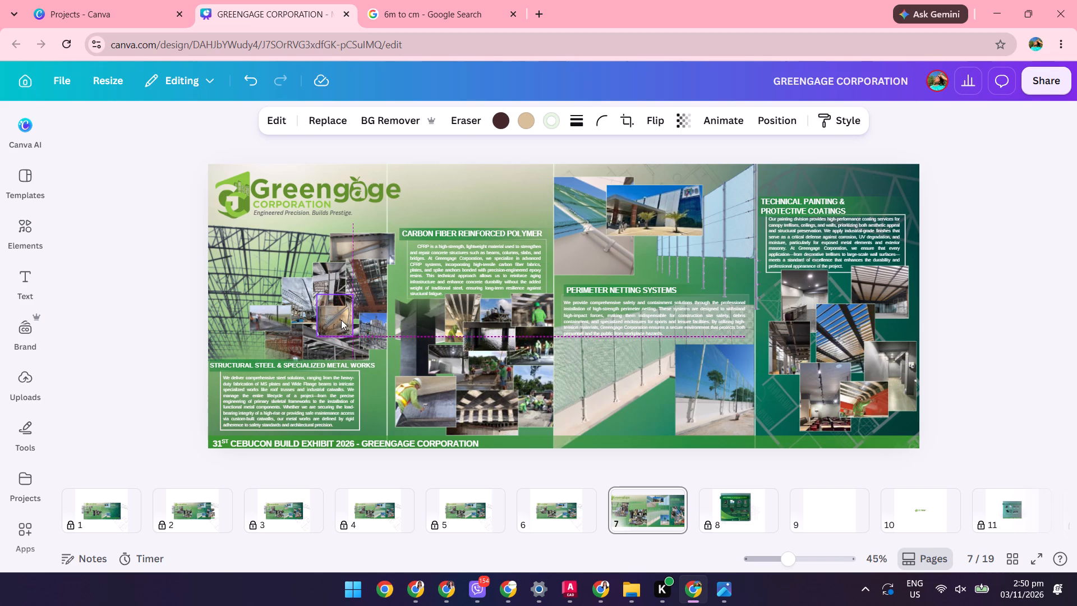
# Nudge the small photo above the tan photo slightly left in the Structural Steel collage.
pyautogui.click(327, 288)
pyautogui.moveTo(326, 284); pyautogui.dragTo(322, 283)
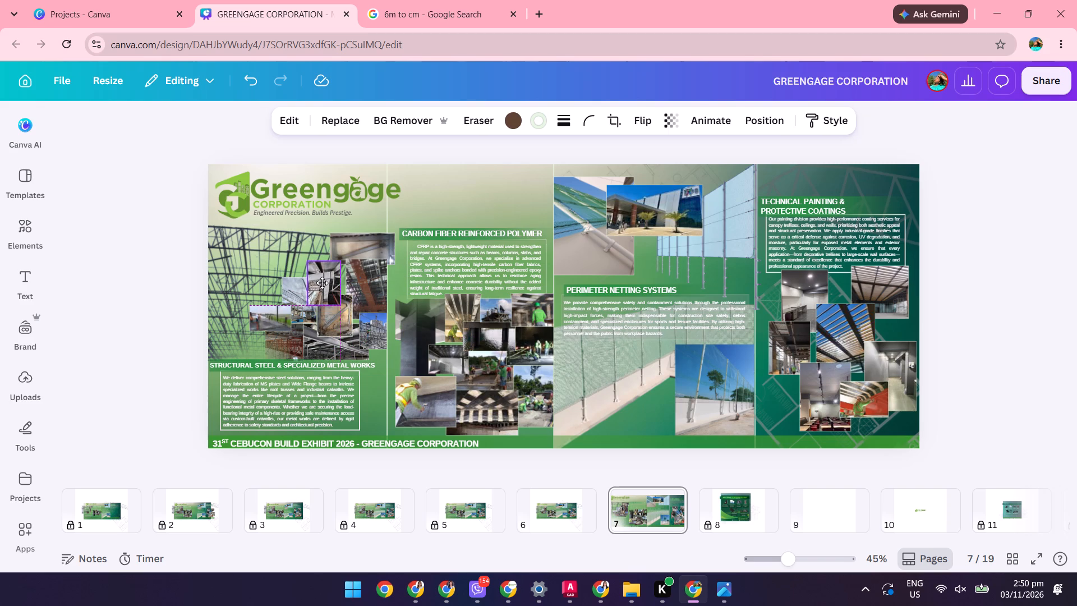
pyautogui.moveTo(322, 283); pyautogui.dragTo(320, 283)
# Enlarge the reddish steel-beam photo in the Structural Steel collage and shift it slightly left beside the small upper photo.
pyautogui.click(362, 283)
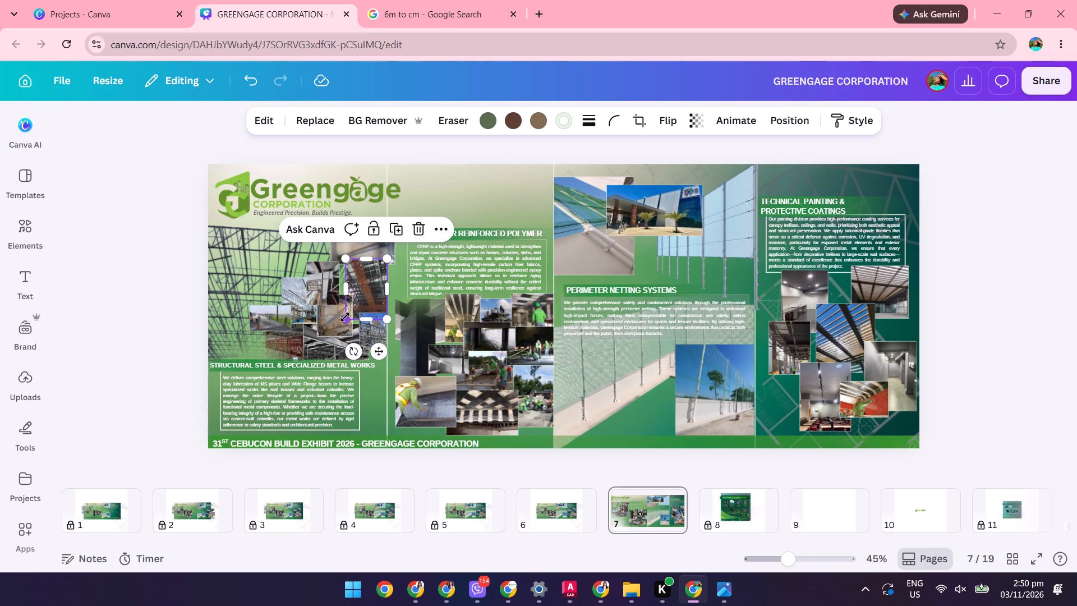
pyautogui.moveTo(345, 317); pyautogui.dragTo(339, 312)
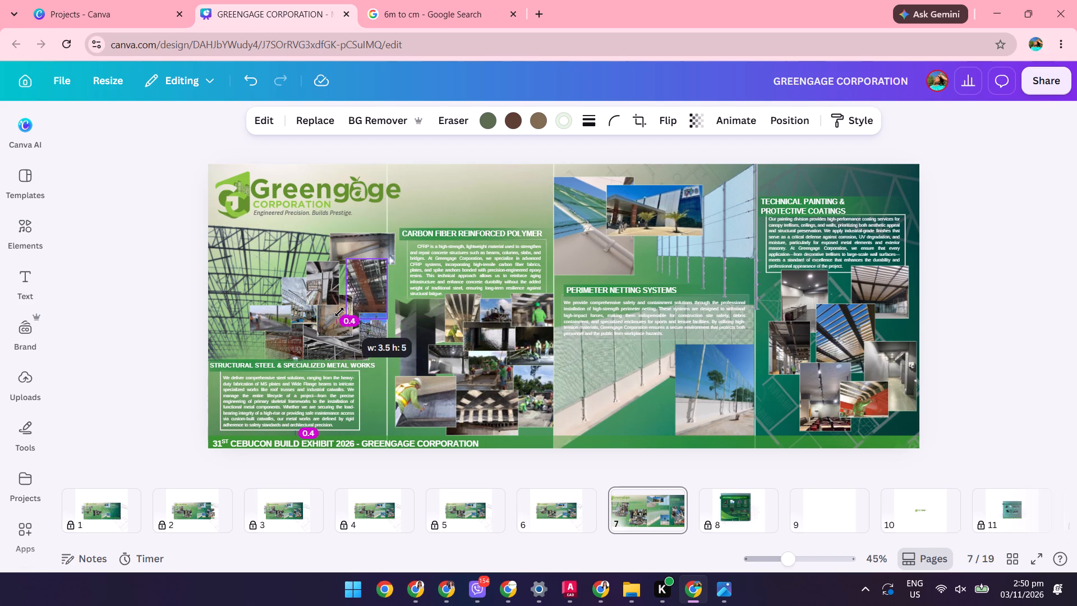
pyautogui.moveTo(339, 312); pyautogui.dragTo(339, 310)
pyautogui.moveTo(366, 293); pyautogui.dragTo(361, 293)
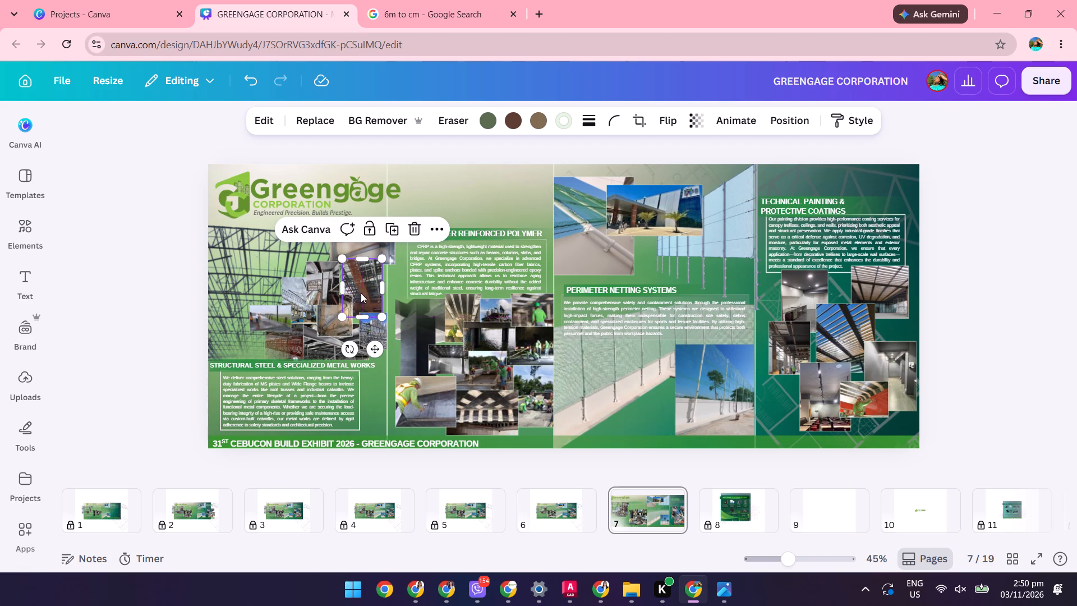
pyautogui.click(381, 315)
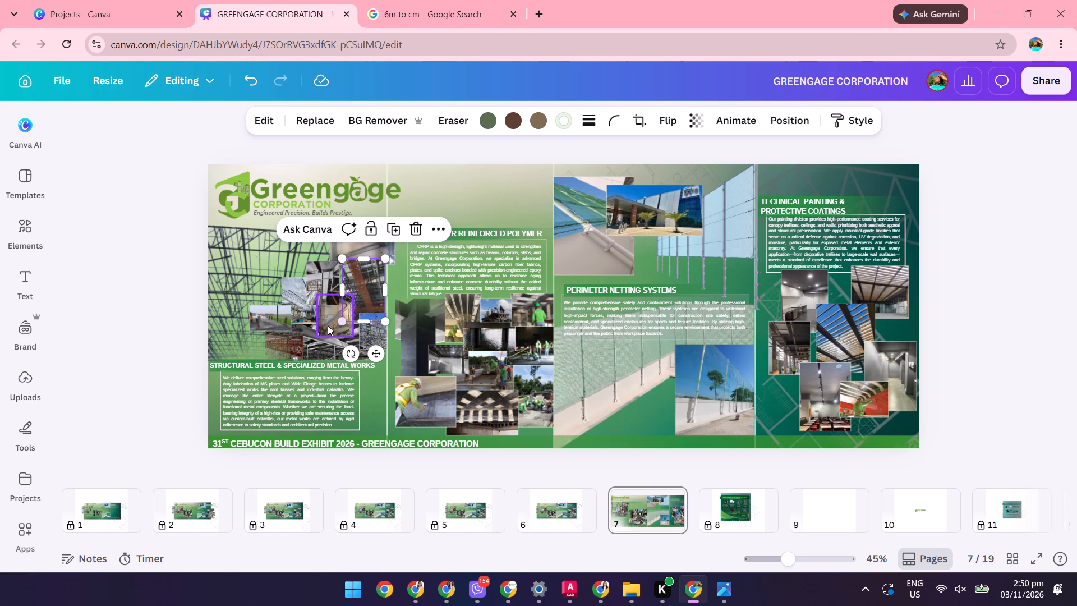
# Slightly enlarge the small photo beside the reddish steel-beam photo and move it a little up and right.
pyautogui.click(318, 282)
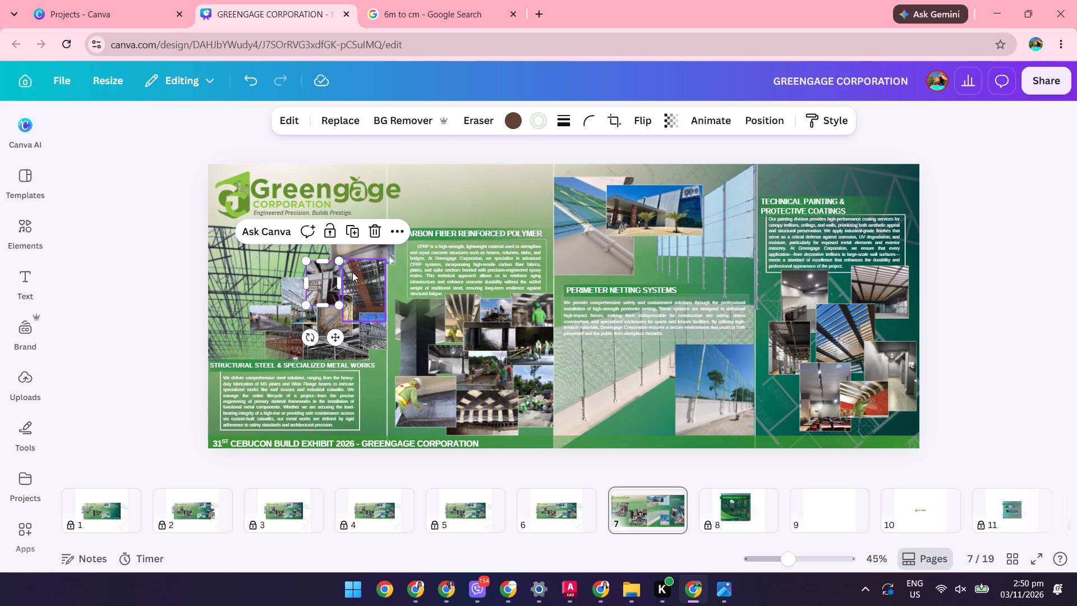
pyautogui.click(340, 306)
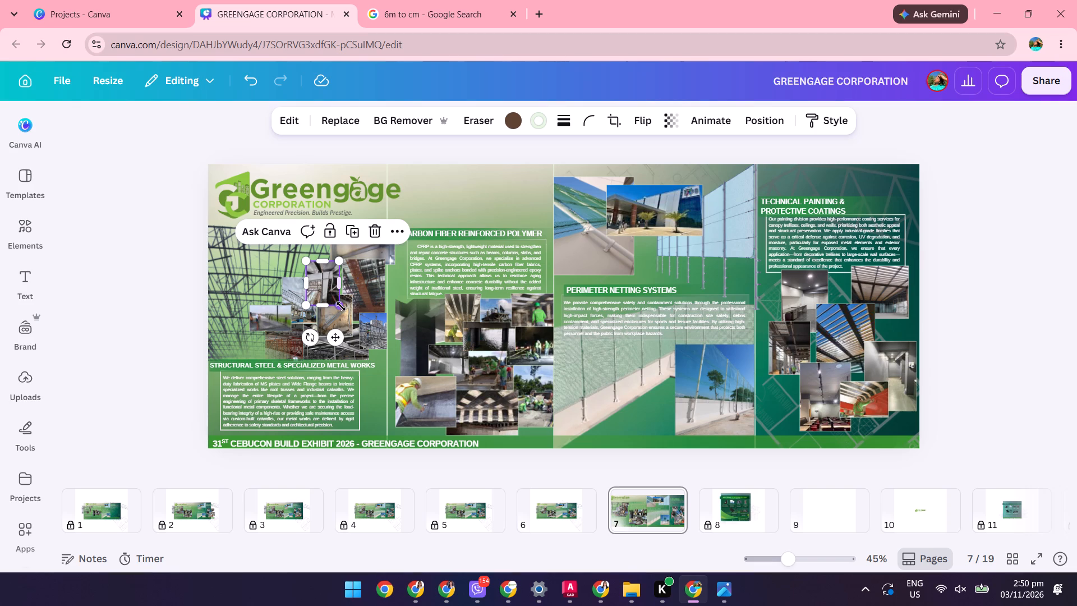
pyautogui.moveTo(328, 292); pyautogui.dragTo(331, 286)
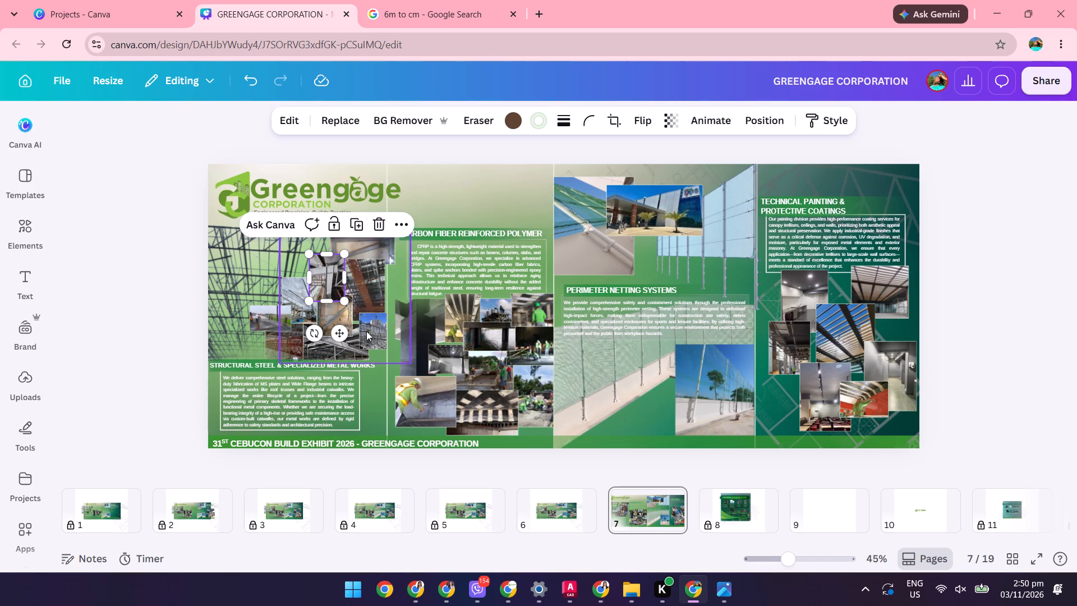
# Enlarge the blue-sky steel-frame photo of the Structural Steel collage up and left to meet the tan photo.
pyautogui.click(366, 329)
pyautogui.moveTo(361, 315); pyautogui.dragTo(359, 314)
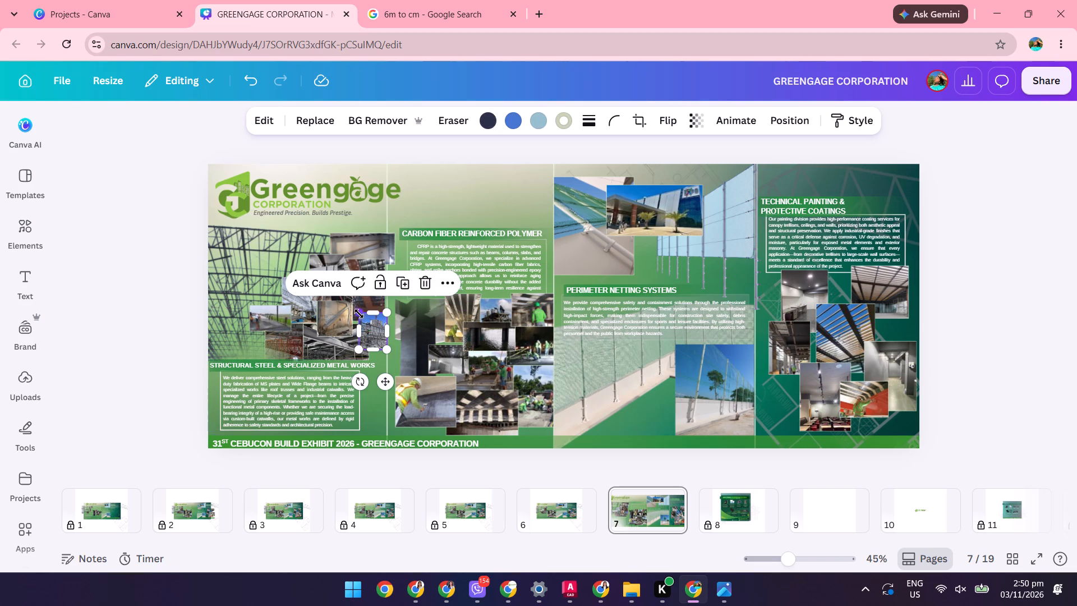
pyautogui.moveTo(359, 314); pyautogui.dragTo(352, 309)
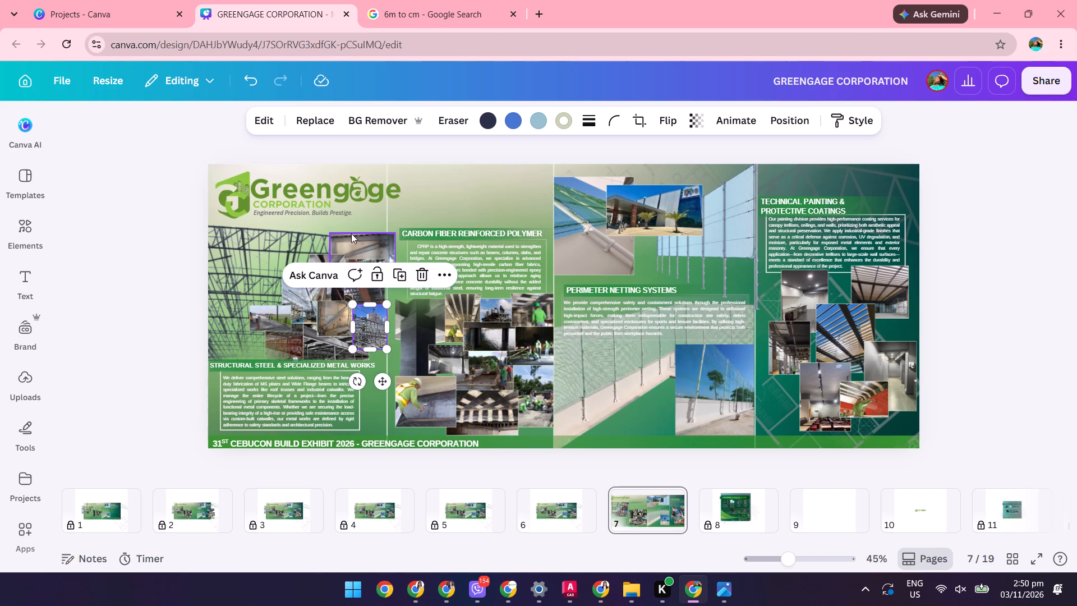
# Move the topmost Structural Steel collage photo up and left, just under the logo tagline and within the first panel's dividing line.
pyautogui.moveTo(352, 240); pyautogui.dragTo(351, 226)
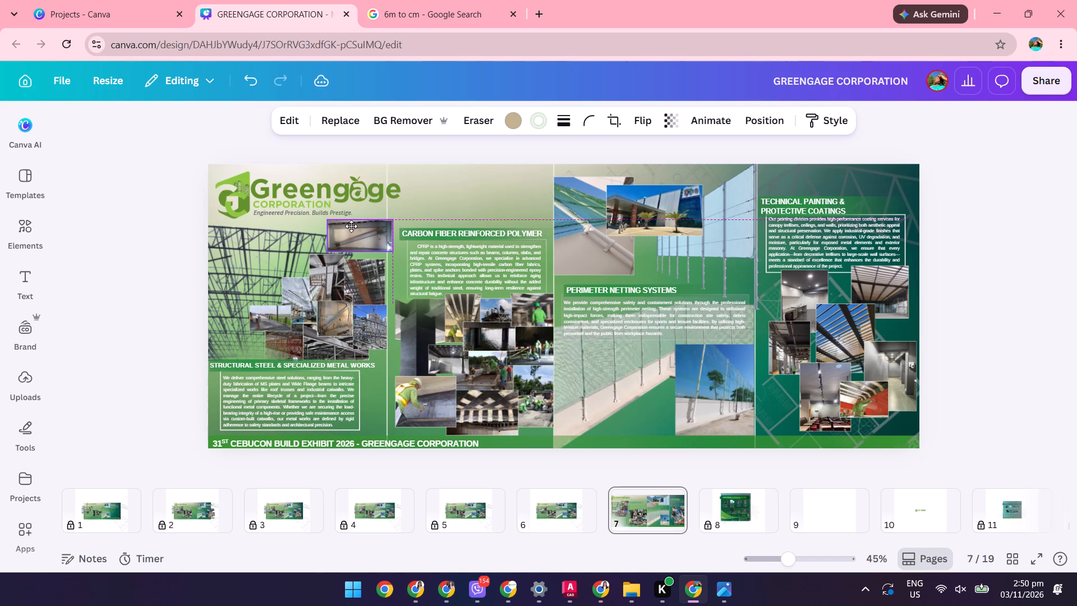
pyautogui.moveTo(351, 226); pyautogui.dragTo(348, 226)
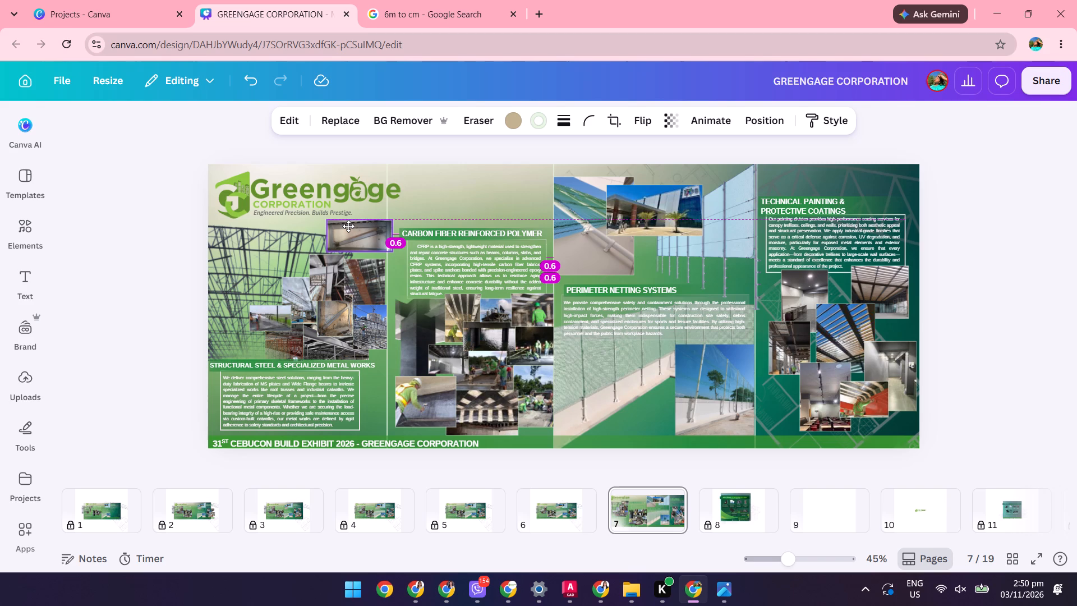
pyautogui.moveTo(348, 226); pyautogui.dragTo(344, 227)
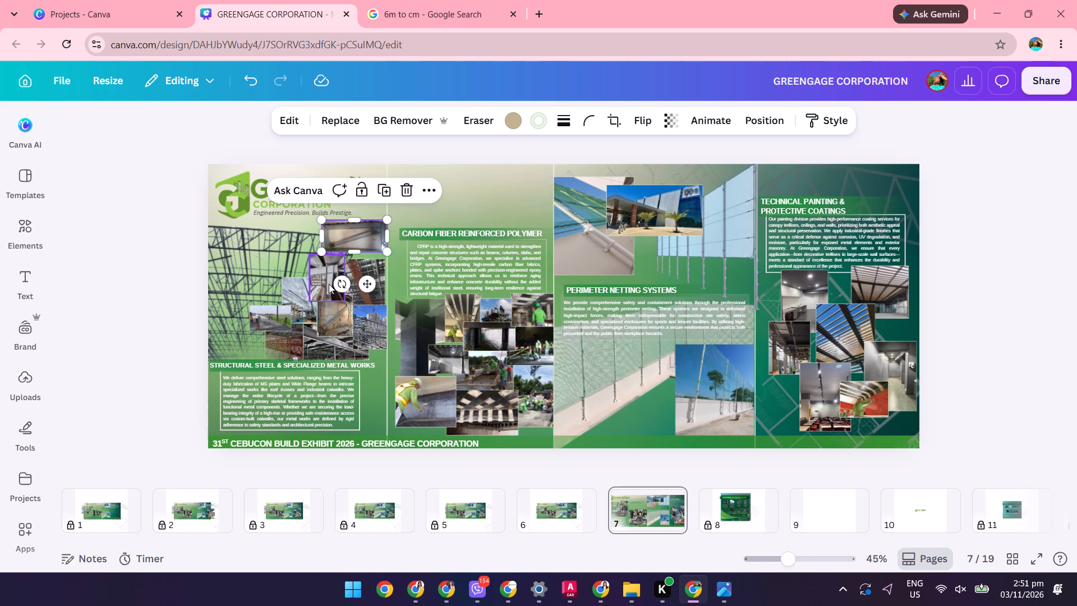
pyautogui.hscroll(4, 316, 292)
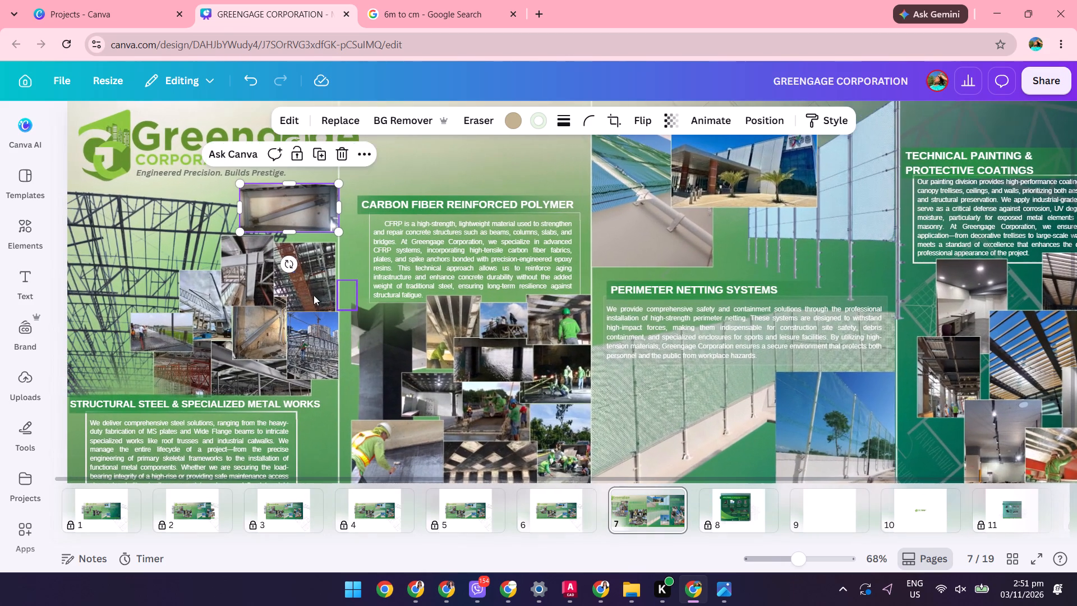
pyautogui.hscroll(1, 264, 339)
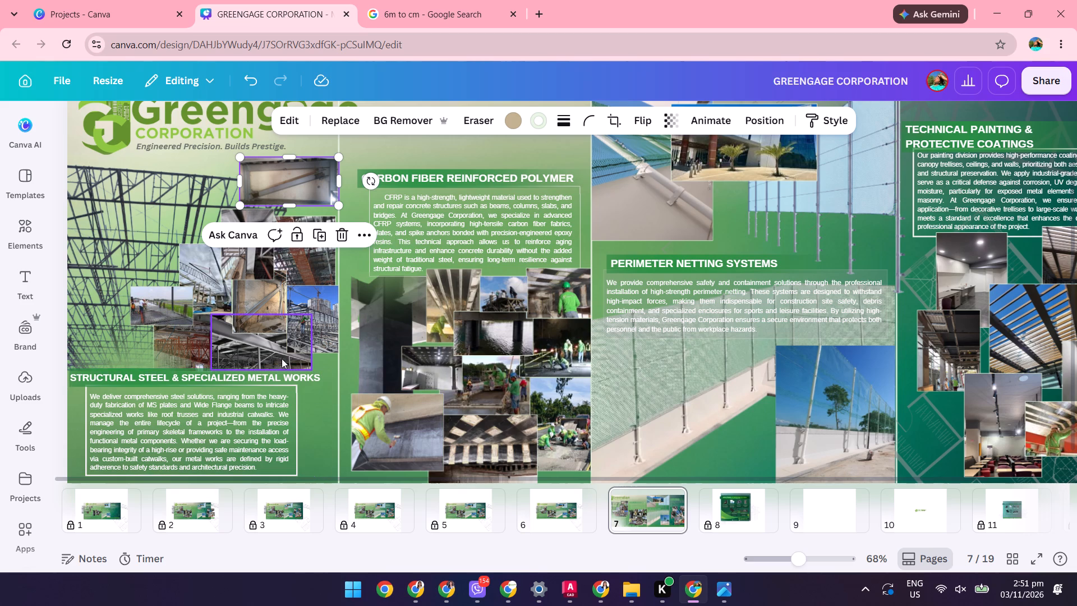
# Move the small square green overlay at the Structural Steel collage's lower left leftward and slightly up, away from the reddish steel photo.
pyautogui.click(128, 352)
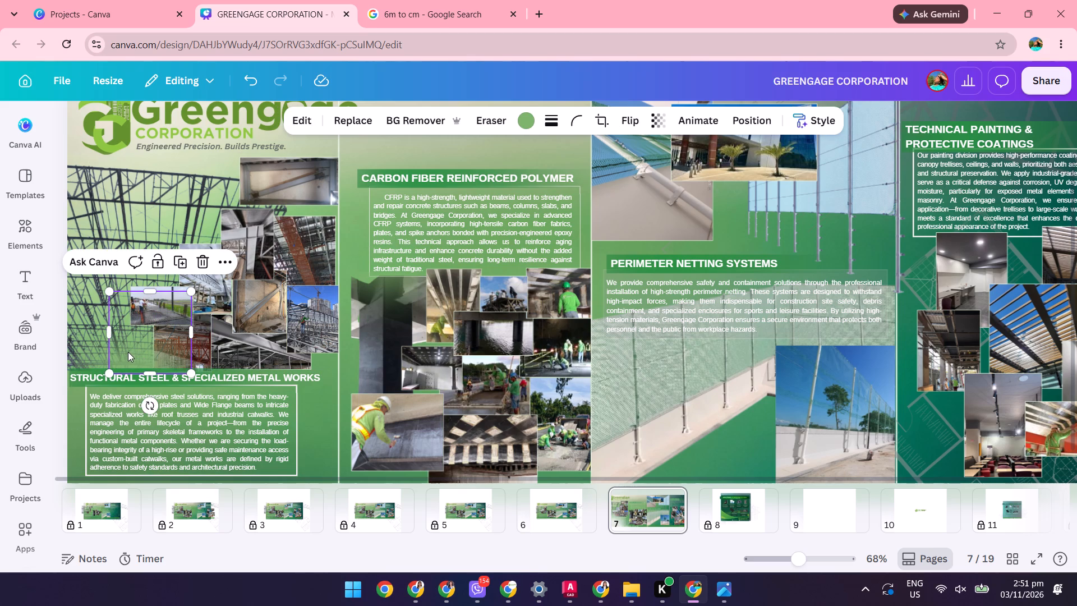
pyautogui.click(104, 359)
pyautogui.click(149, 364)
pyautogui.click(139, 361)
pyautogui.moveTo(141, 353); pyautogui.dragTo(112, 354)
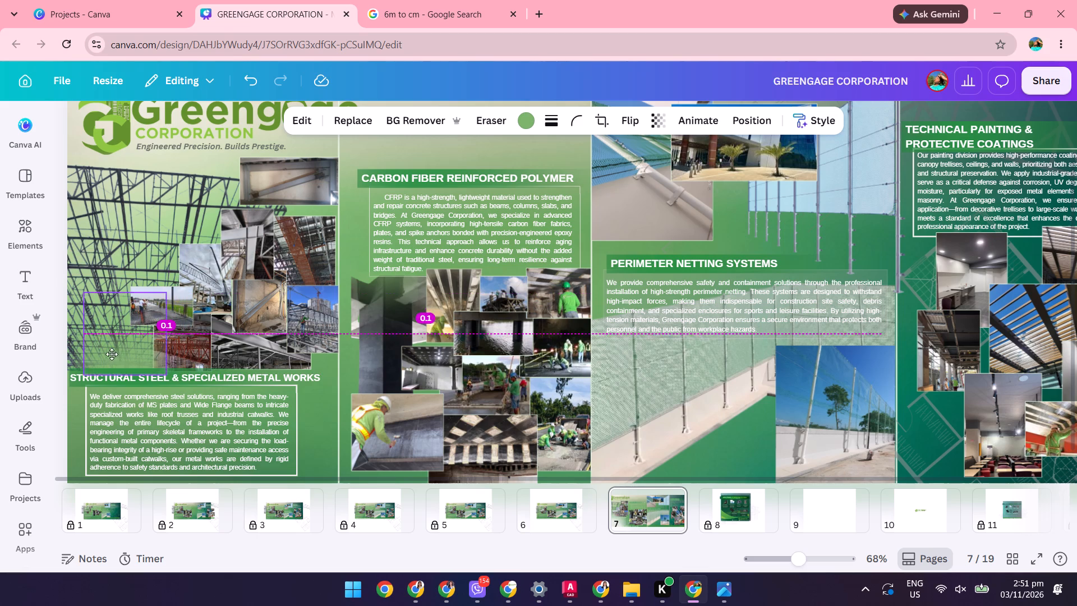
pyautogui.moveTo(112, 354); pyautogui.dragTo(116, 355)
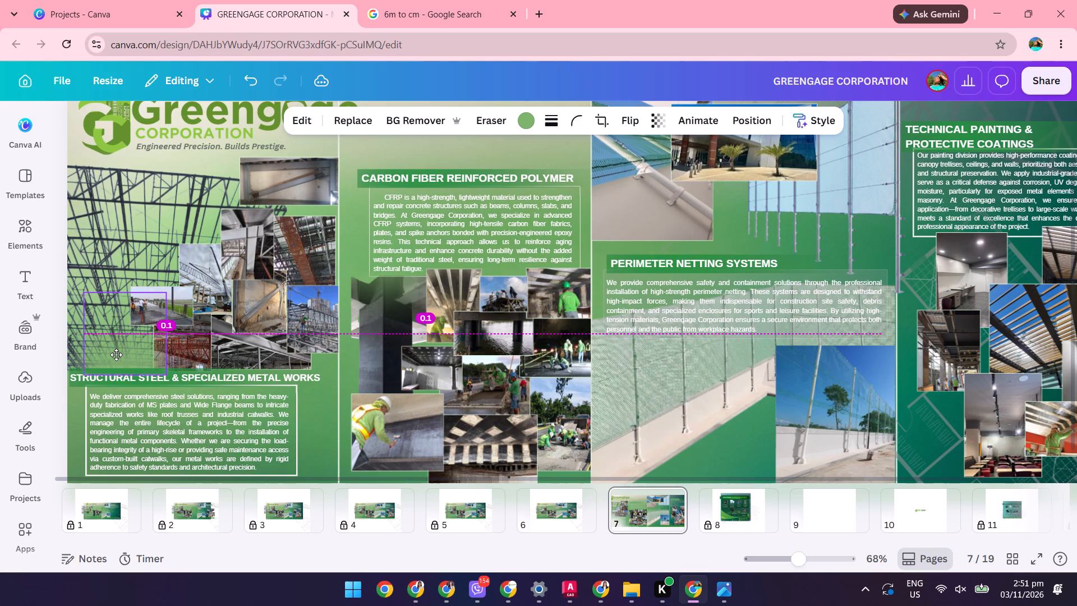
pyautogui.moveTo(116, 355); pyautogui.dragTo(118, 352)
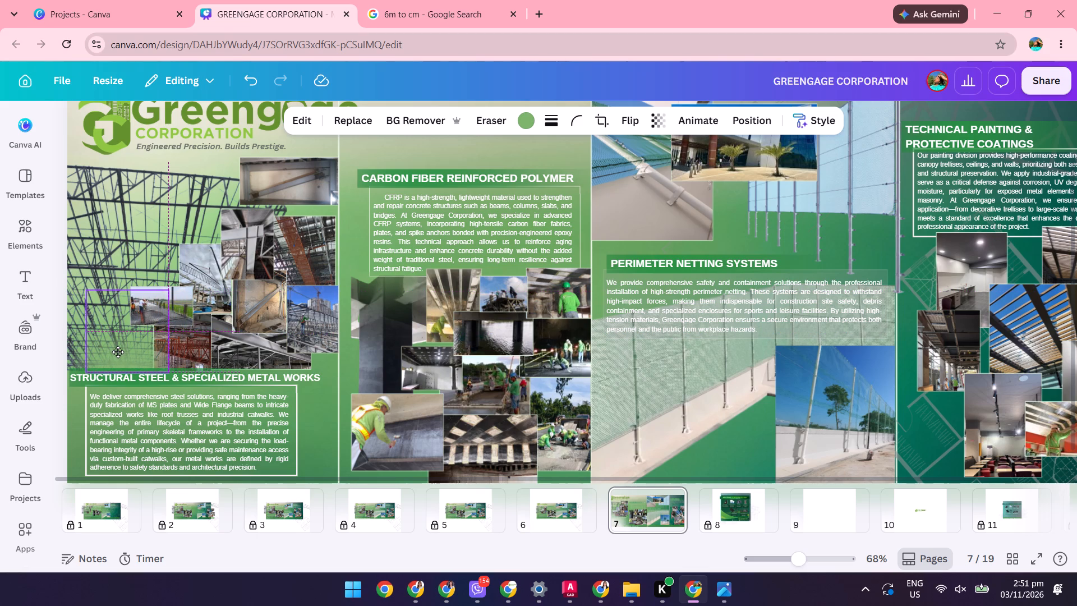
pyautogui.moveTo(118, 352); pyautogui.dragTo(117, 351)
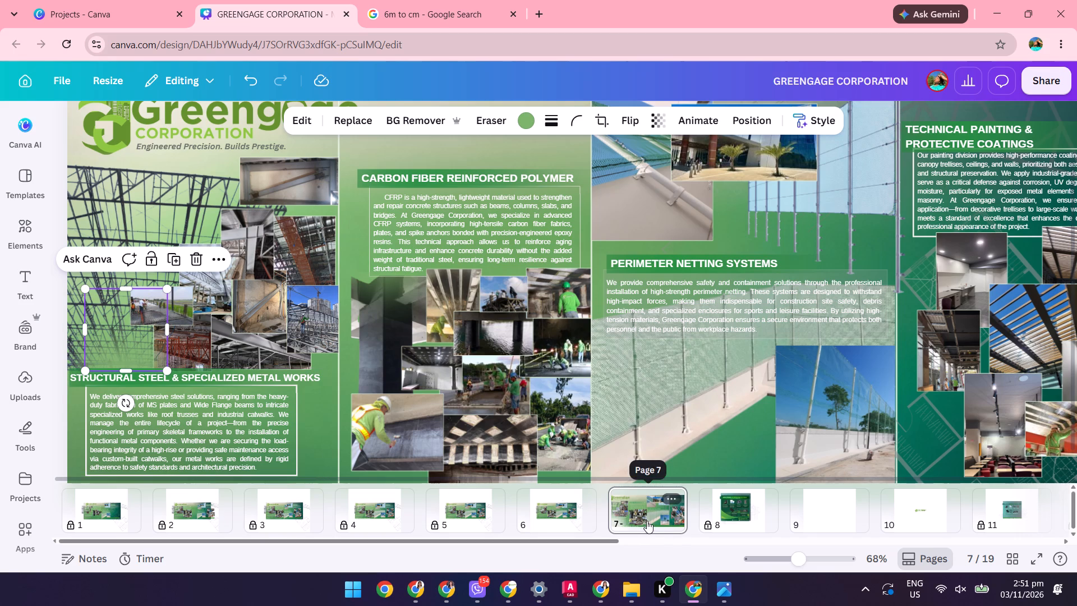
# Bring the small reddish steel photo at the lower left of the Structural Steel collage forward in the layer order.
pyautogui.click(186, 345)
pyautogui.rightClick(181, 346)
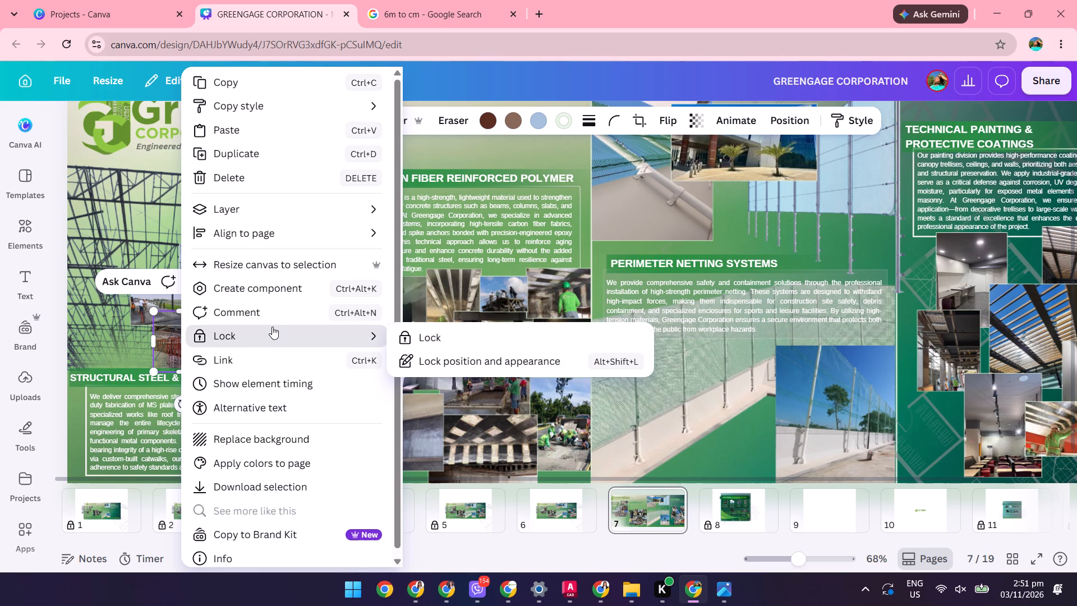
pyautogui.click(274, 215)
pyautogui.click(310, 204)
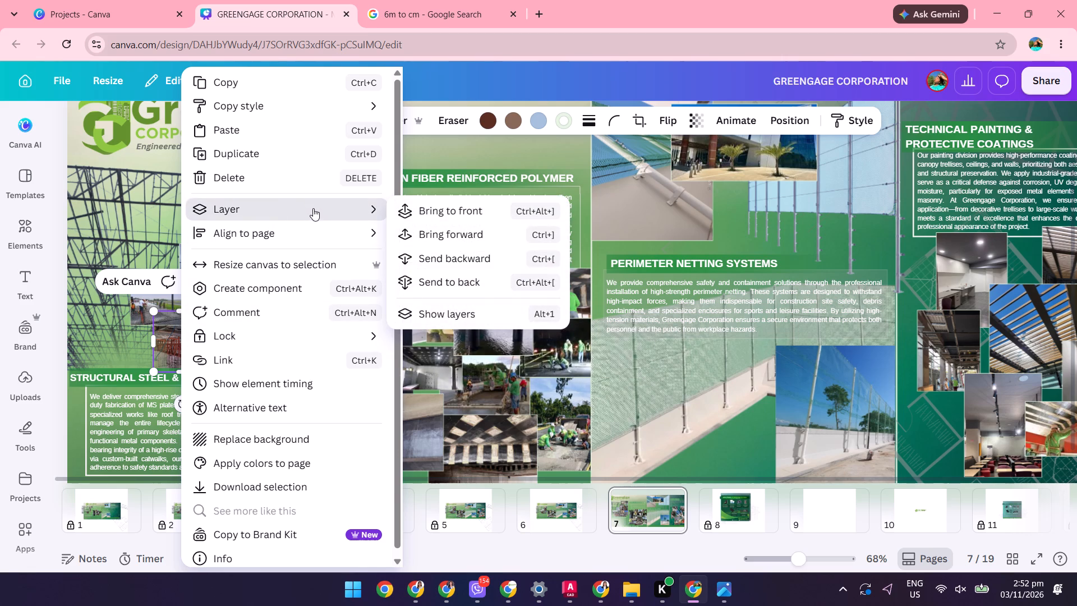
pyautogui.click(432, 238)
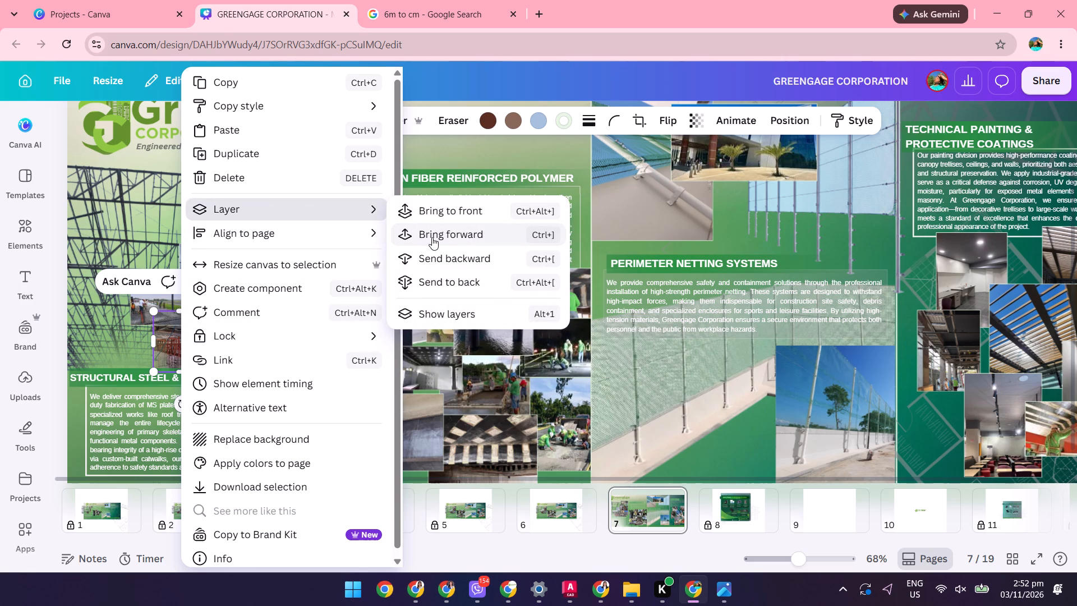
pyautogui.click(432, 237)
pyautogui.click(431, 232)
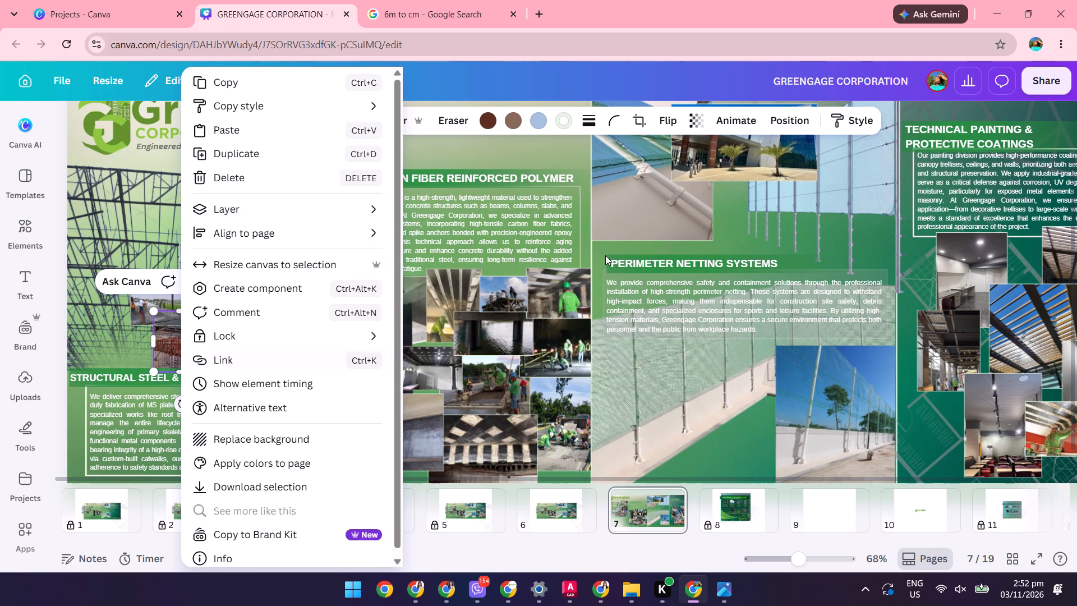
pyautogui.click(585, 252)
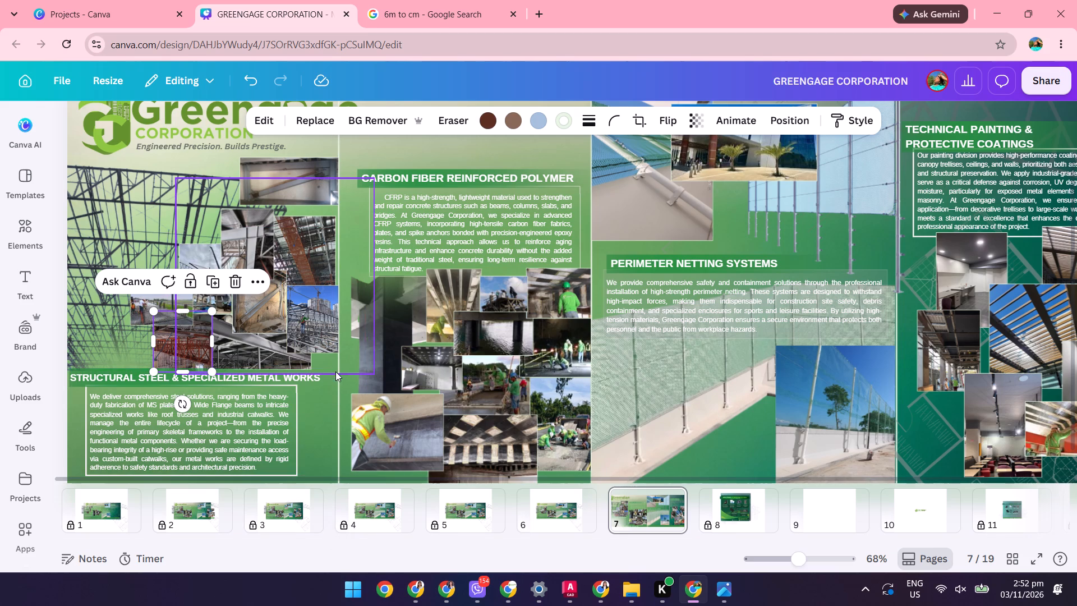
# Check the stroke weight of the border line around the Carbon Fiber Reinforced Polymer description.
pyautogui.click(347, 356)
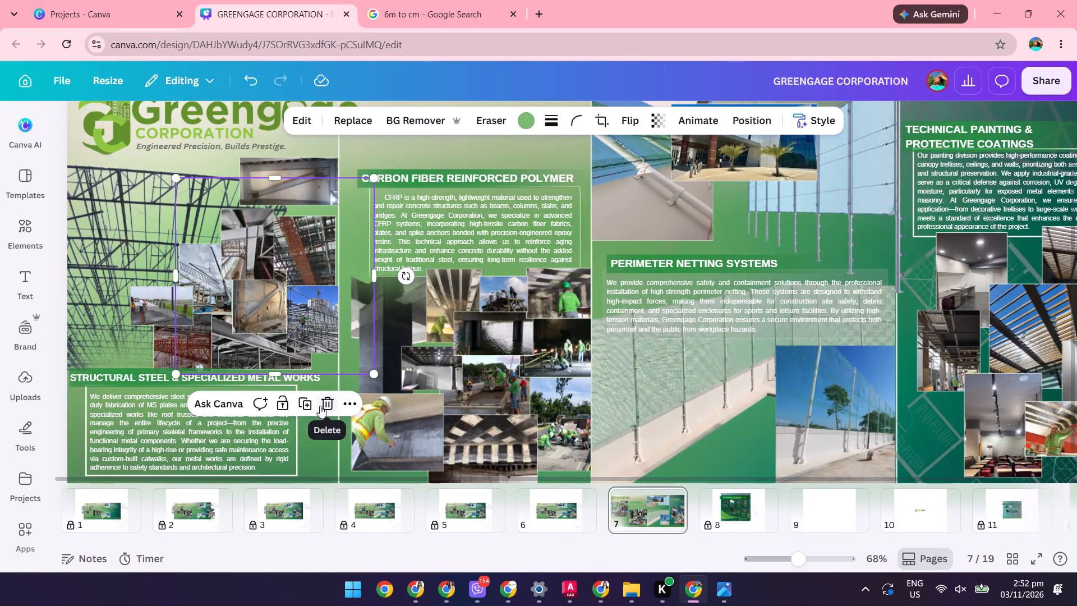
pyautogui.click(578, 221)
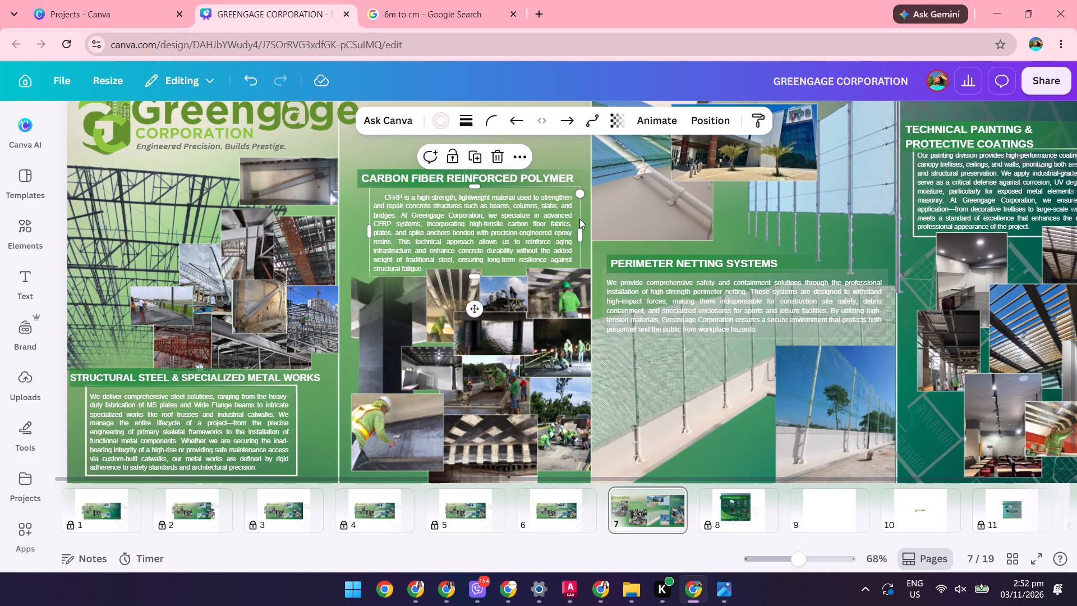
pyautogui.click(580, 219)
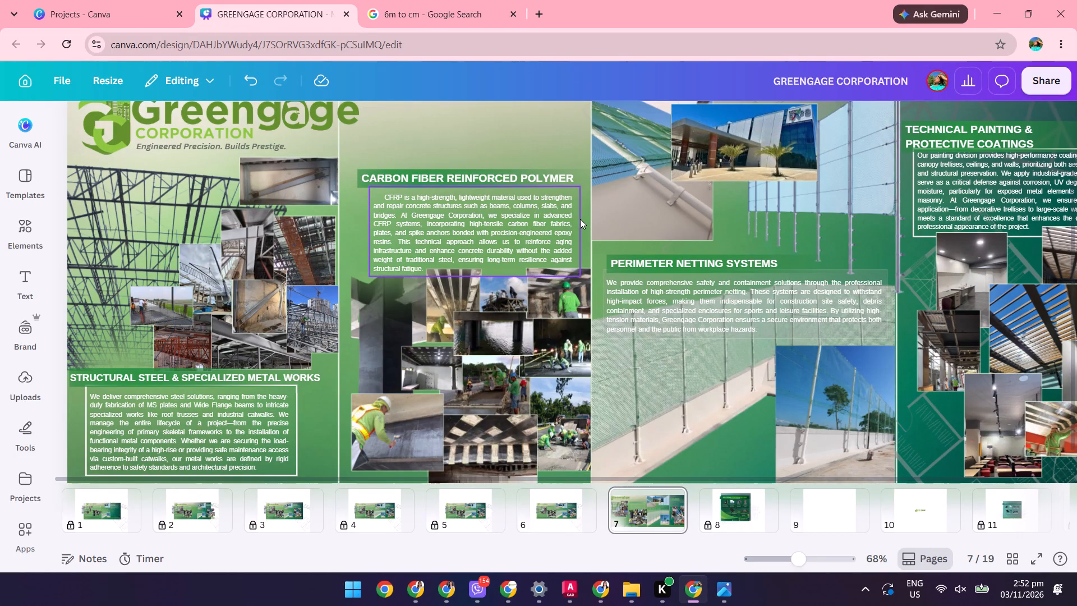
pyautogui.rightClick(580, 219)
pyautogui.click(467, 123)
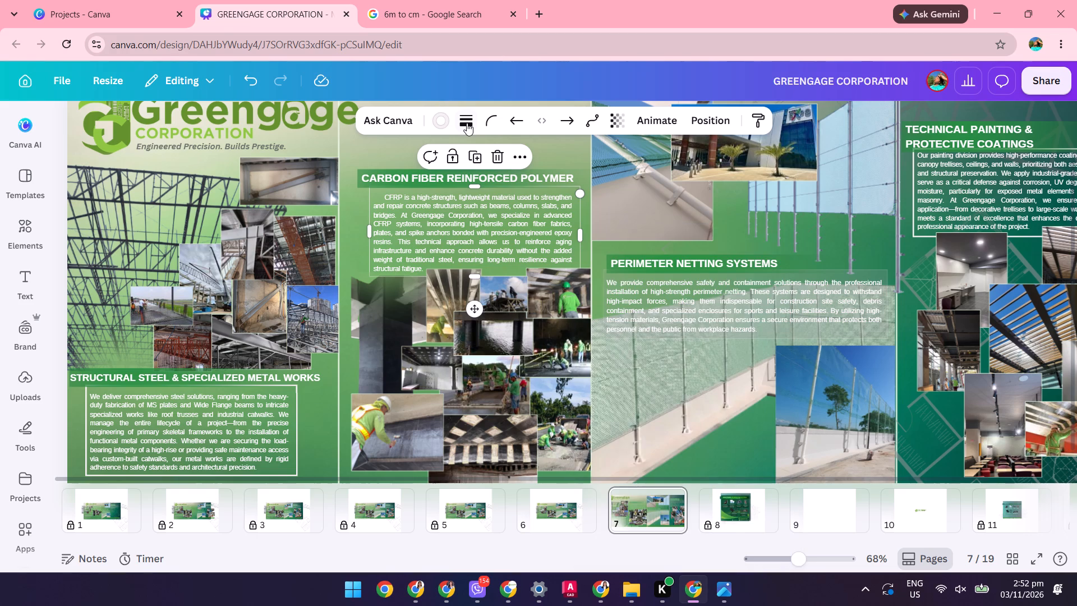
pyautogui.click(467, 123)
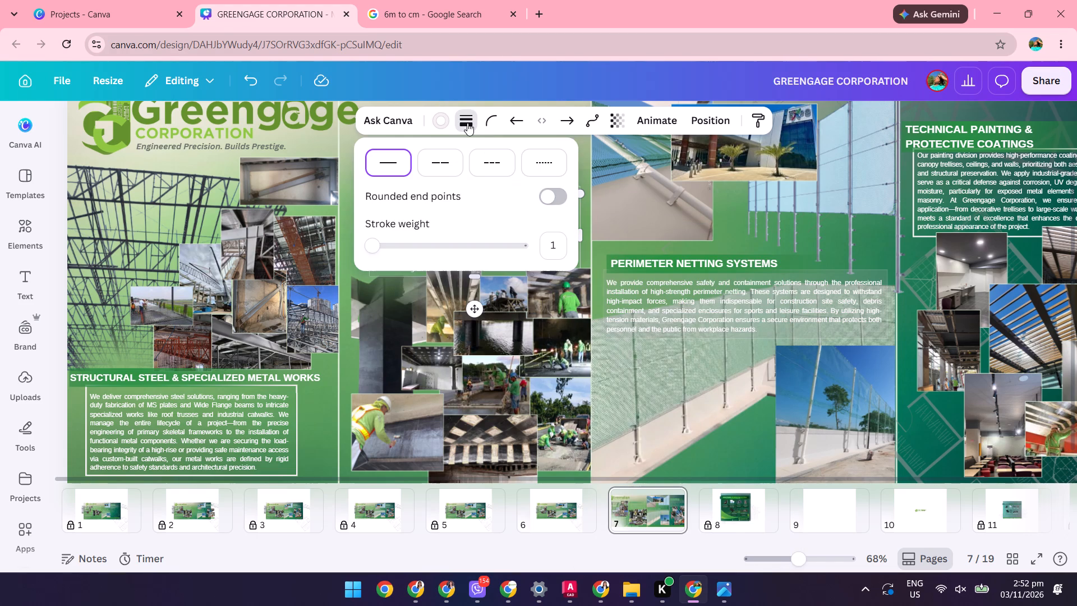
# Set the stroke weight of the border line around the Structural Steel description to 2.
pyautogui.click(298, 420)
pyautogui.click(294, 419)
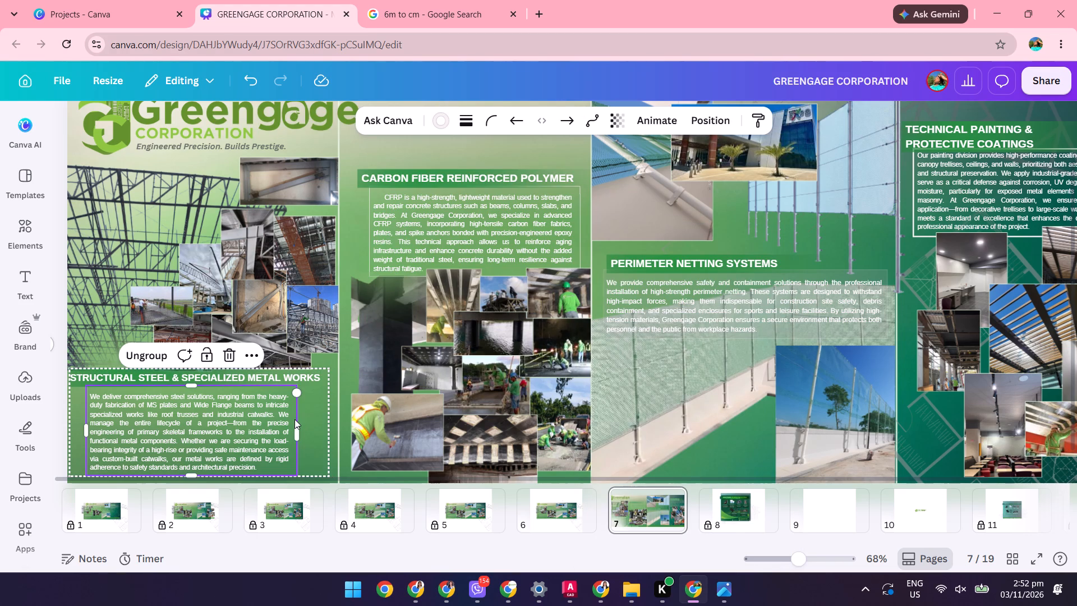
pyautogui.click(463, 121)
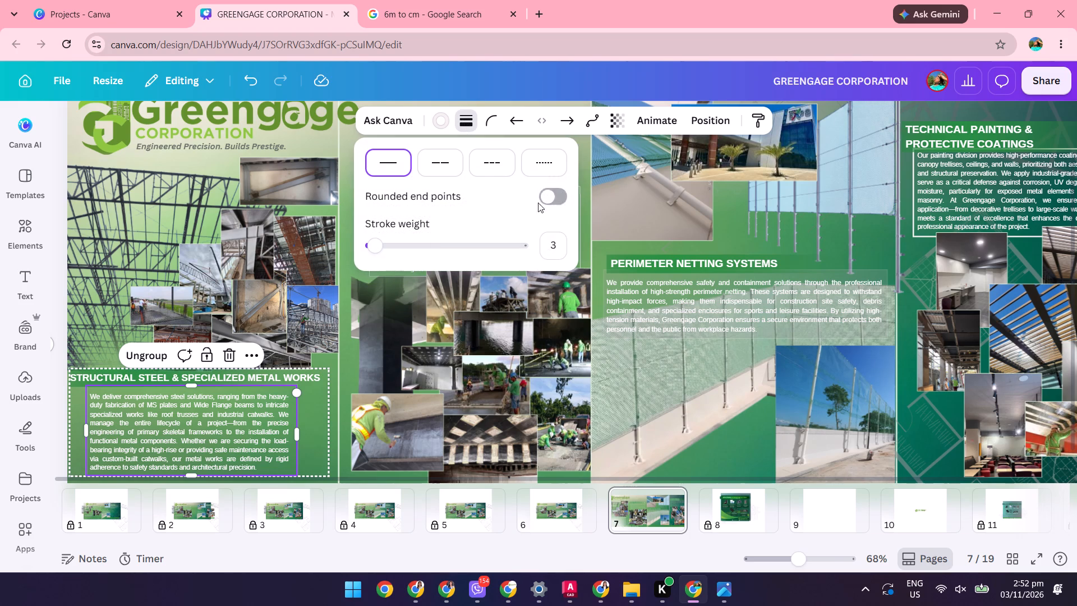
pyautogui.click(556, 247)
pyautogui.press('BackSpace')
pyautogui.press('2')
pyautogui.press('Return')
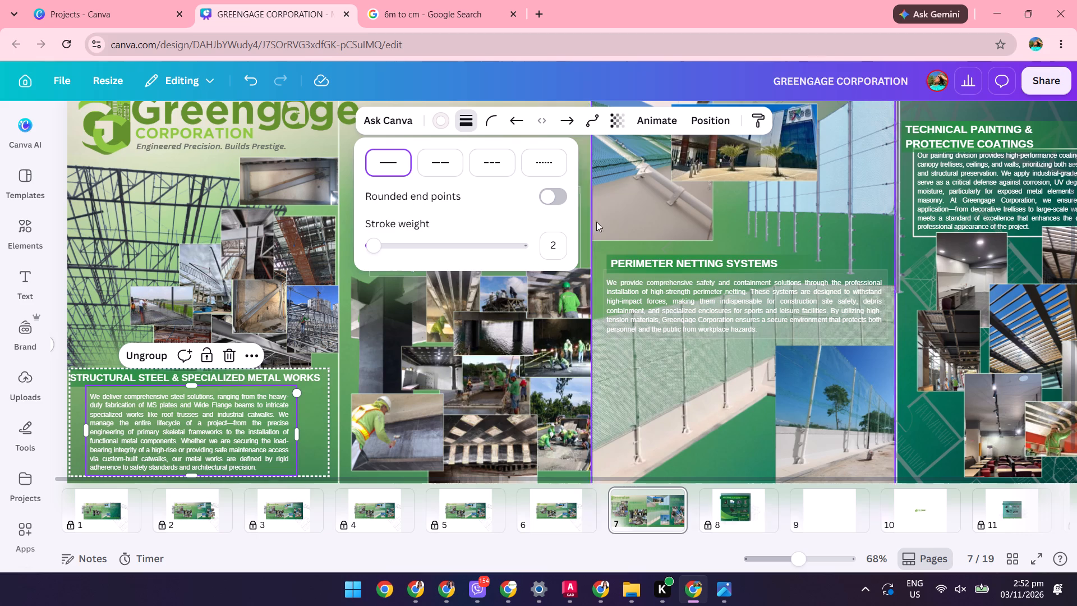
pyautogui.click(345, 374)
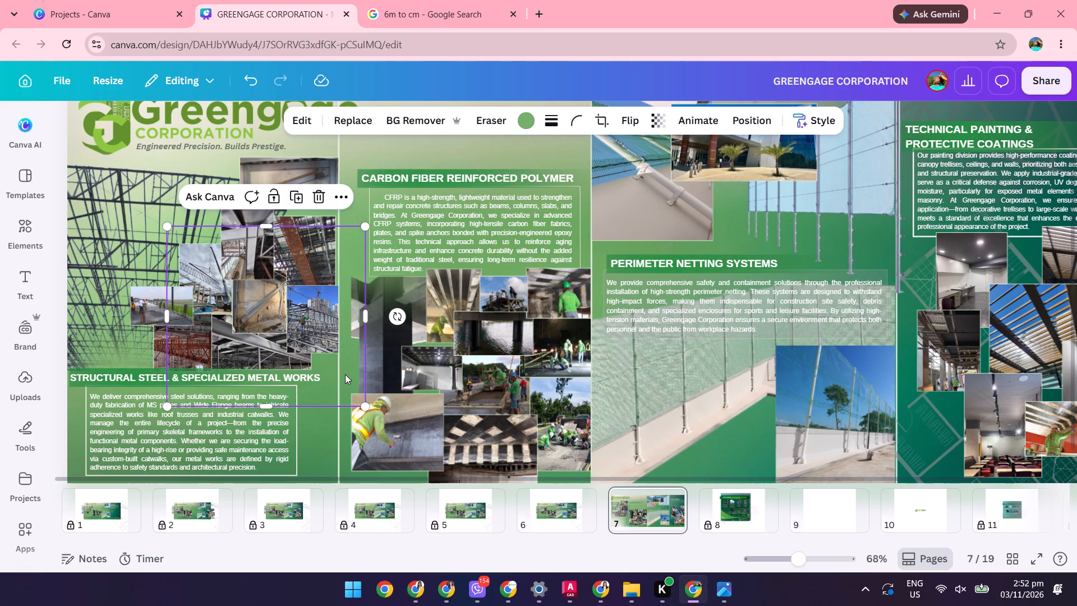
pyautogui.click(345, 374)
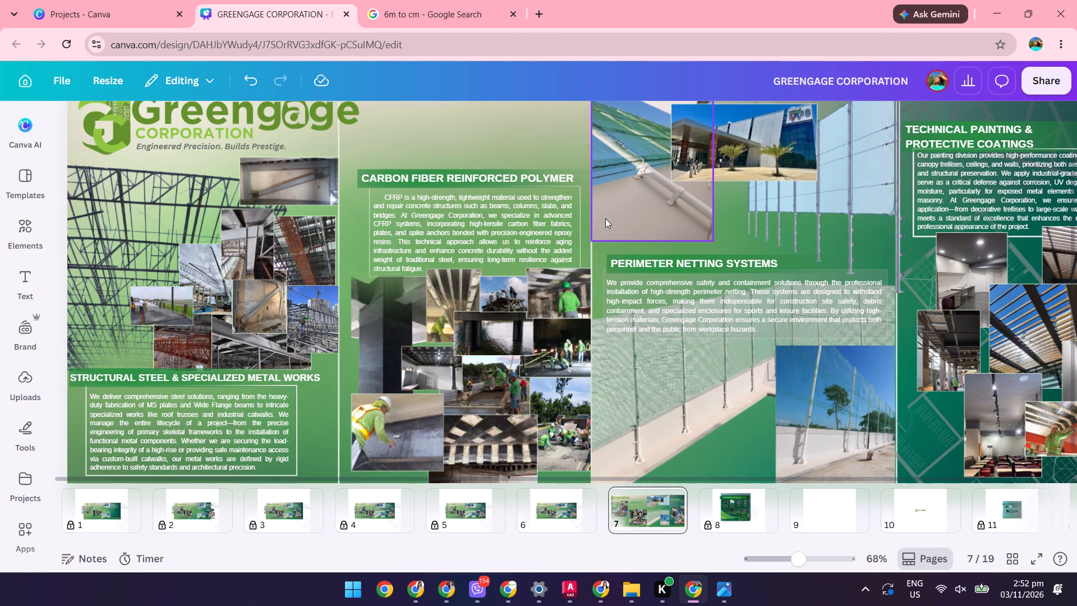
# Set the stroke weight of the border line around the Structural Steel description to 1.
pyautogui.click(297, 430)
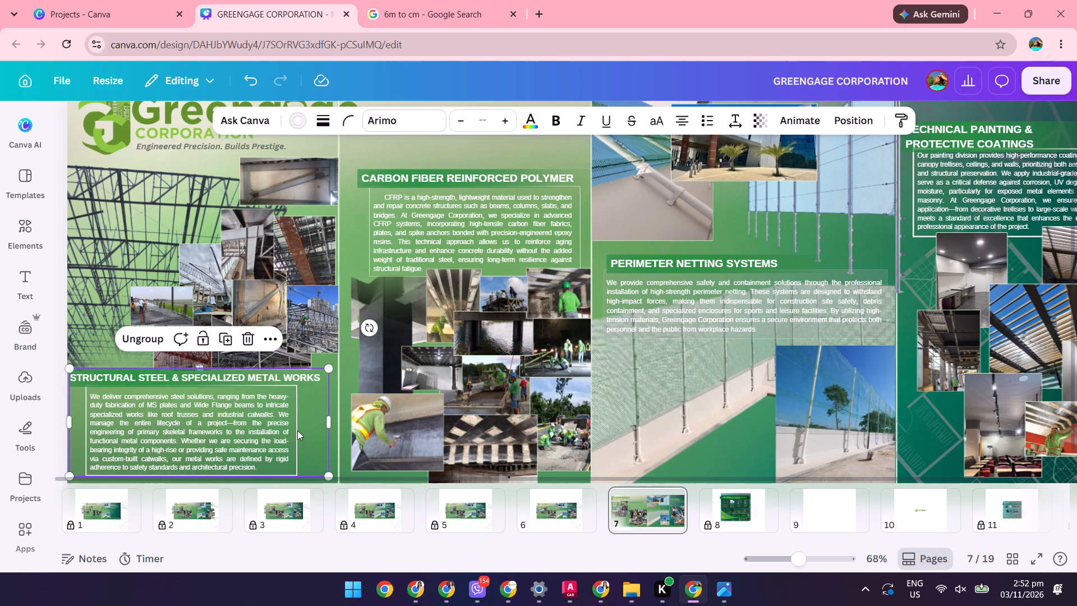
pyautogui.click(297, 430)
pyautogui.click(464, 125)
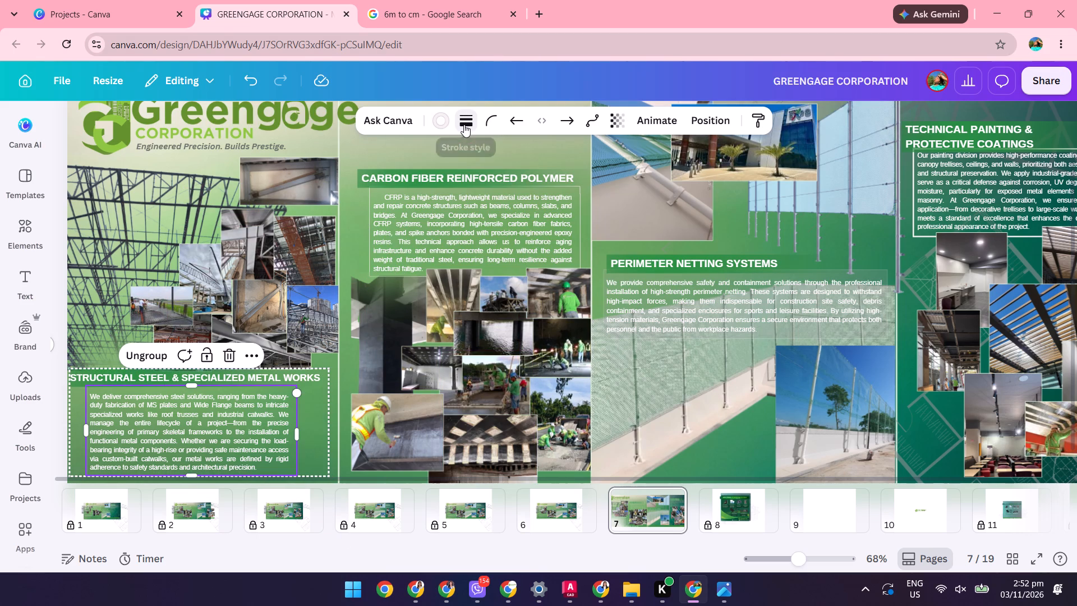
pyautogui.click(557, 245)
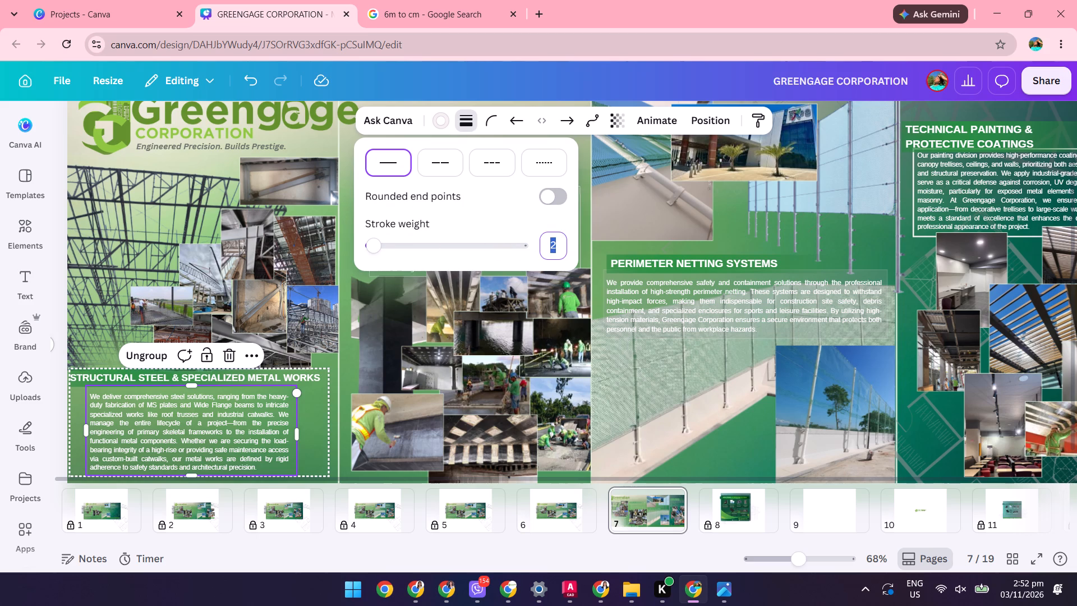
pyautogui.press('BackSpace')
pyautogui.press('1')
pyautogui.press('Return')
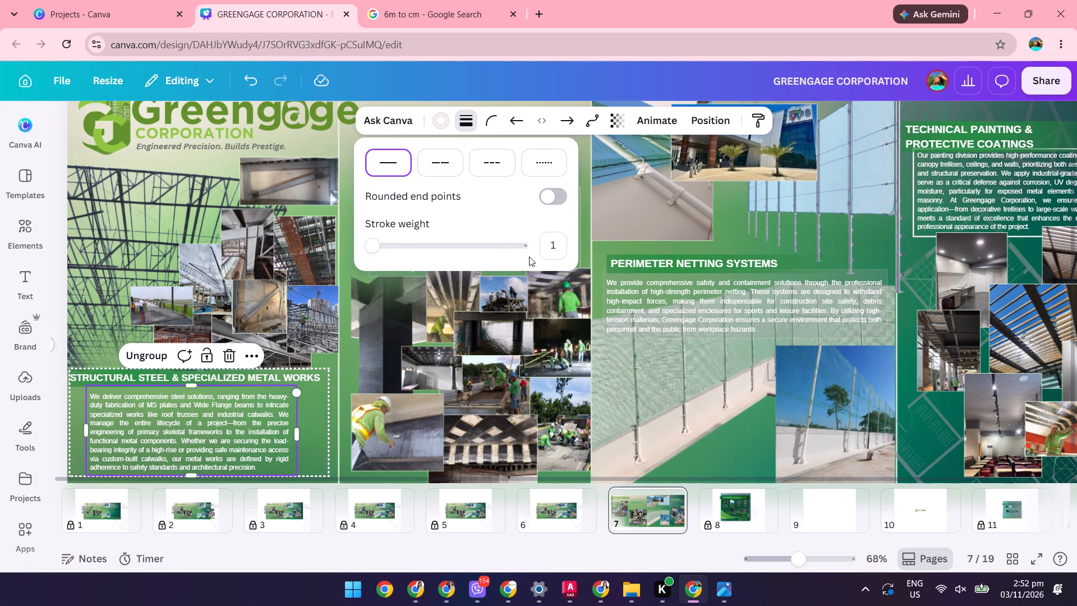
pyautogui.click(632, 247)
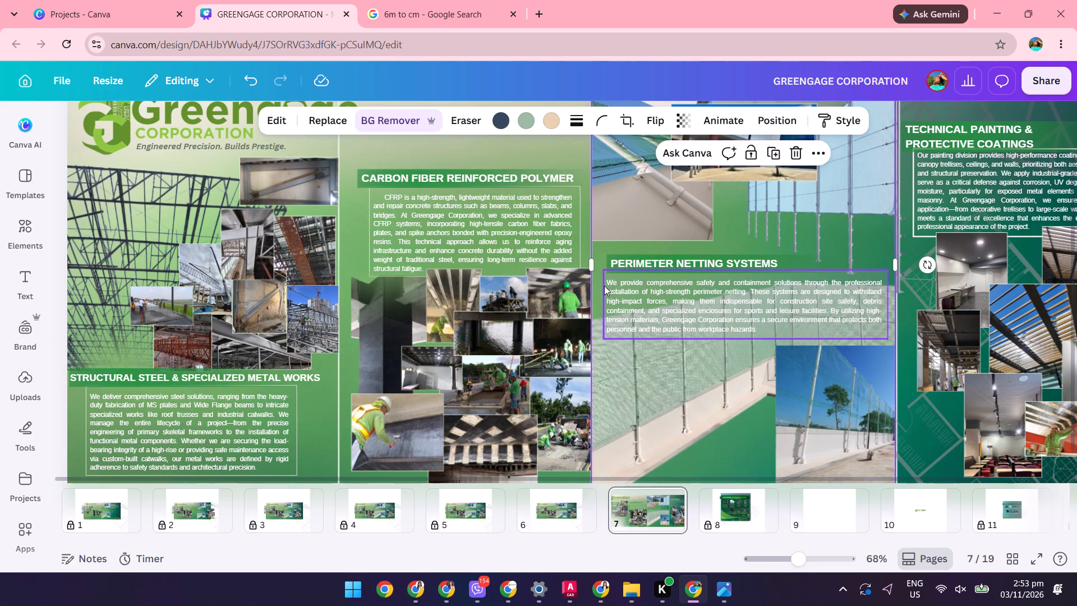
# Set the border stroke weight of the Perimeter Netting Systems description box to 1.
pyautogui.click(603, 286)
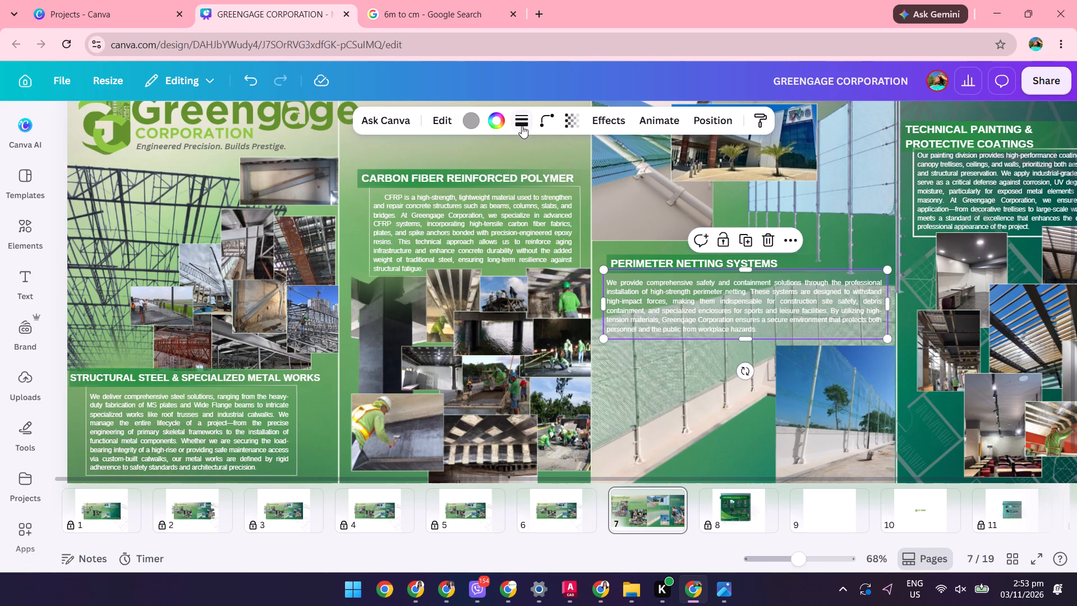
pyautogui.click(522, 126)
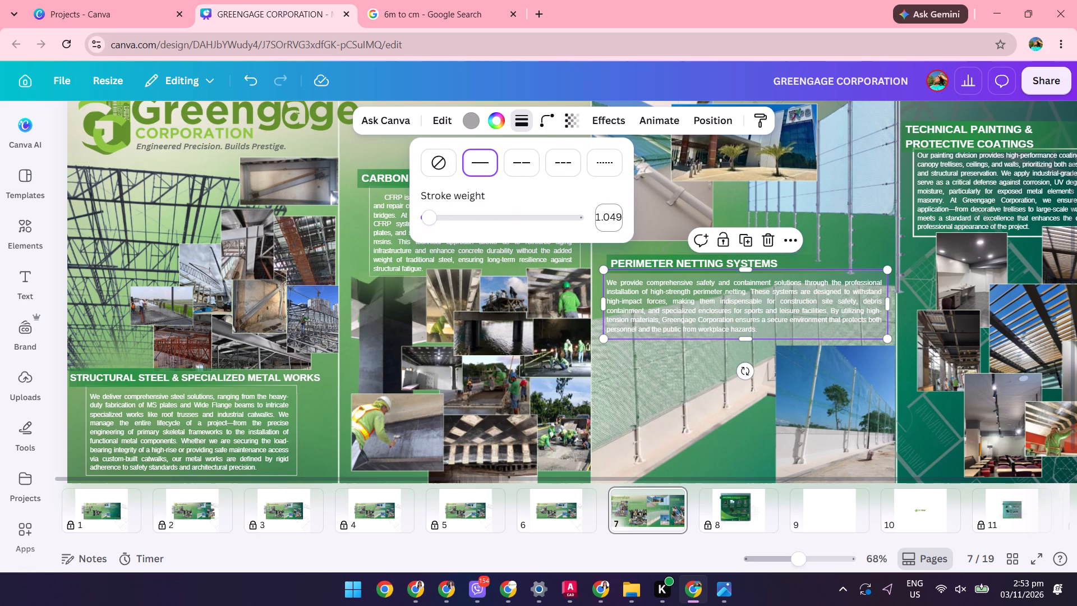
pyautogui.click(609, 215)
pyautogui.press('BackSpace')
pyautogui.press('1')
pyautogui.press('Return')
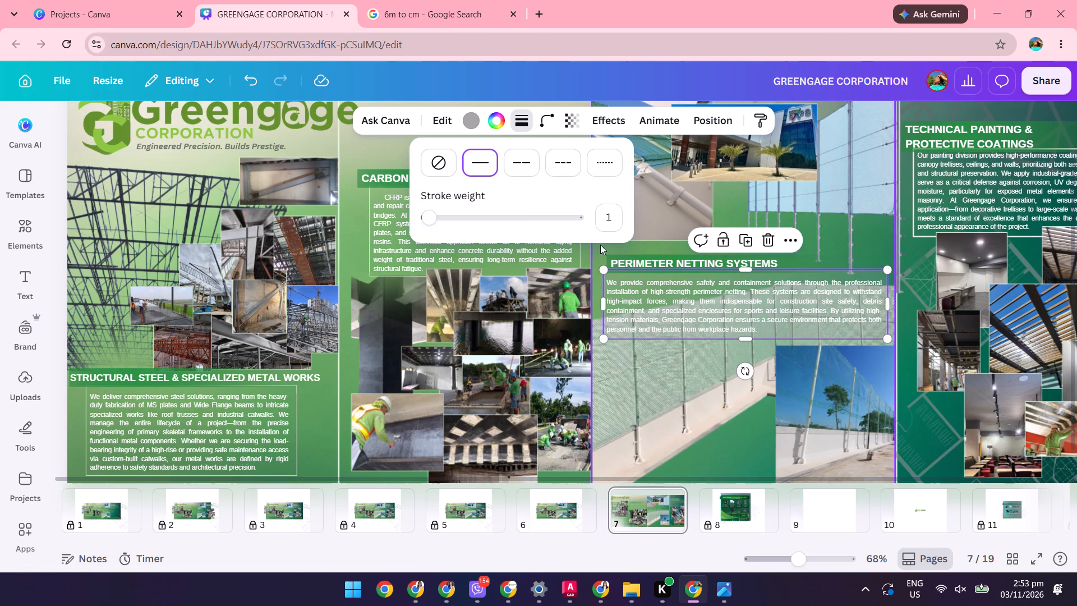
pyautogui.press('Return')
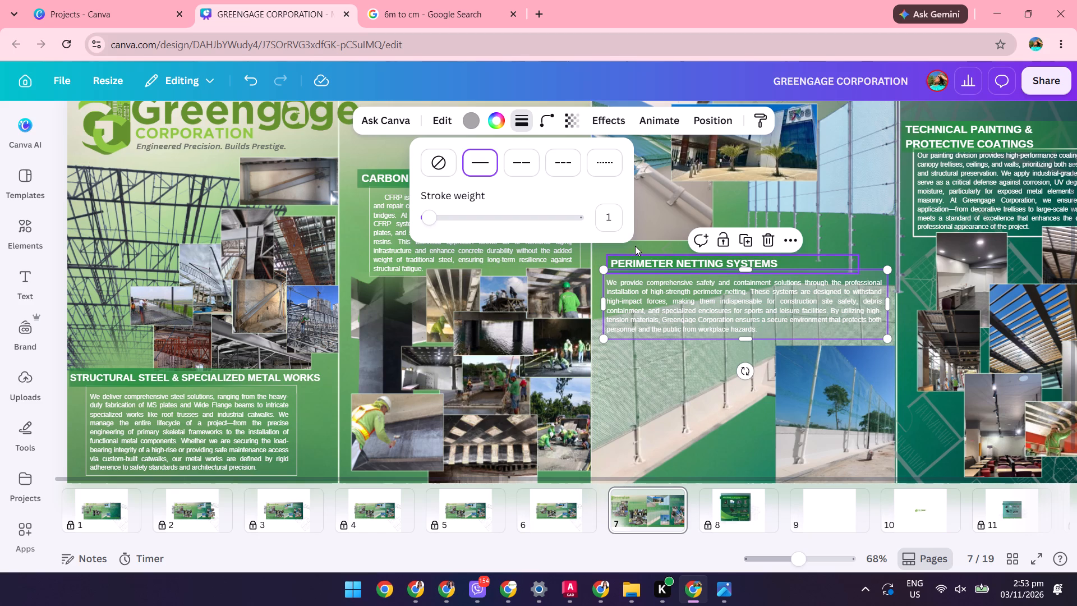
pyautogui.click(635, 246)
# Check the stroke color of the border line around the Carbon Fiber Reinforced Polymer description.
pyautogui.click(578, 223)
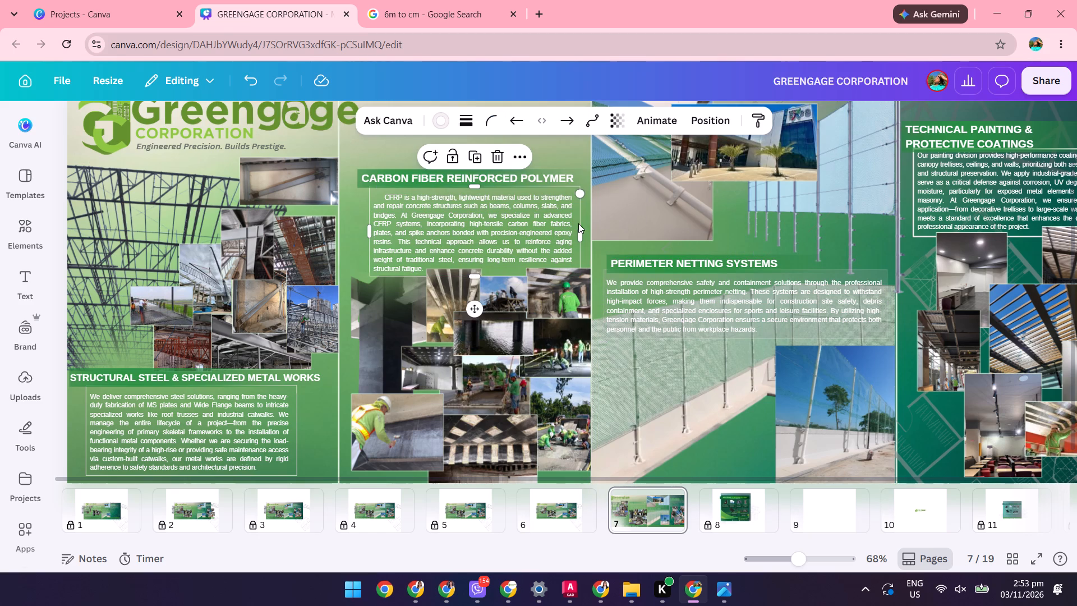
pyautogui.click(443, 126)
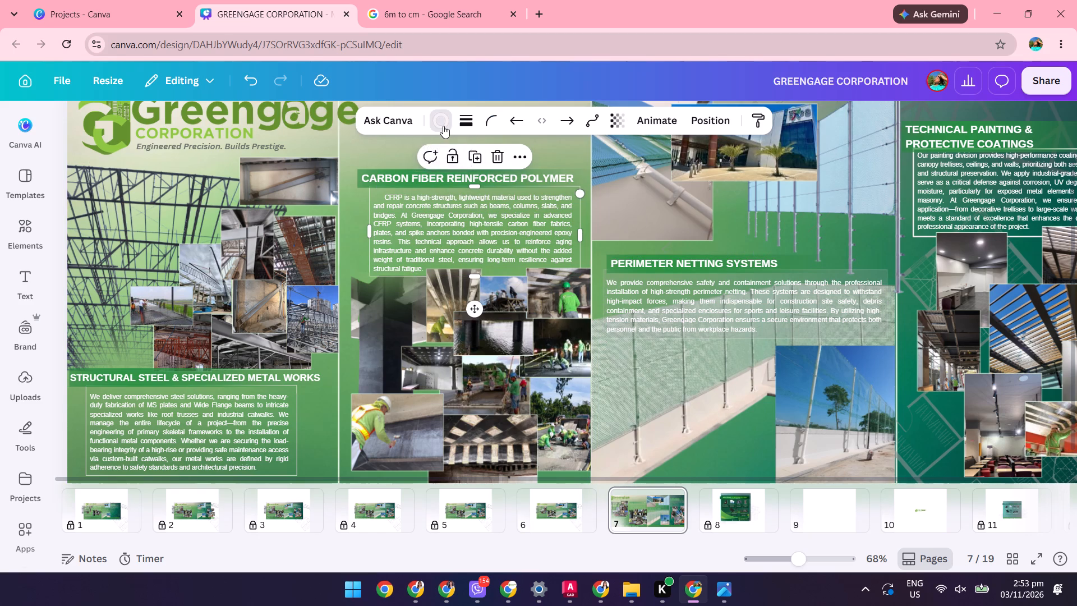
pyautogui.click(443, 126)
pyautogui.click(443, 126)
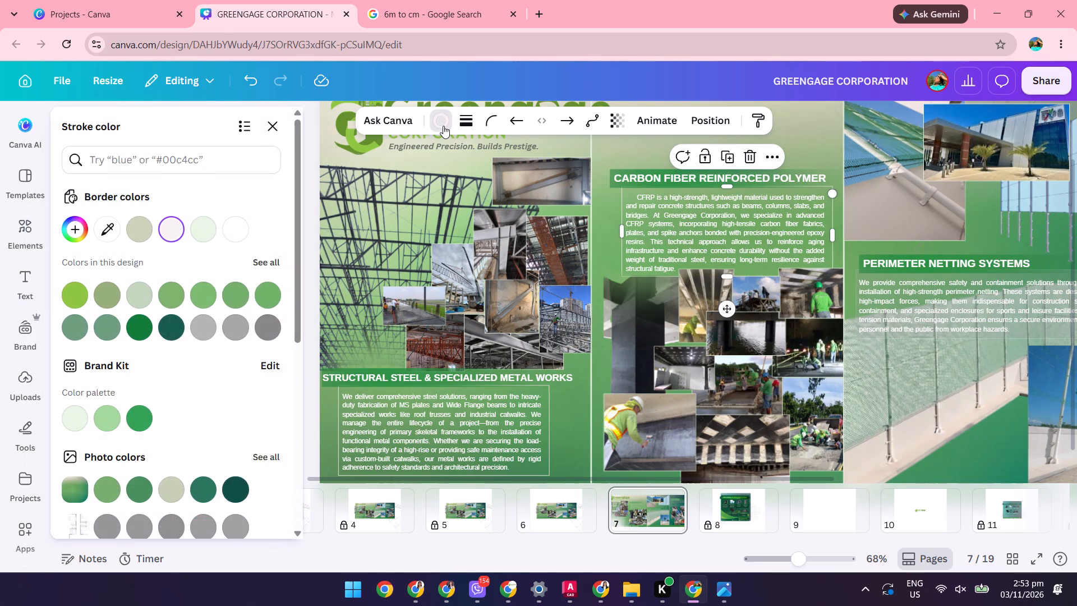
pyautogui.click(443, 126)
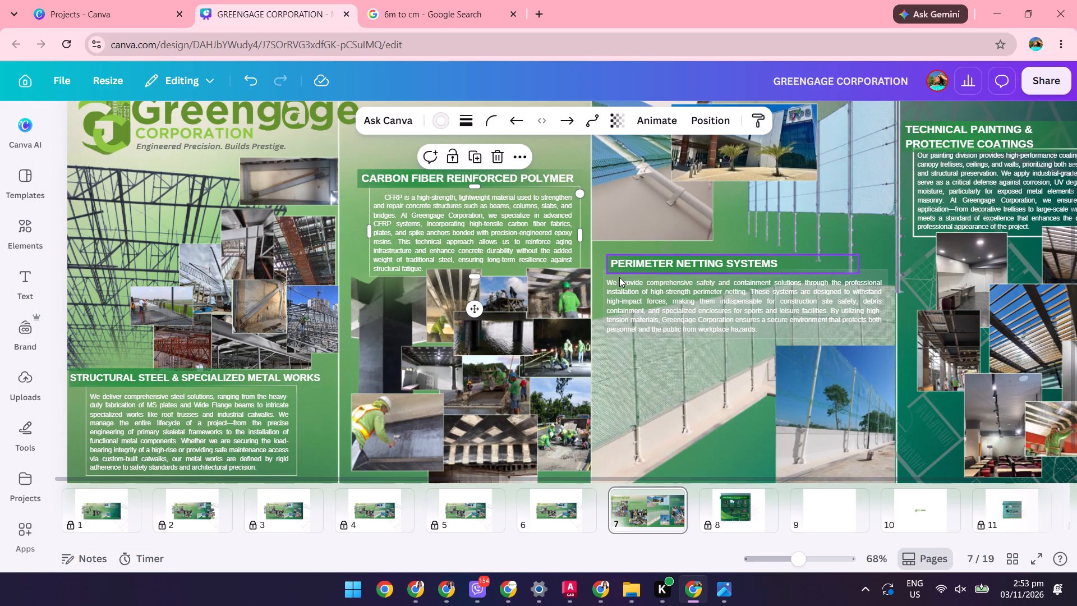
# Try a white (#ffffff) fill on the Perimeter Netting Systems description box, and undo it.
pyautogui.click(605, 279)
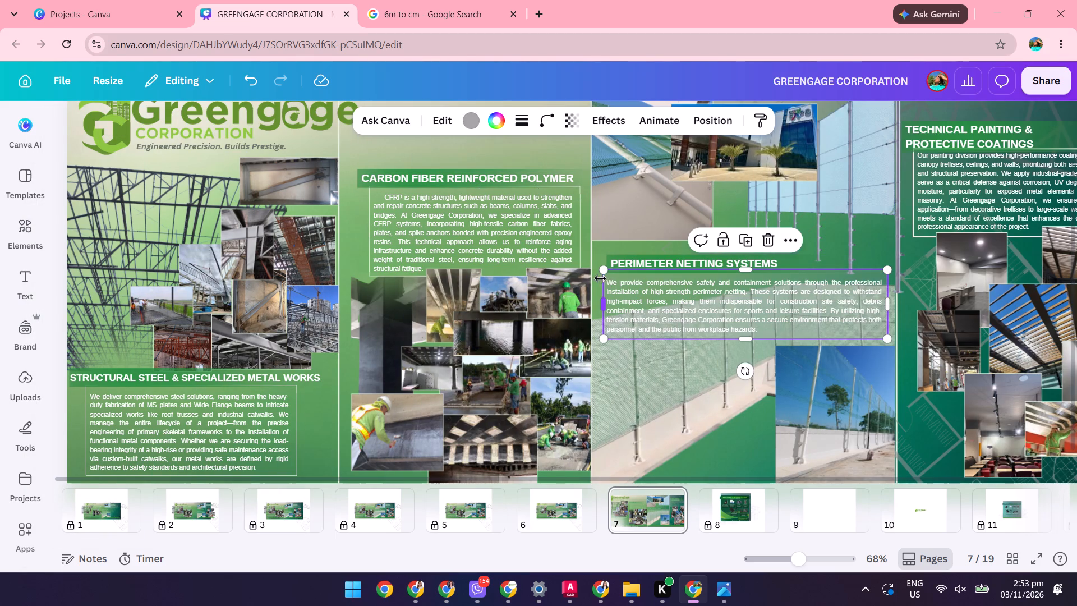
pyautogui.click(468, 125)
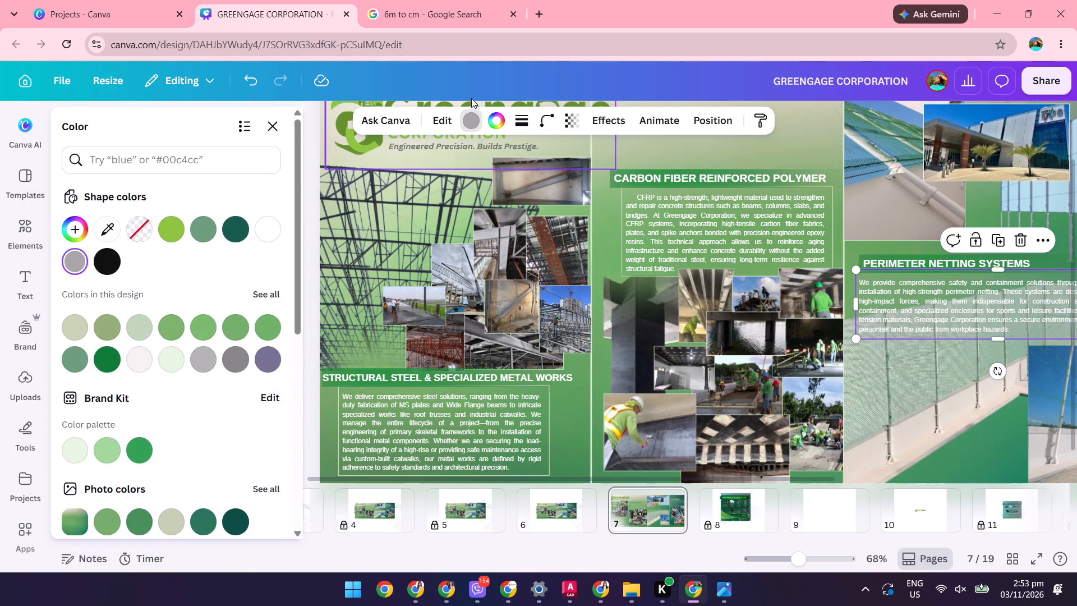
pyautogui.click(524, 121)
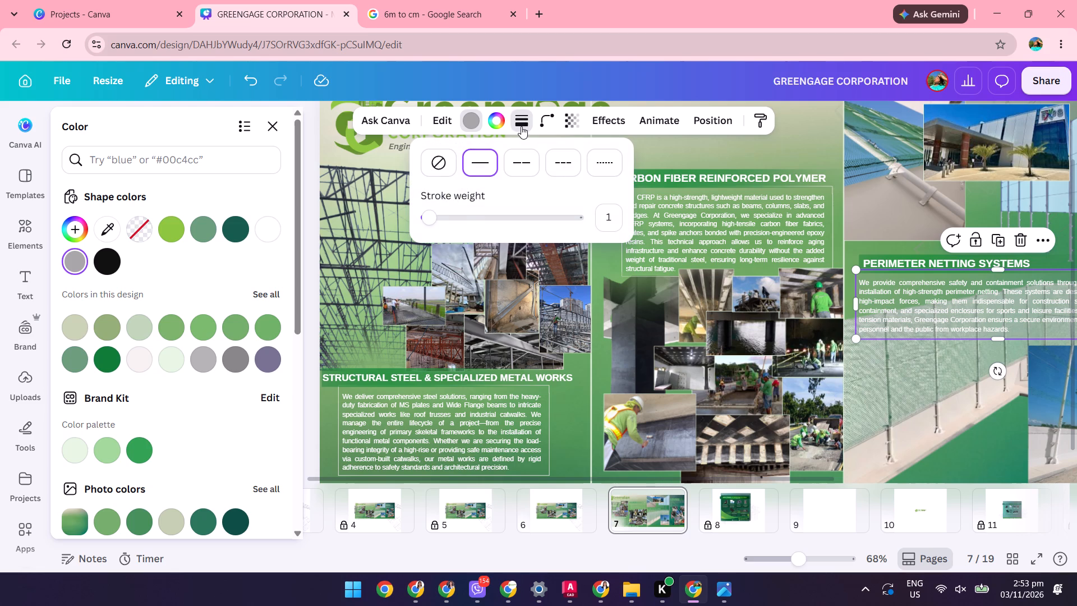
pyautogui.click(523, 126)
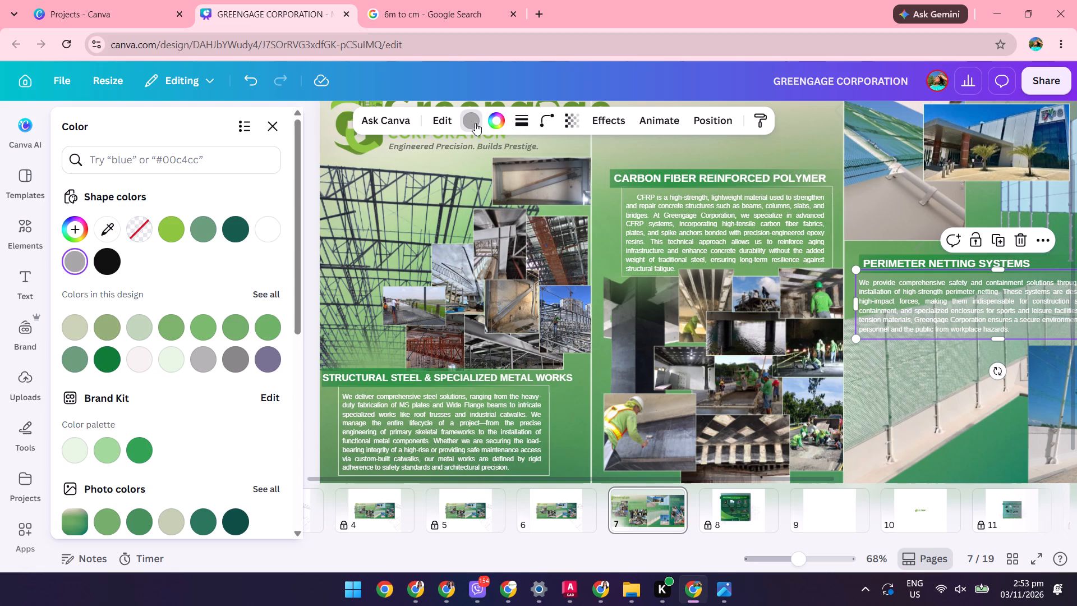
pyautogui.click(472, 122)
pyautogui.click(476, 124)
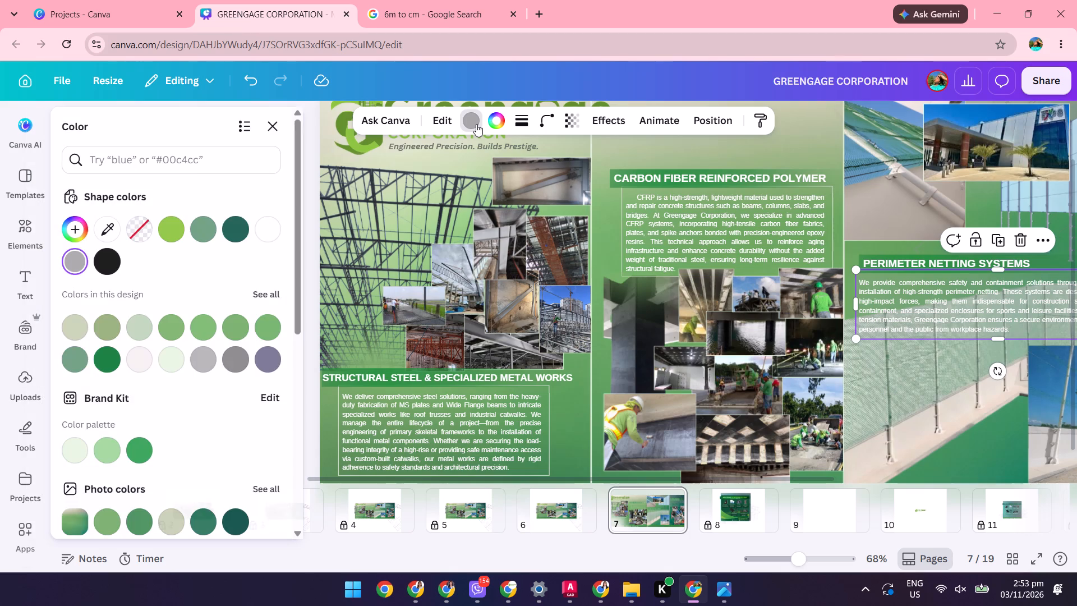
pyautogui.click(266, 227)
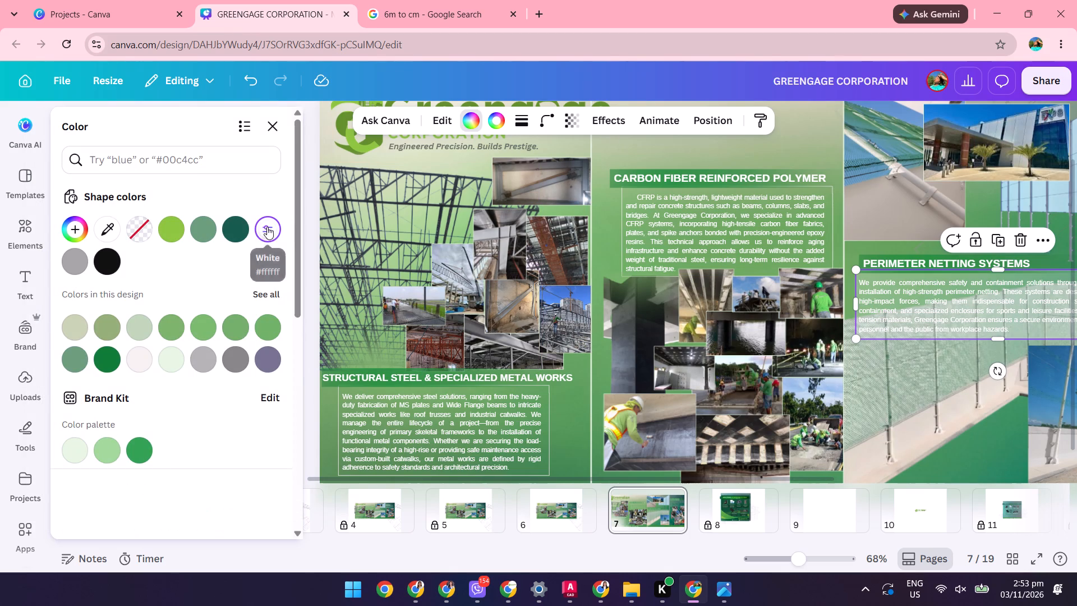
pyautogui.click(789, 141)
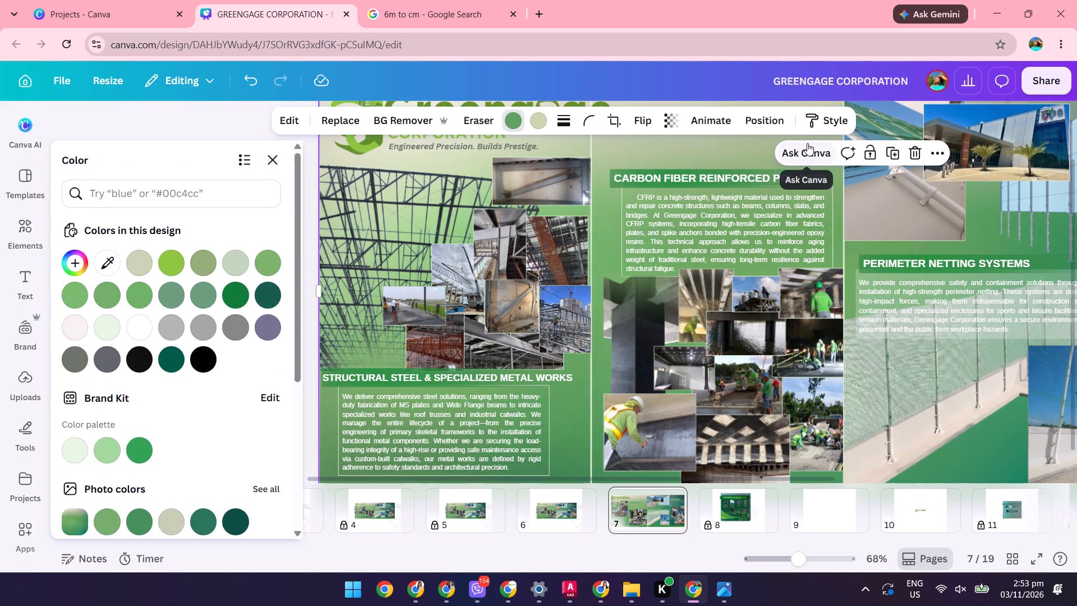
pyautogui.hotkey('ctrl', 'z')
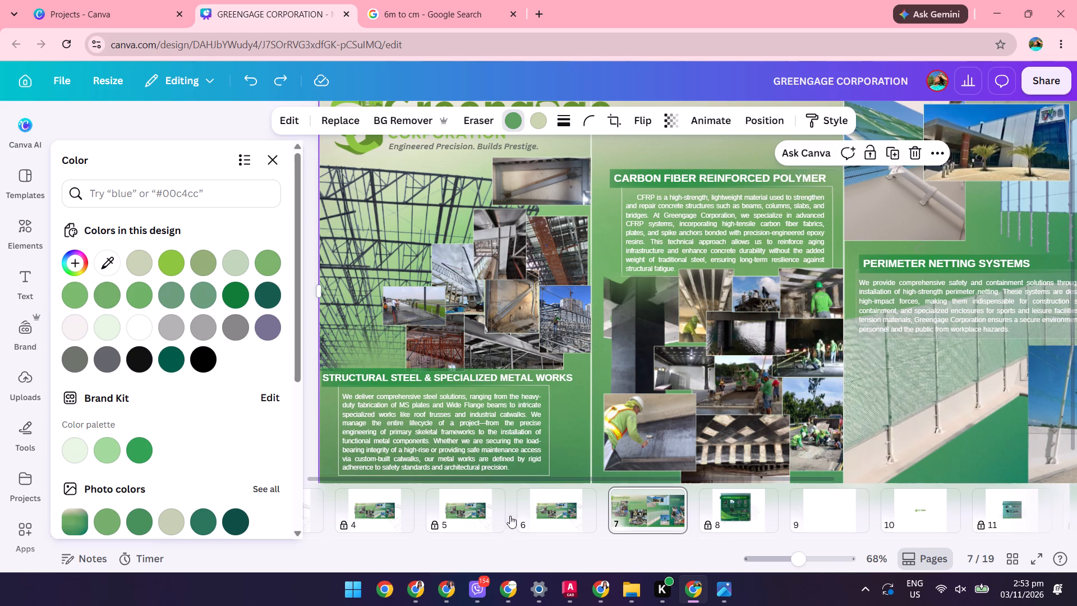
# Slightly enlarge the reddish steel-beam photo in the Structural Steel collage and shift it upward.
pyautogui.moveTo(494, 539); pyautogui.dragTo(527, 544)
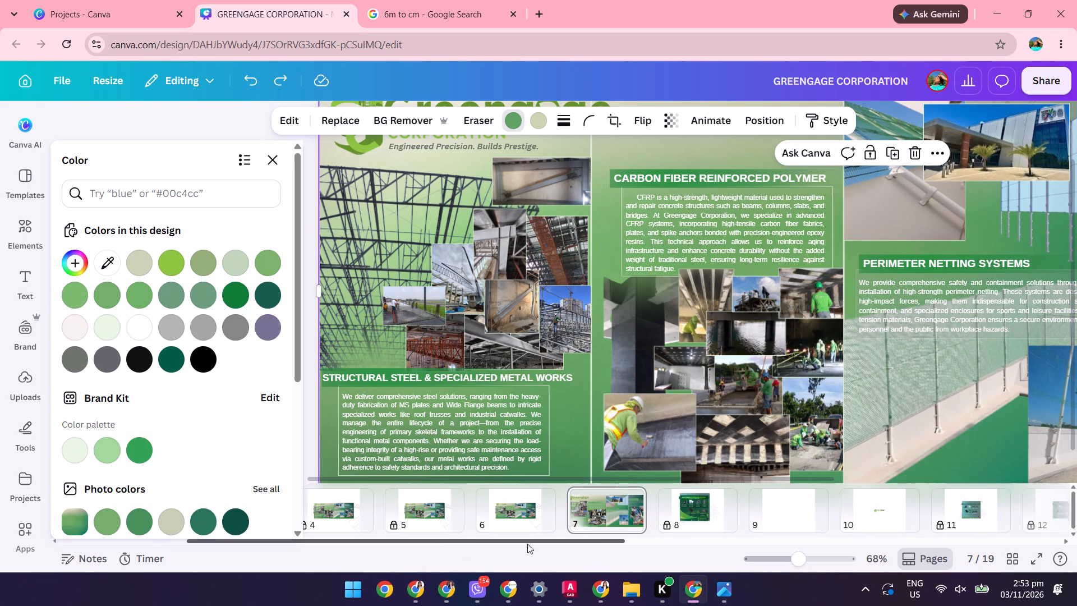
pyautogui.moveTo(527, 544); pyautogui.dragTo(535, 550)
pyautogui.scroll(-1, 954, 319)
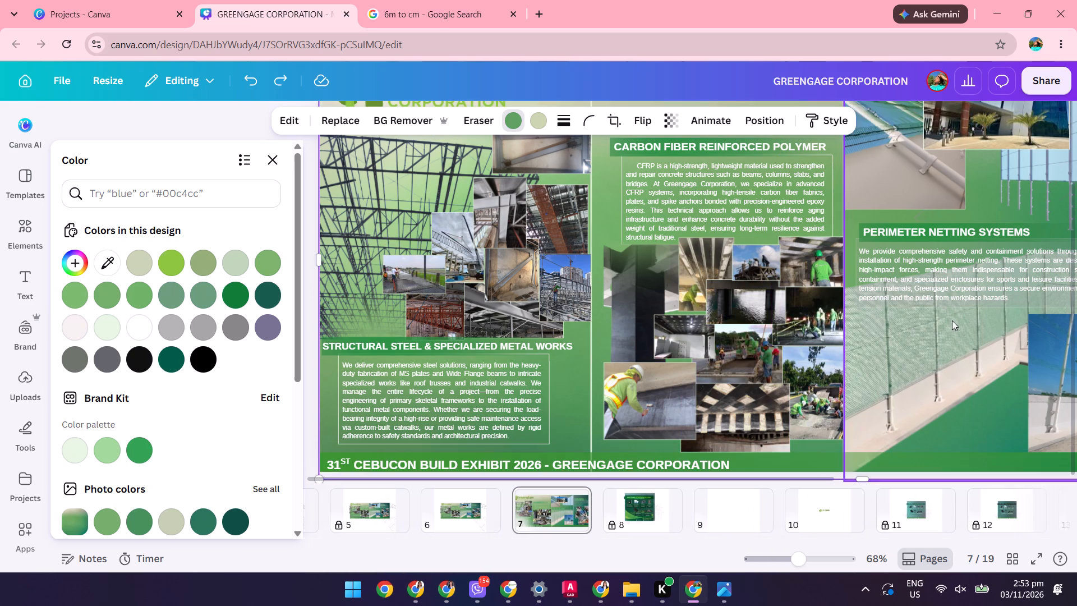
pyautogui.scroll(-1, 952, 320)
pyautogui.scroll(-2, 929, 423)
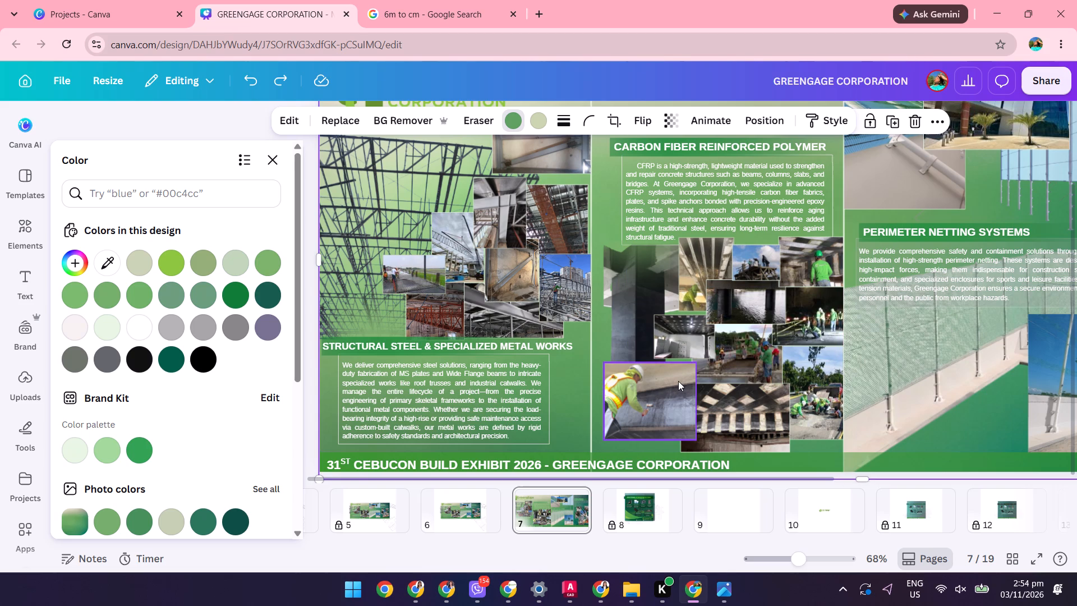
pyautogui.click(576, 209)
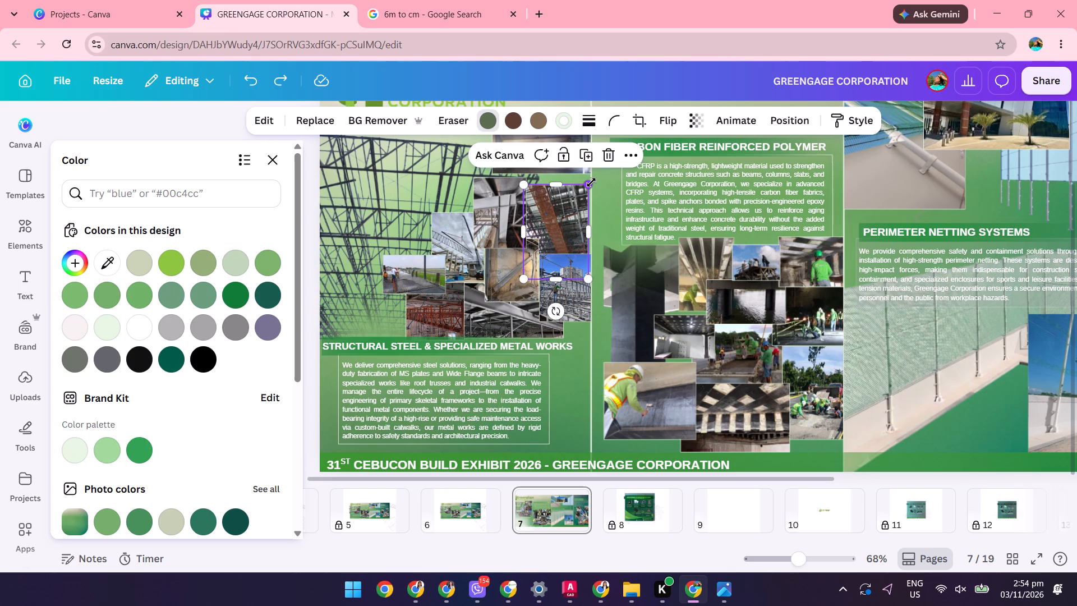
pyautogui.moveTo(591, 182); pyautogui.dragTo(595, 170)
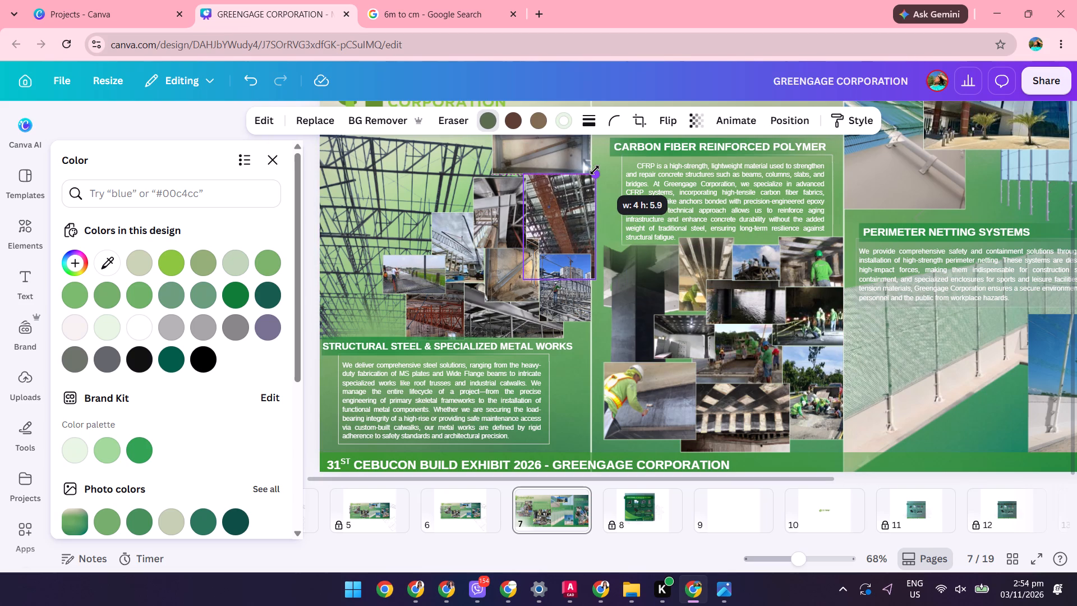
pyautogui.moveTo(595, 170); pyautogui.dragTo(590, 175)
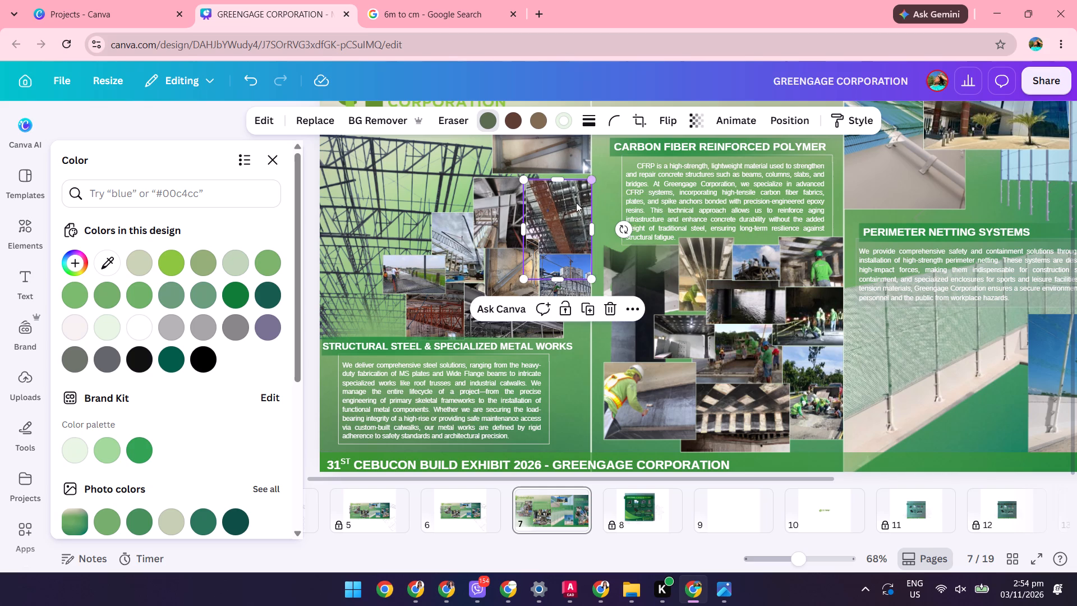
pyautogui.moveTo(572, 210); pyautogui.dragTo(577, 194)
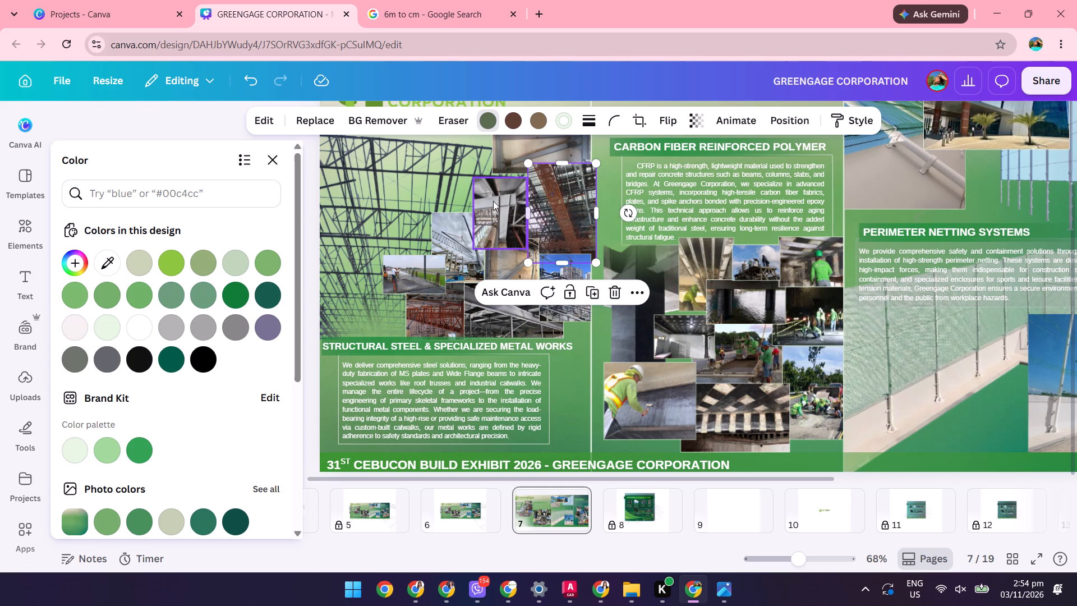
# Shift the two photos beside and below the steel-beam photo slightly upward to close up the Structural Steel collage.
pyautogui.moveTo(493, 201); pyautogui.dragTo(500, 187)
pyautogui.moveTo(509, 270); pyautogui.dragTo(512, 253)
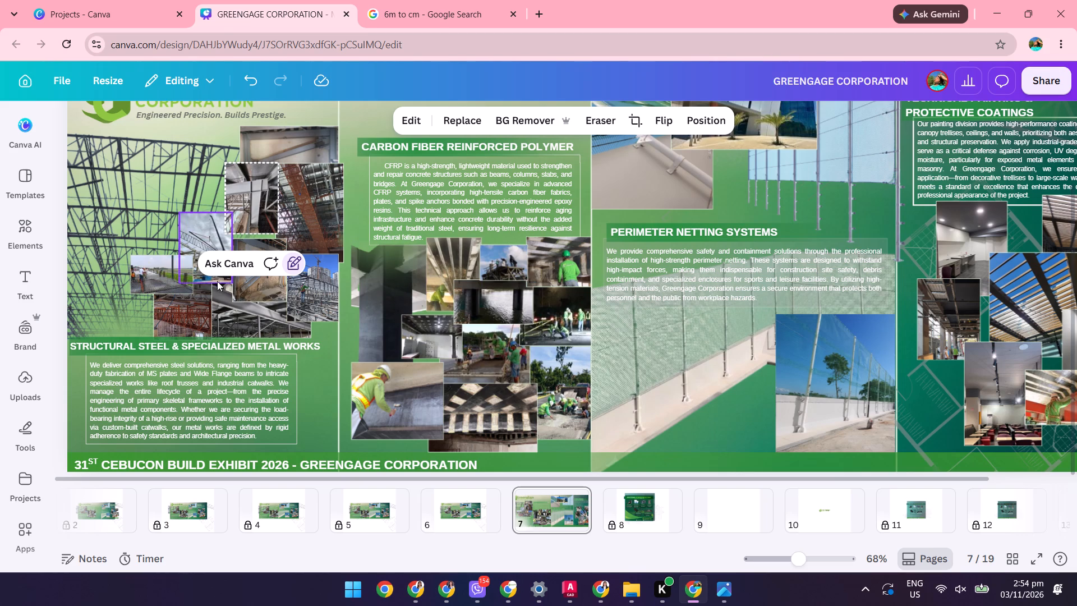
pyautogui.click(268, 289)
pyautogui.moveTo(266, 288); pyautogui.dragTo(267, 279)
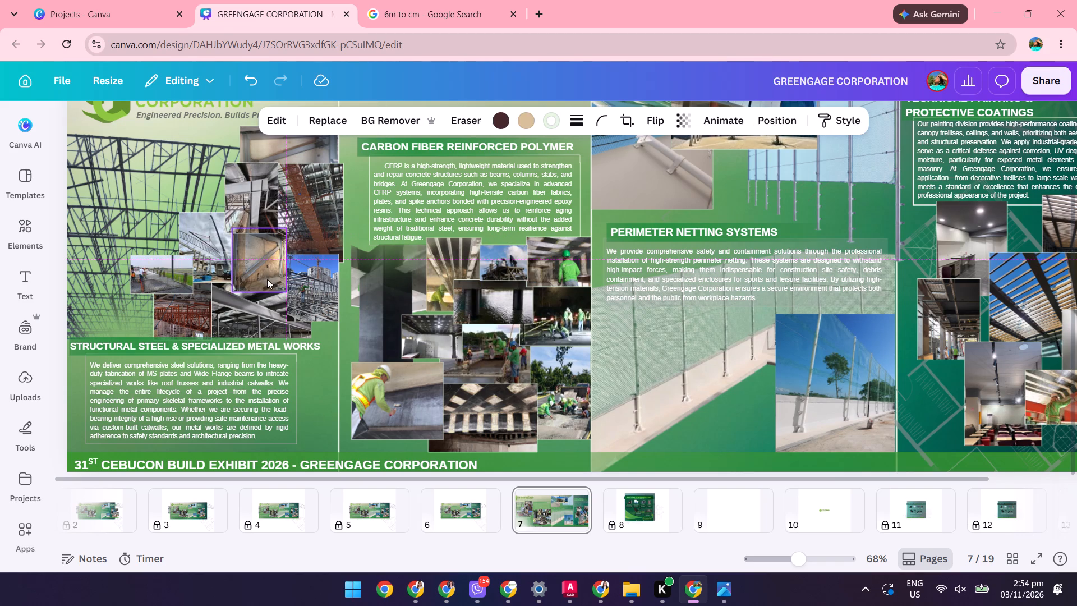
# Narrow the reddish steel-beam photo to about 3.5 × 5.5 cm so its edge meets the Structural Steel panel's divider.
pyautogui.click(333, 222)
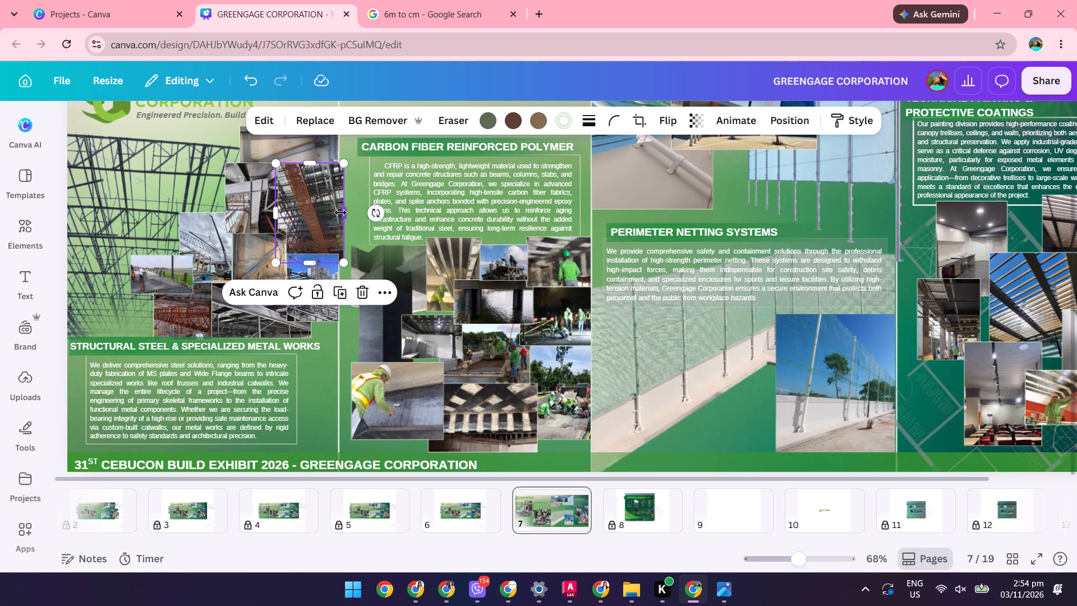
pyautogui.click(342, 212)
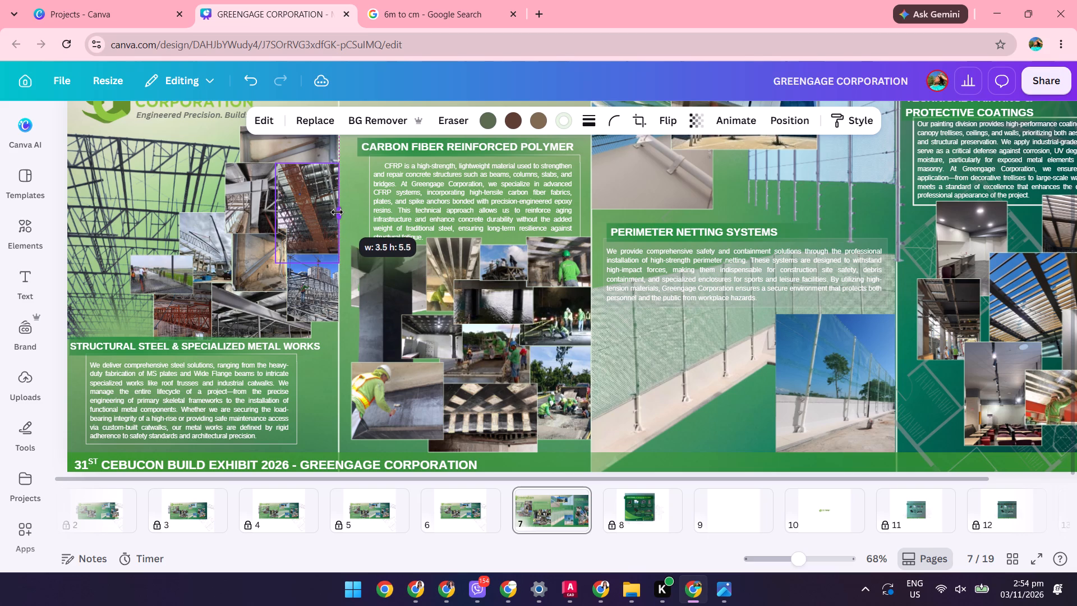
pyautogui.press('Escape')
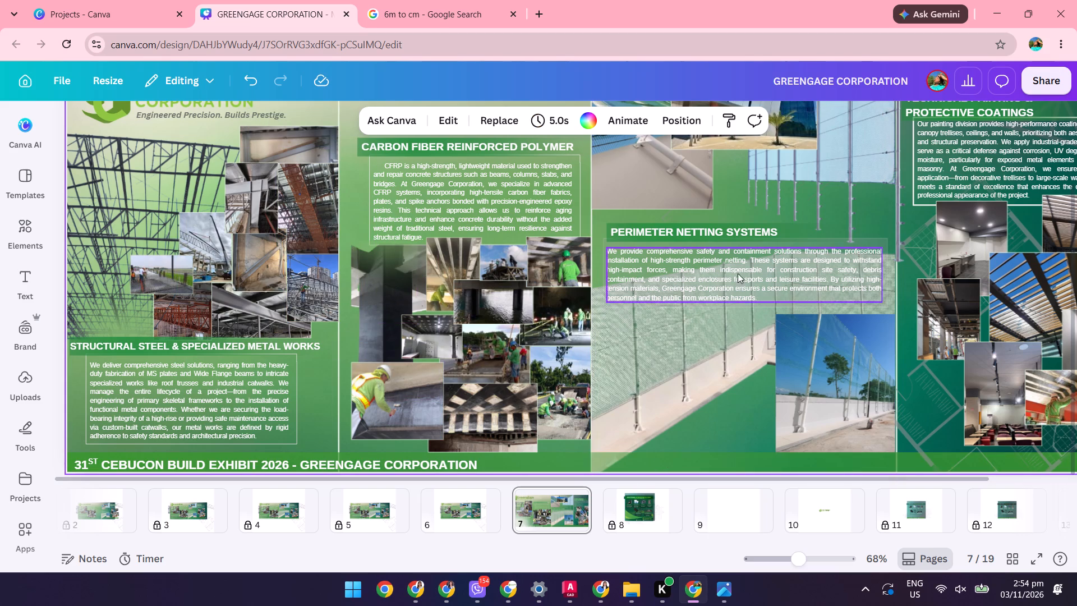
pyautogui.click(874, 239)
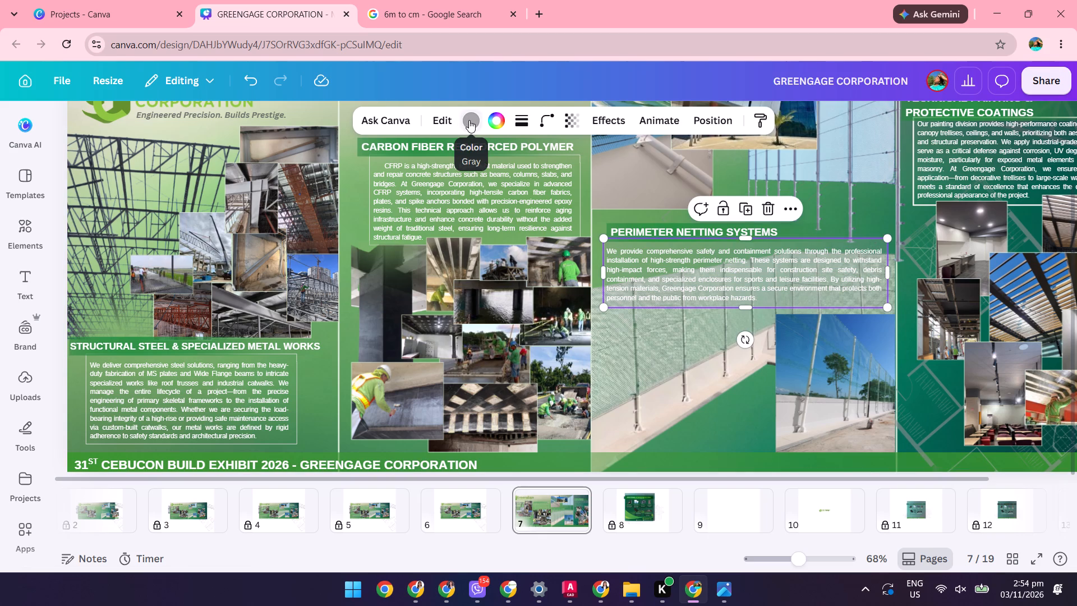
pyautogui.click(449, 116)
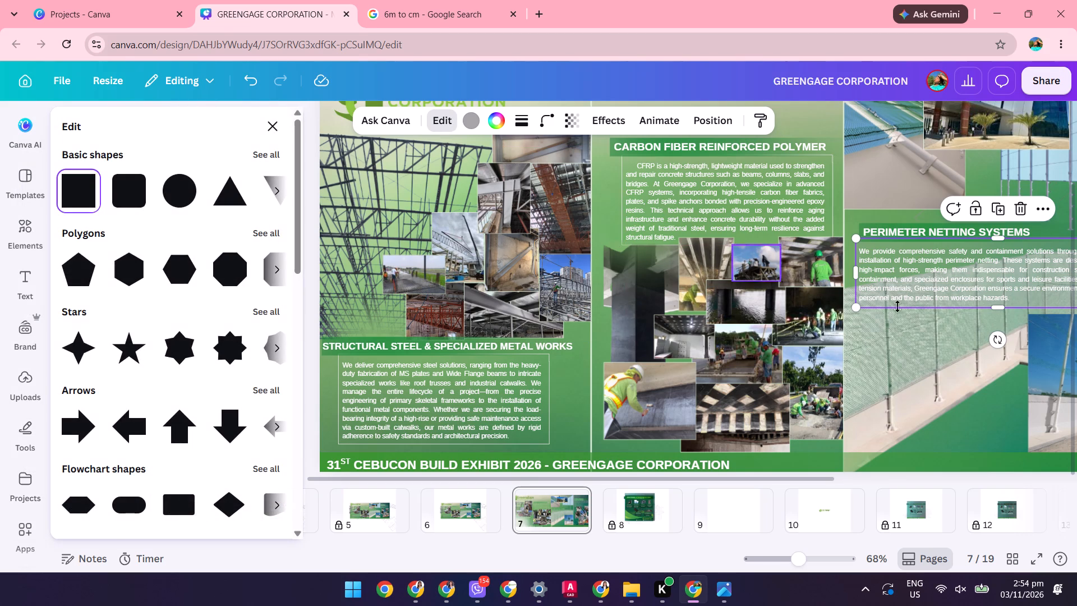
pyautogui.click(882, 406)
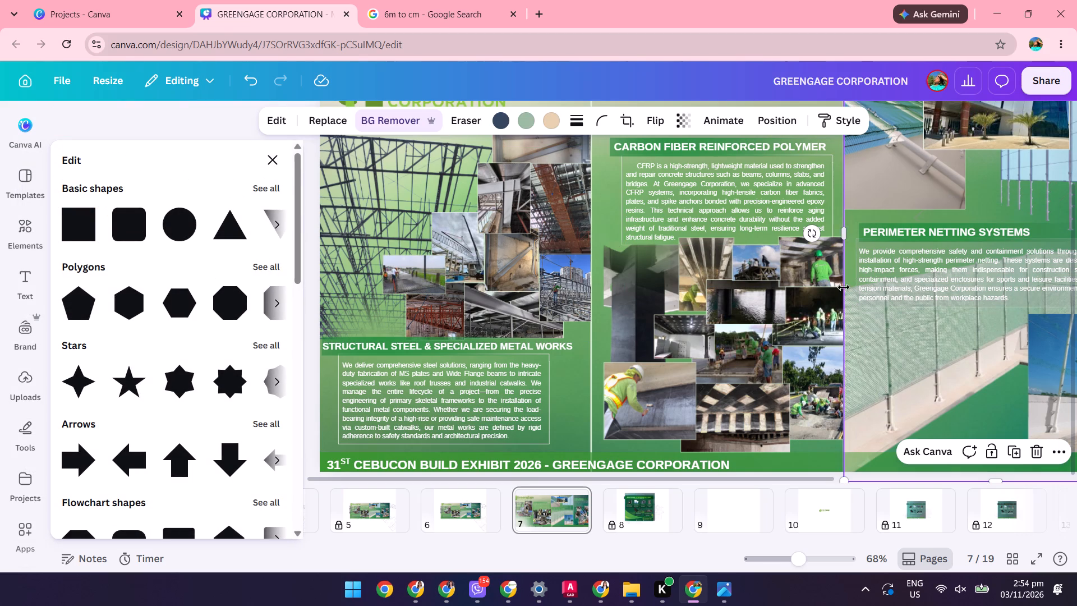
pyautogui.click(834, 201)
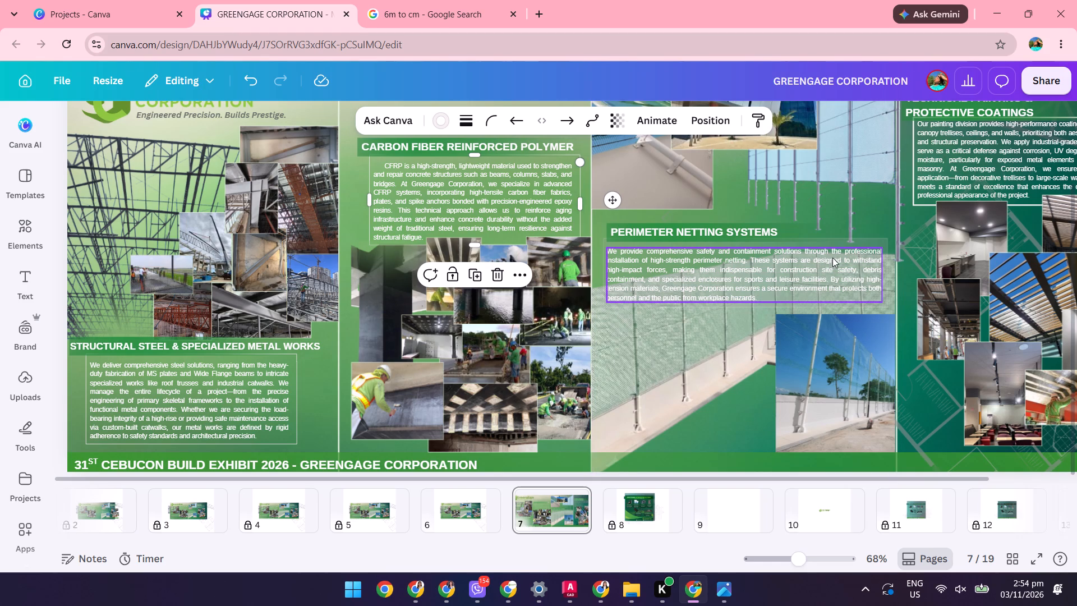
# Set the stroke weight of the border line around the Technical Painting & Protective Coatings description to 1.
pyautogui.click(914, 172)
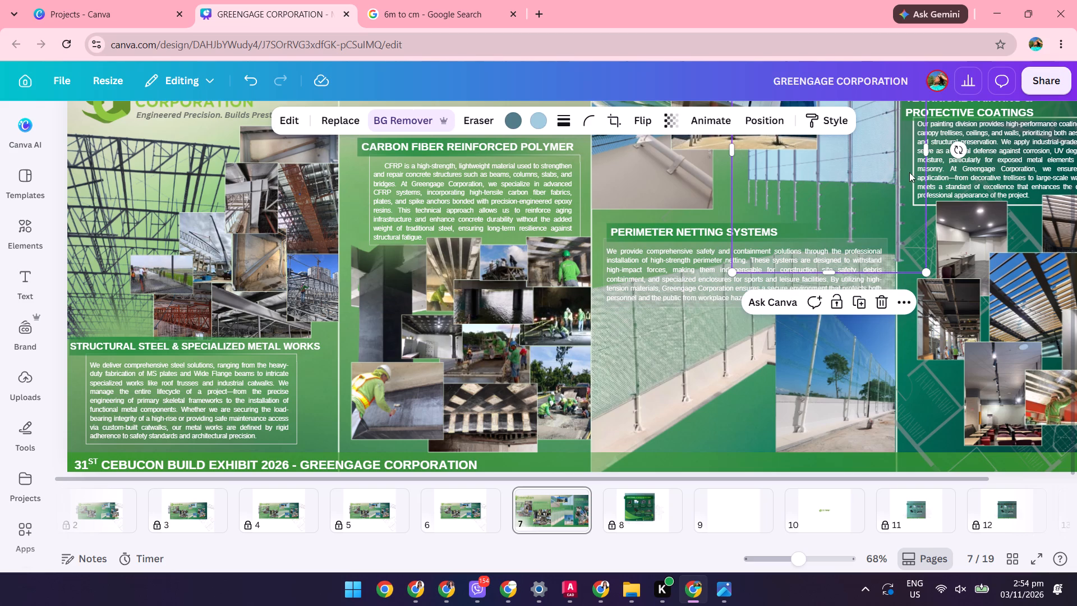
pyautogui.scroll(-3, 801, 263)
pyautogui.doubleClick(914, 165)
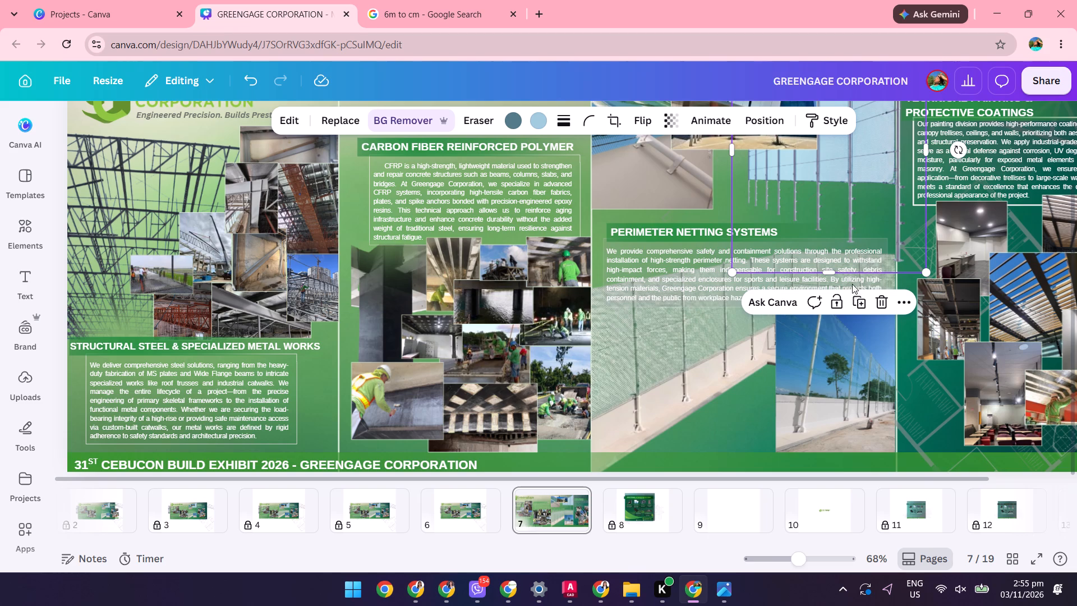
pyautogui.click(864, 249)
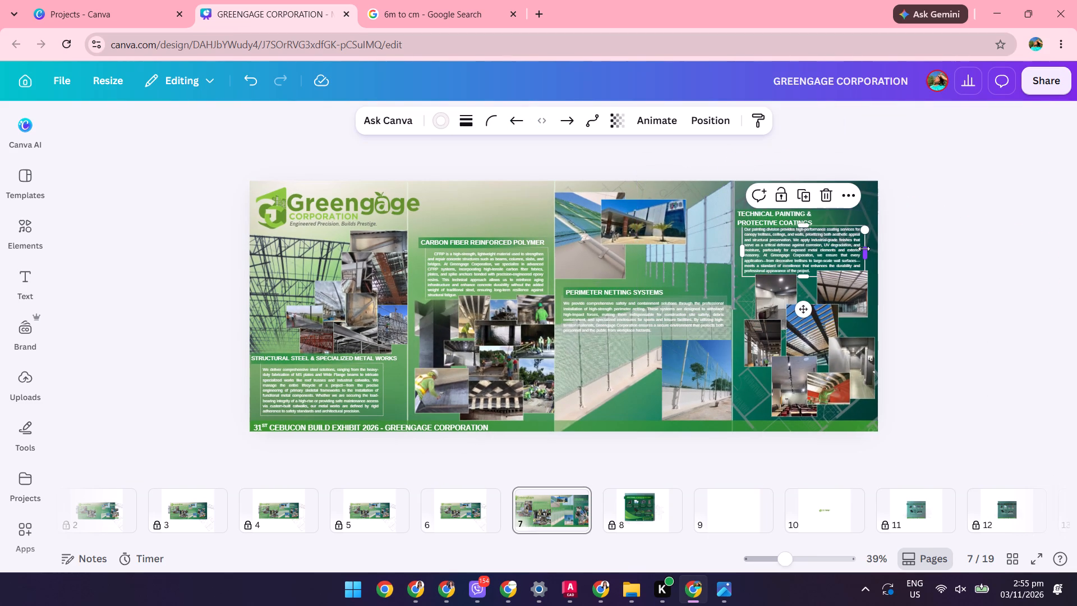
pyautogui.click(462, 120)
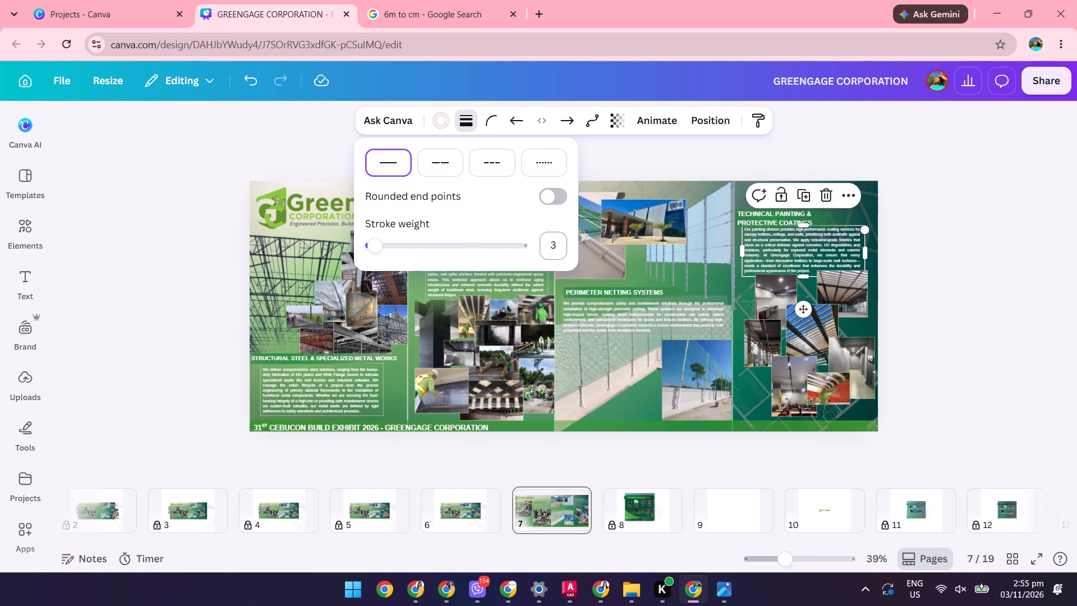
pyautogui.click(557, 242)
pyautogui.press('BackSpace')
pyautogui.press('1')
pyautogui.press('Return')
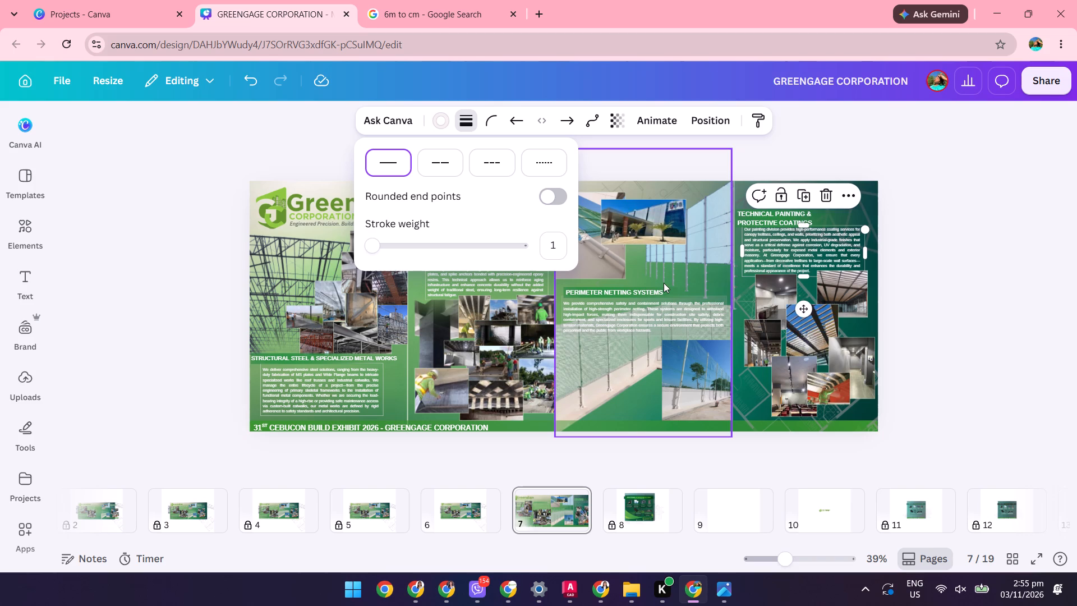
pyautogui.press('Return')
pyautogui.click(874, 292)
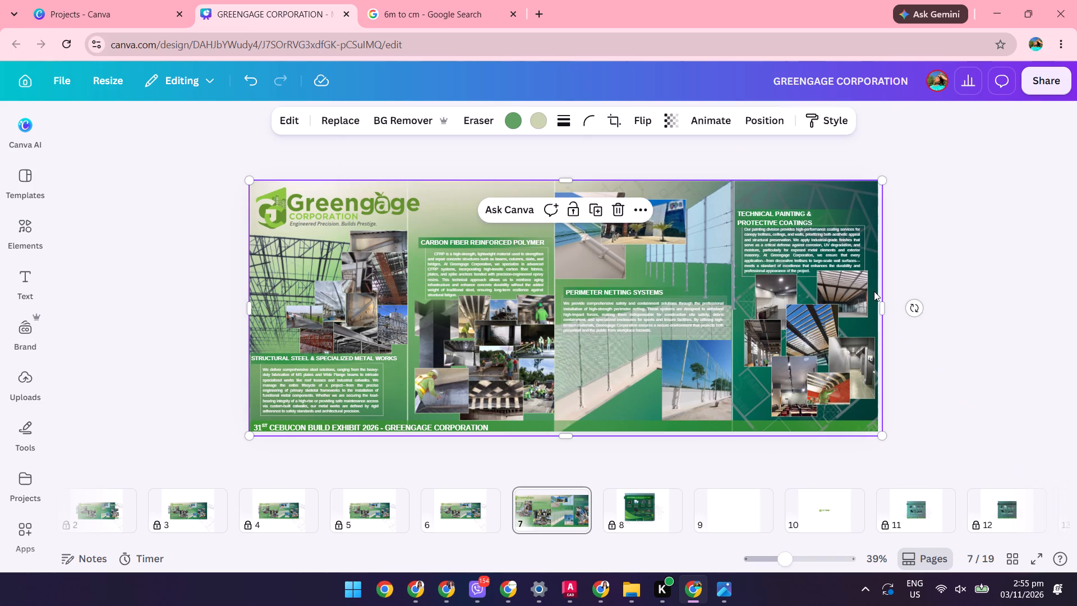
# Group the Perimeter Netting Systems heading, its description and their background boxes into one object.
pyautogui.click(919, 300)
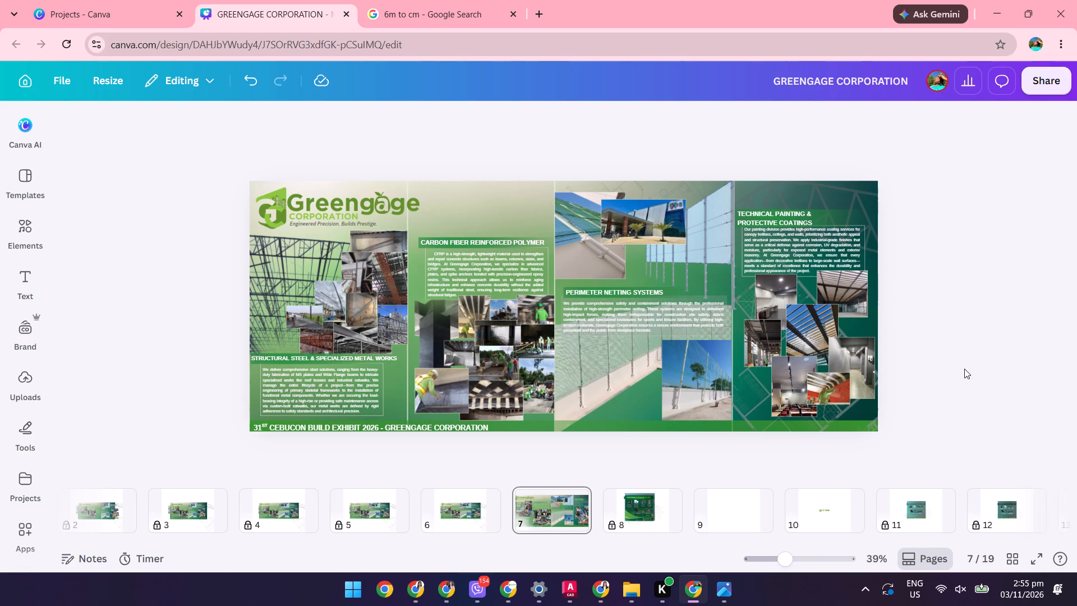
pyautogui.click(560, 284)
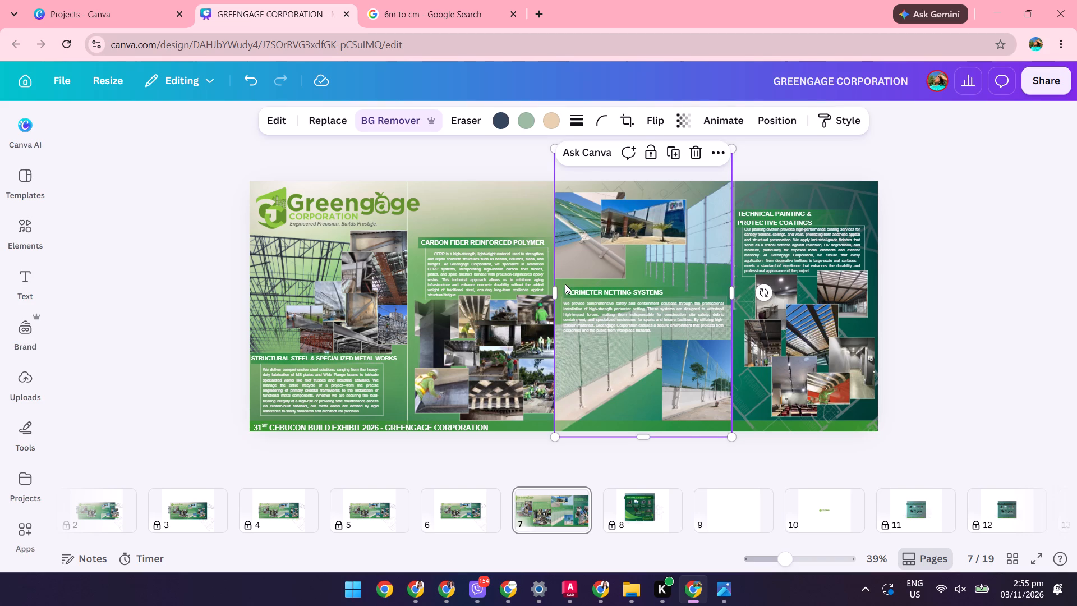
pyautogui.click(560, 286)
pyautogui.click(564, 290)
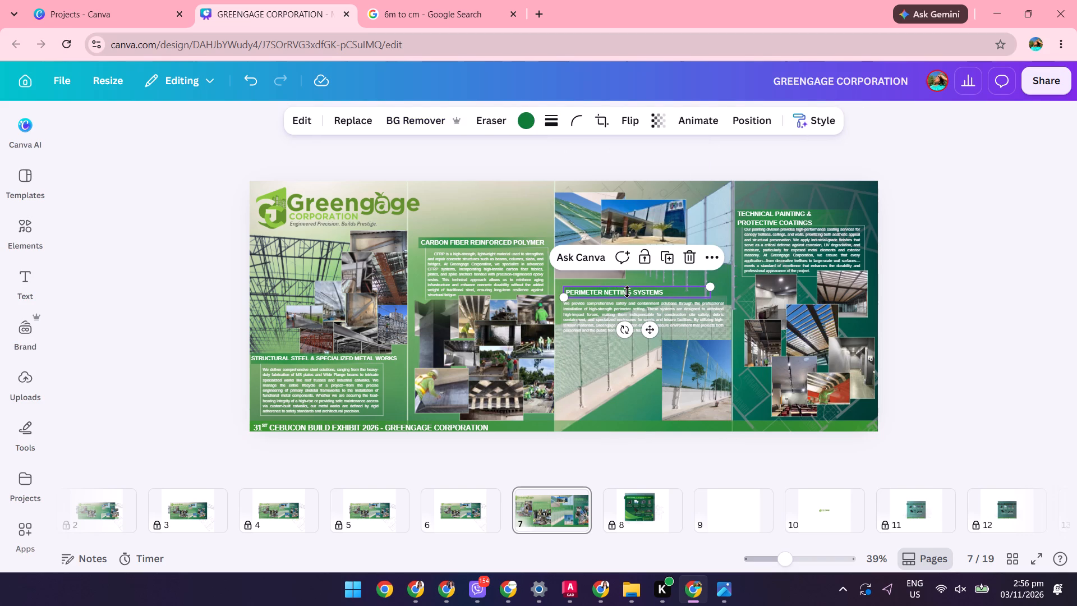
pyautogui.scroll(4, 621, 295)
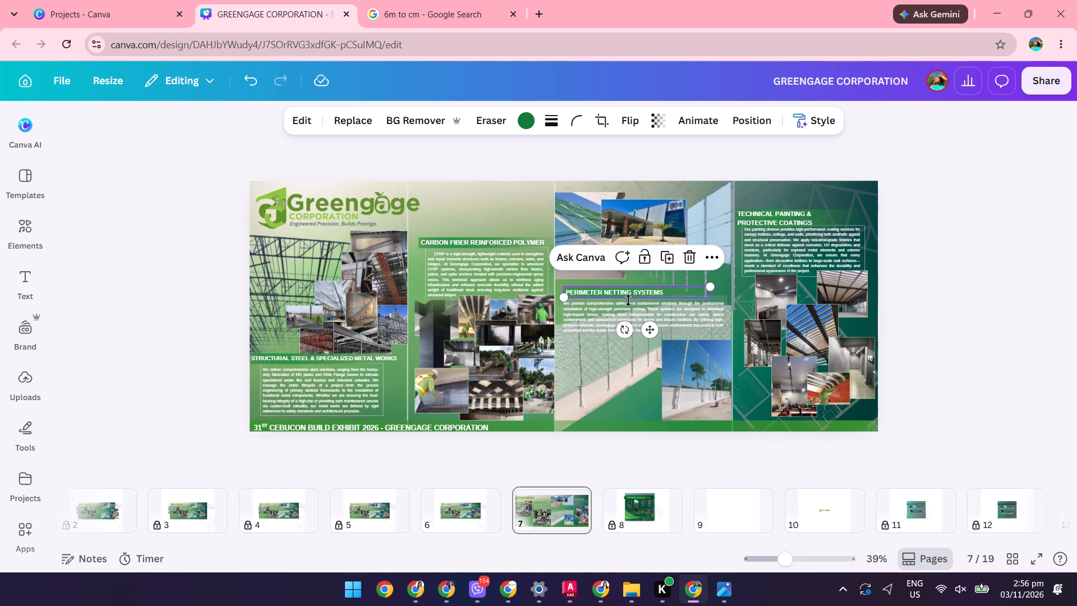
pyautogui.click(628, 310)
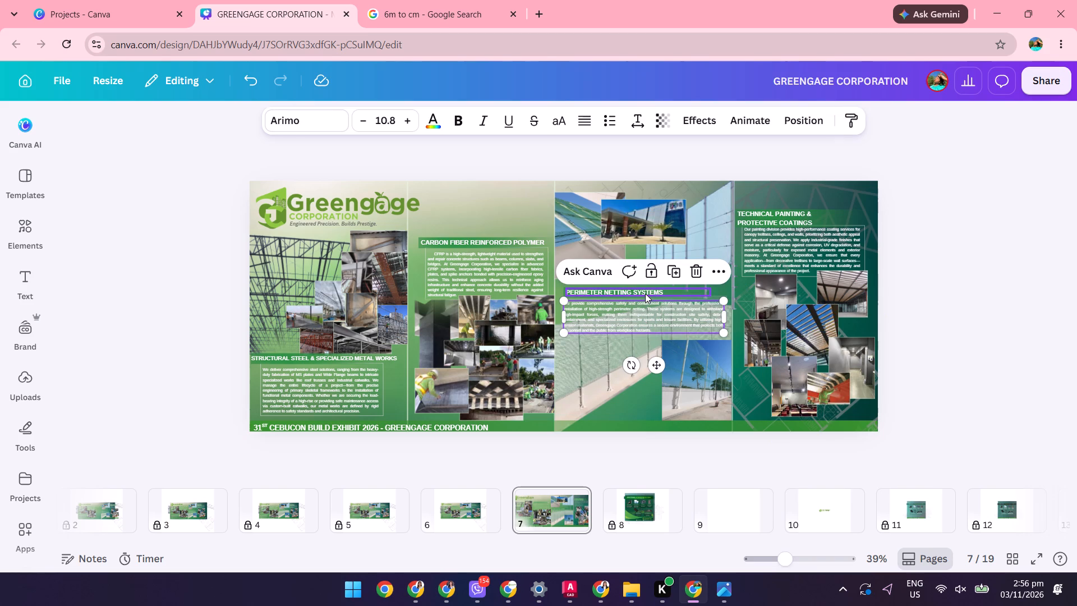
pyautogui.click(645, 293)
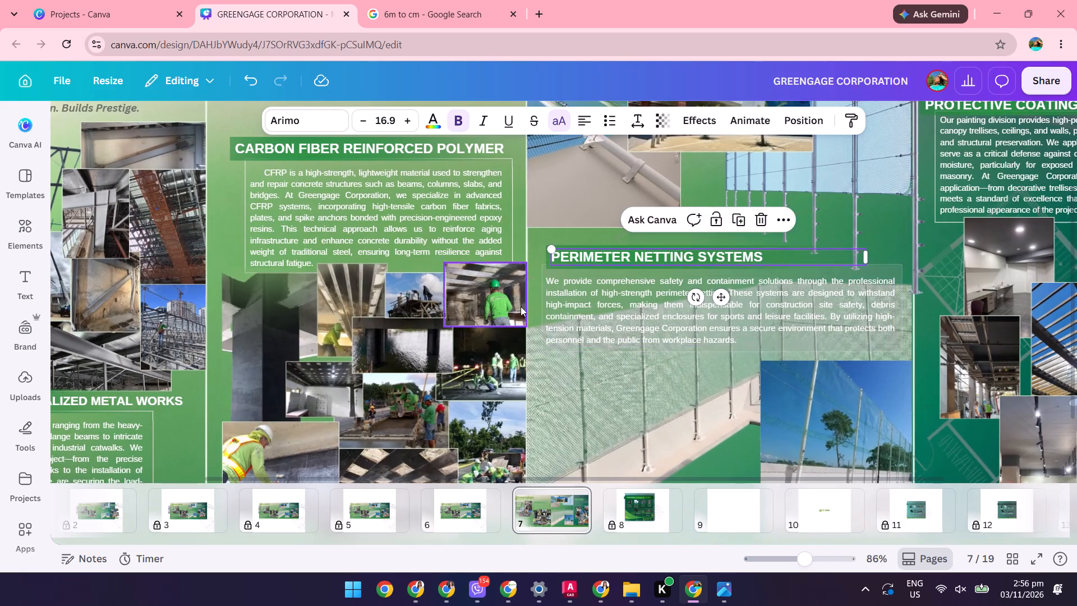
pyautogui.keyDown('shift'); pyautogui.click(543, 272); pyautogui.keyUp('shift')
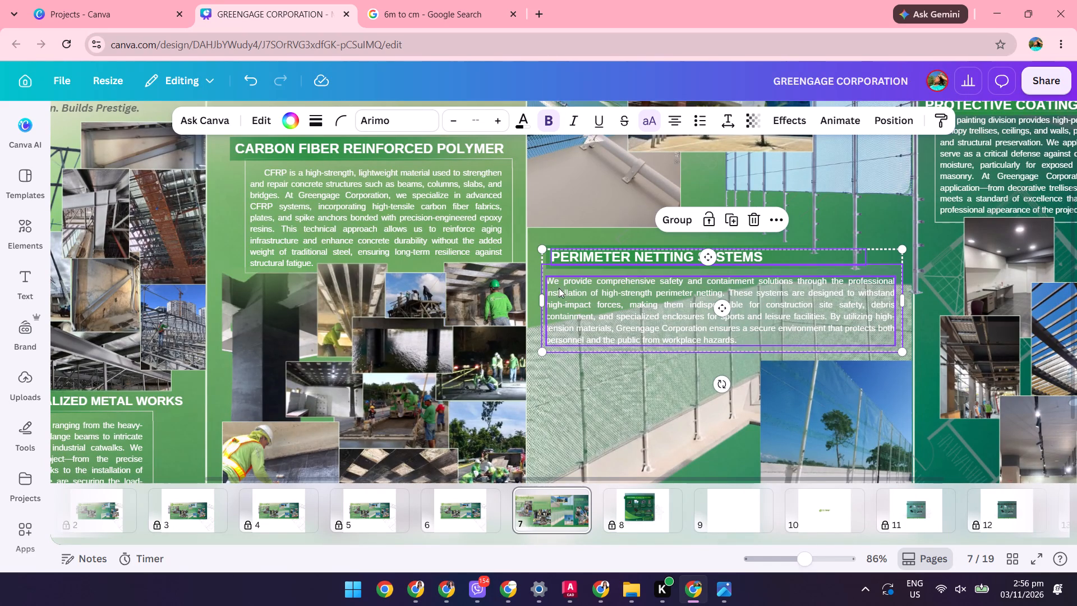
pyautogui.keyDown('shift'); pyautogui.click(568, 293); pyautogui.keyUp('shift')
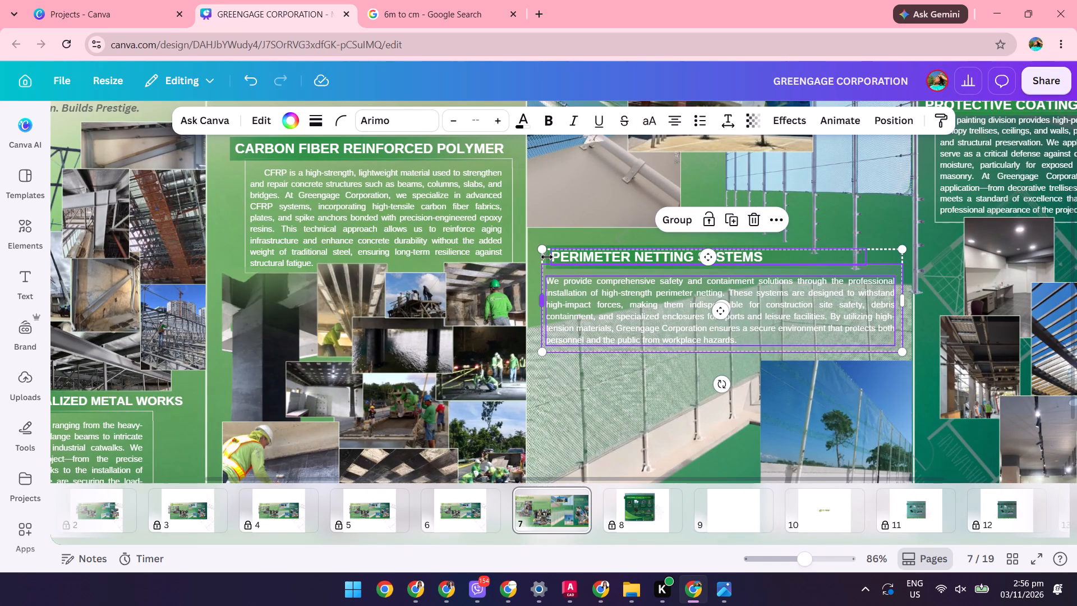
pyautogui.keyDown('shift'); pyautogui.click(547, 258); pyautogui.keyUp('shift')
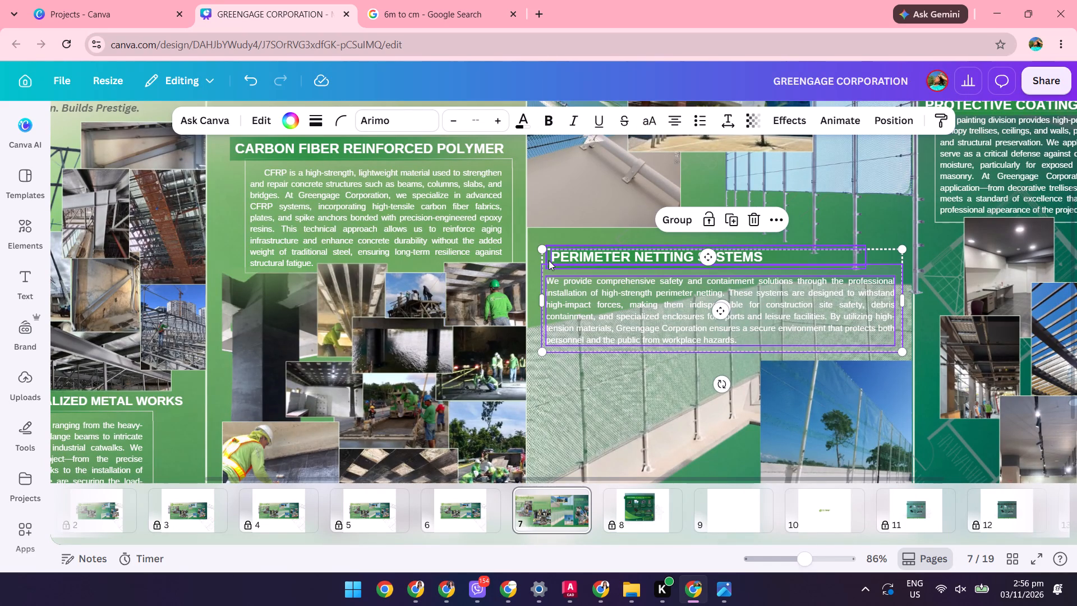
pyautogui.keyDown('shift'); pyautogui.click(547, 260); pyautogui.keyUp('shift')
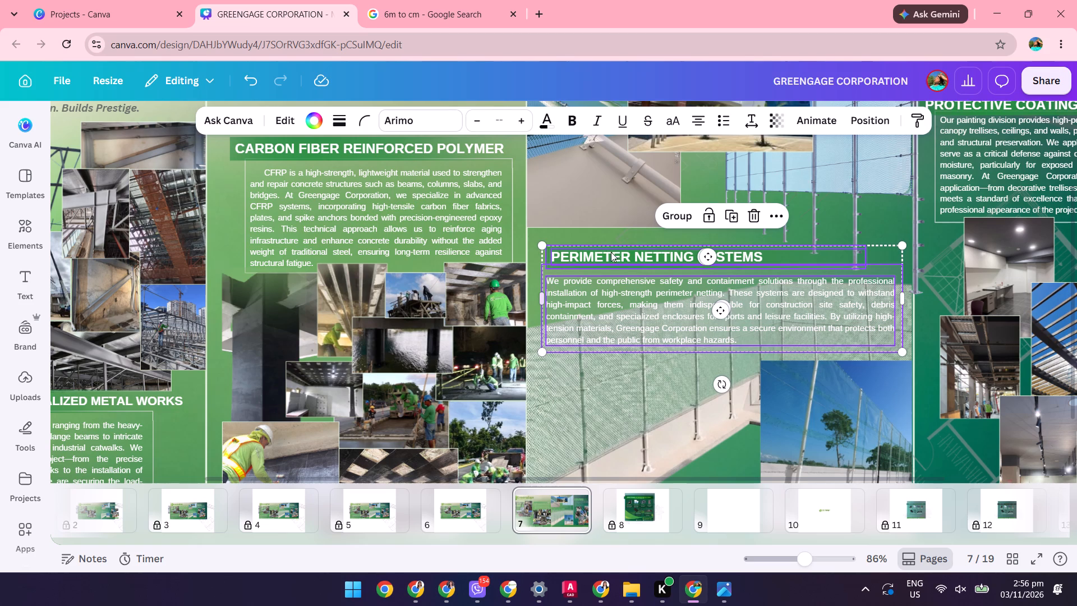
pyautogui.click(680, 214)
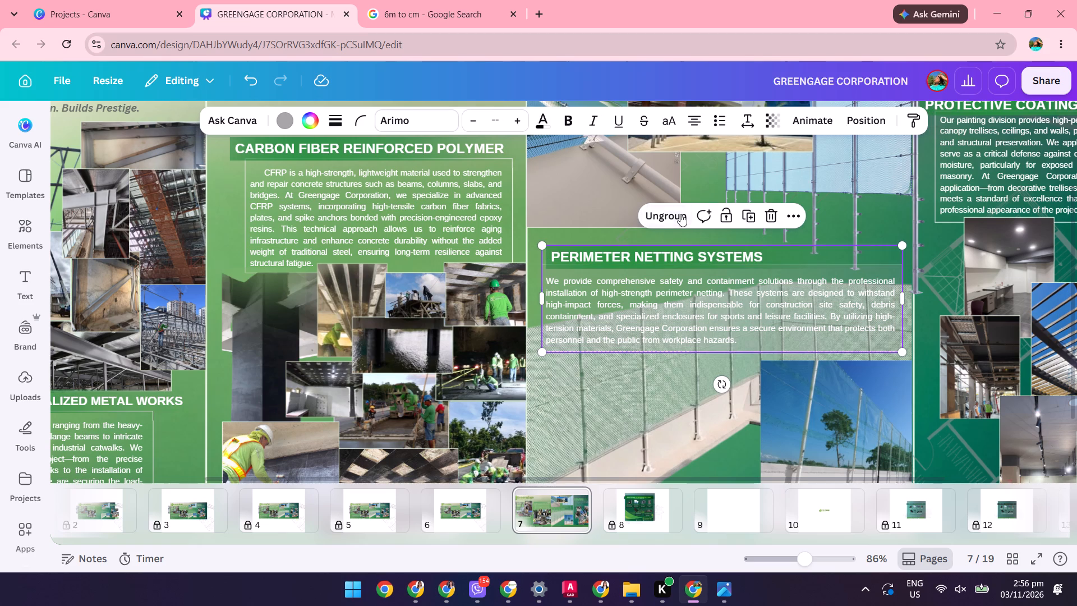
# Move the grouped Perimeter Netting Systems text block slightly upward on its panel.
pyautogui.moveTo(797, 252); pyautogui.dragTo(796, 235)
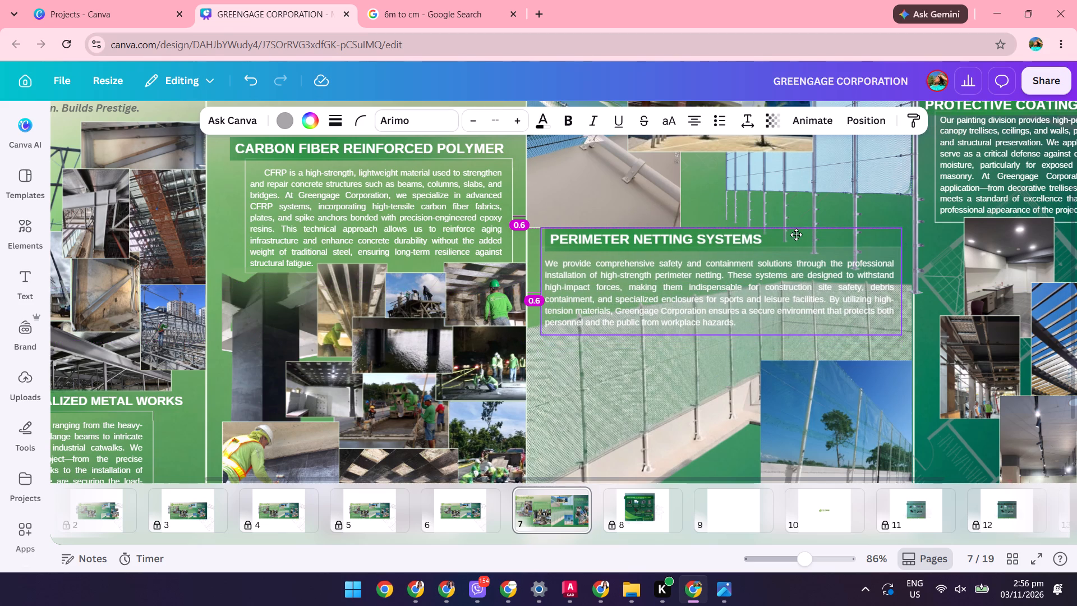
pyautogui.moveTo(796, 235); pyautogui.dragTo(796, 240)
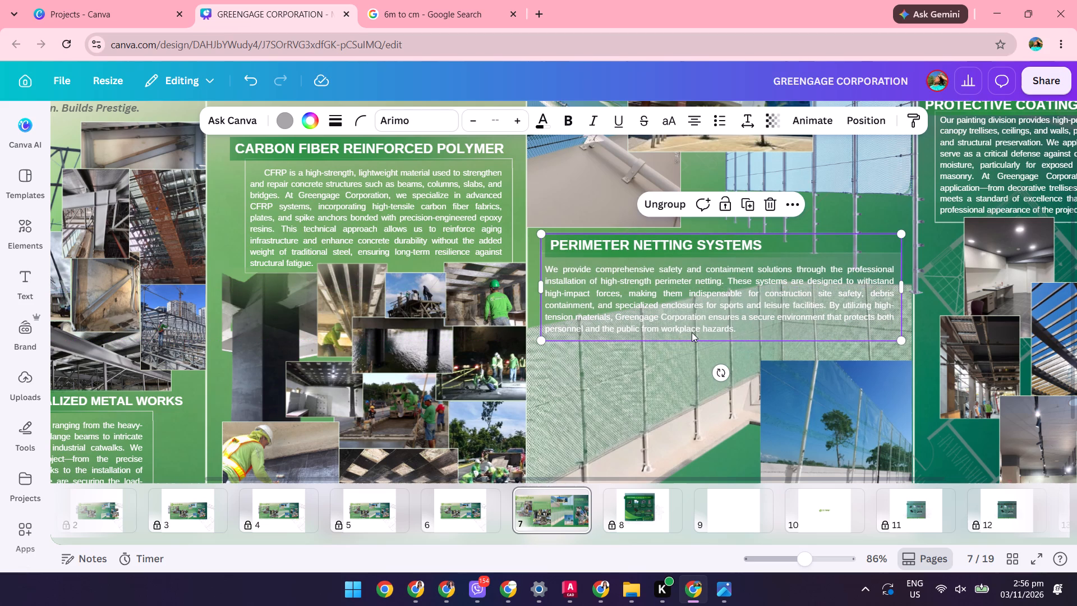
pyautogui.press('Escape')
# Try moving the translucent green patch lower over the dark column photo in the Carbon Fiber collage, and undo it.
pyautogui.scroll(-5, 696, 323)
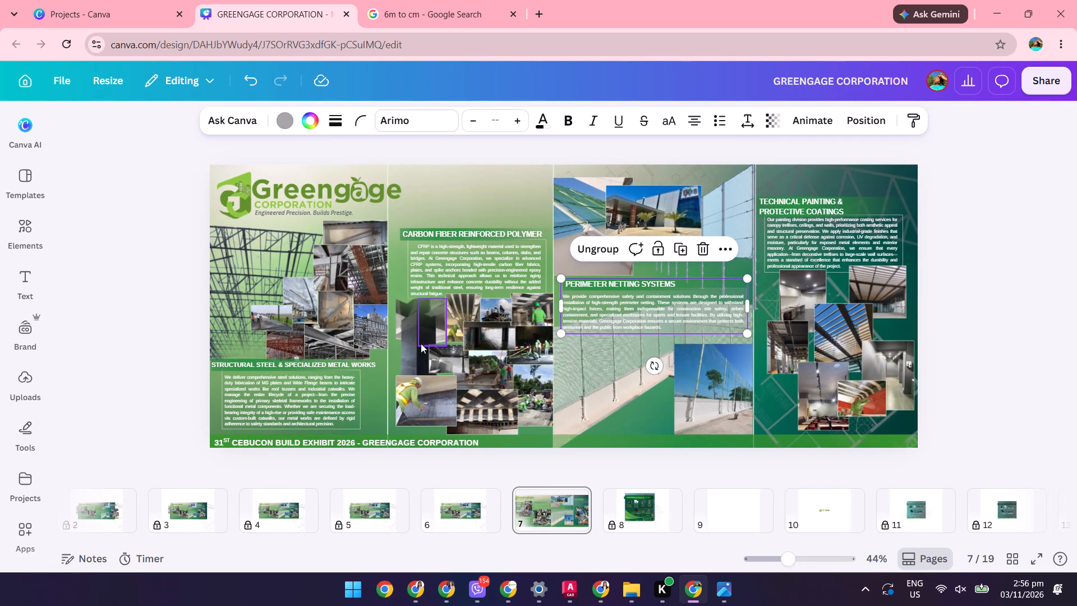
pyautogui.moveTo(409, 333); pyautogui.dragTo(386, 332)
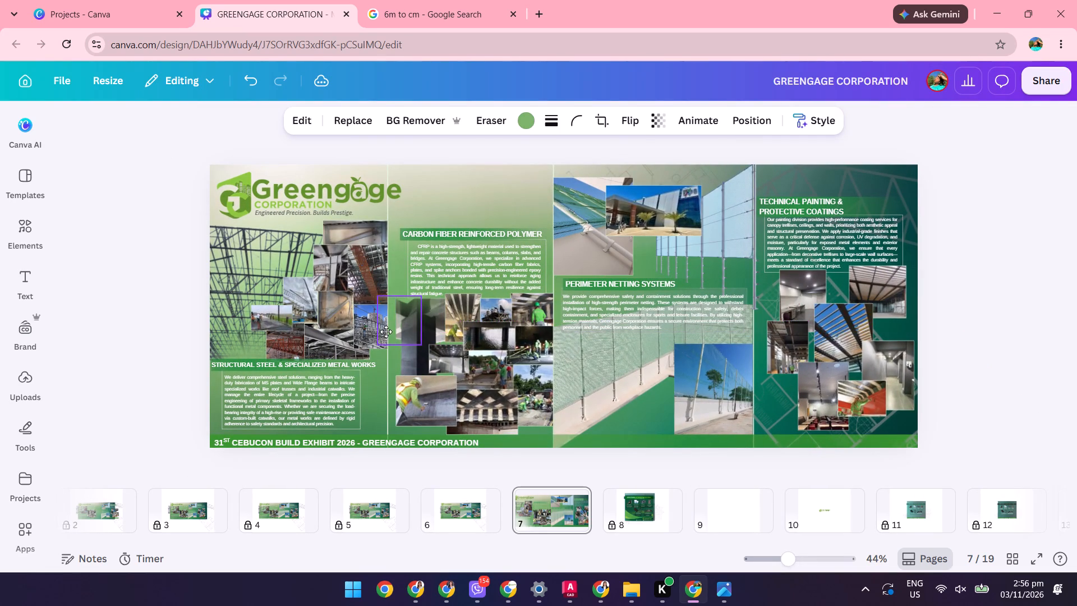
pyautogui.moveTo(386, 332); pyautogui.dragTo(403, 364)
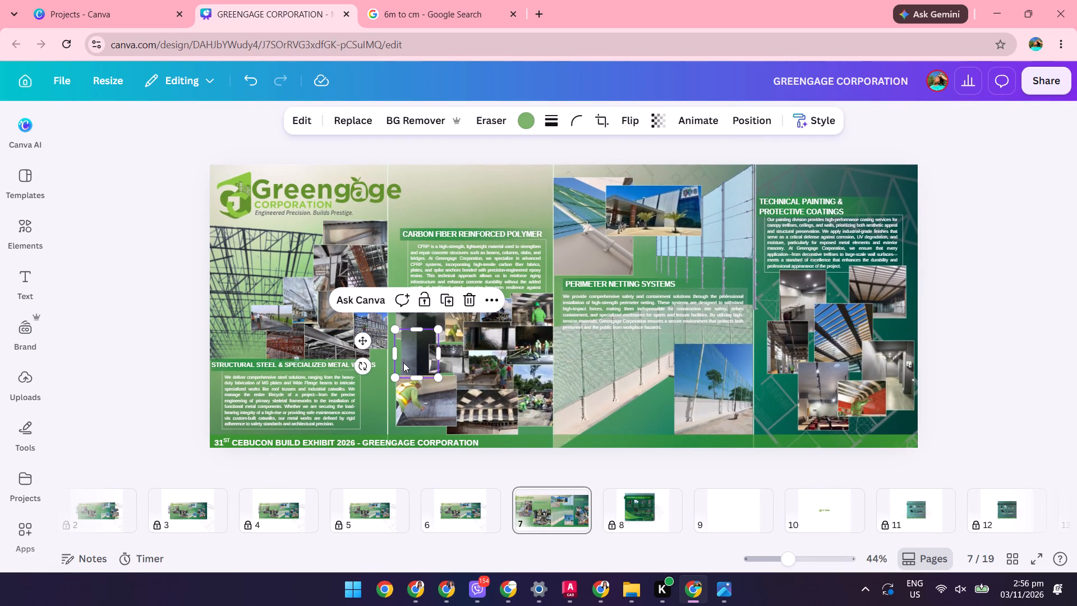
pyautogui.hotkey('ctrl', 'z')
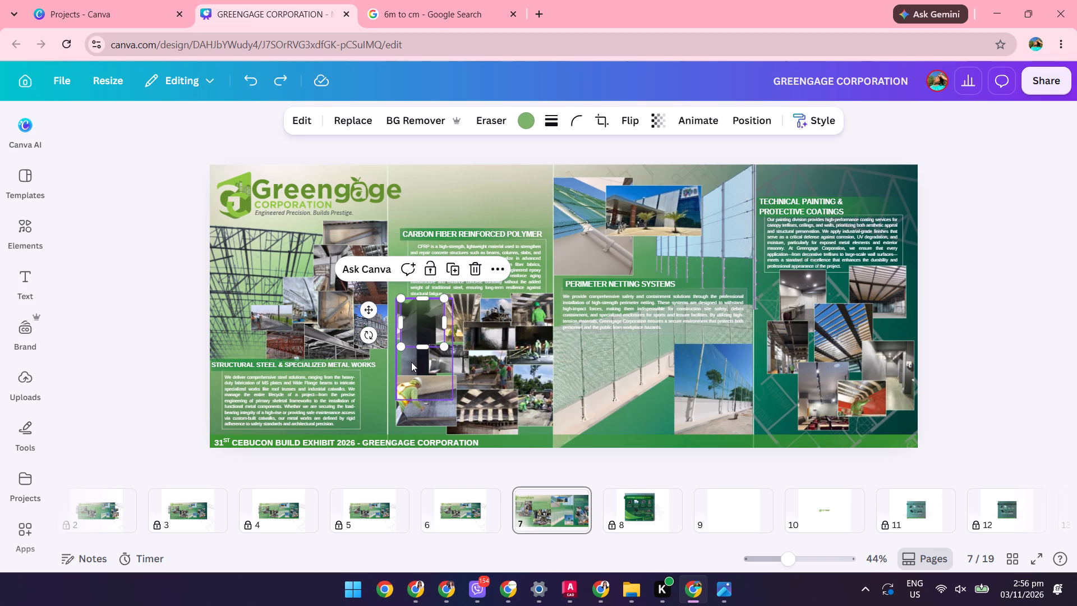
# Shift the dark column photo in the Carbon Fiber collage sideways until its edge meets the panel's divider.
pyautogui.click(411, 362)
pyautogui.moveTo(413, 358); pyautogui.dragTo(412, 356)
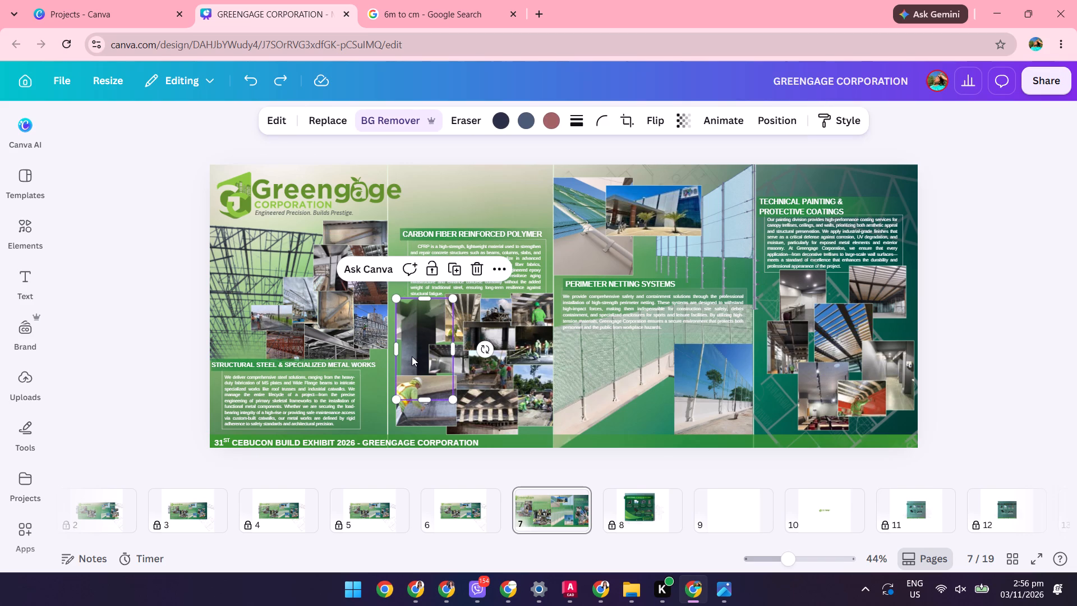
pyautogui.moveTo(412, 356); pyautogui.dragTo(404, 355)
pyautogui.scroll(-1, 417, 346)
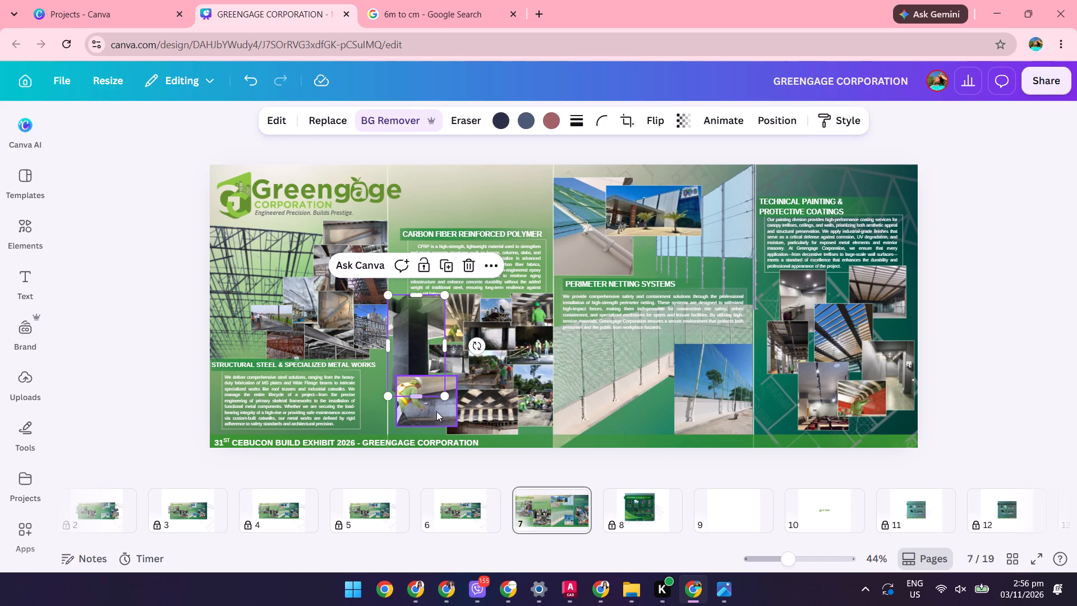
pyautogui.click(427, 414)
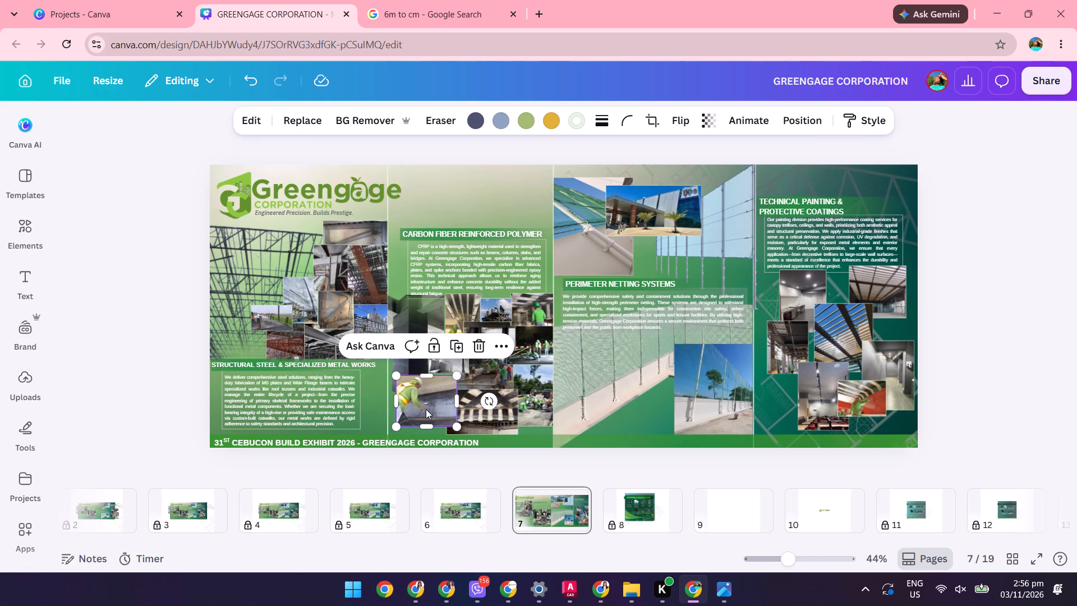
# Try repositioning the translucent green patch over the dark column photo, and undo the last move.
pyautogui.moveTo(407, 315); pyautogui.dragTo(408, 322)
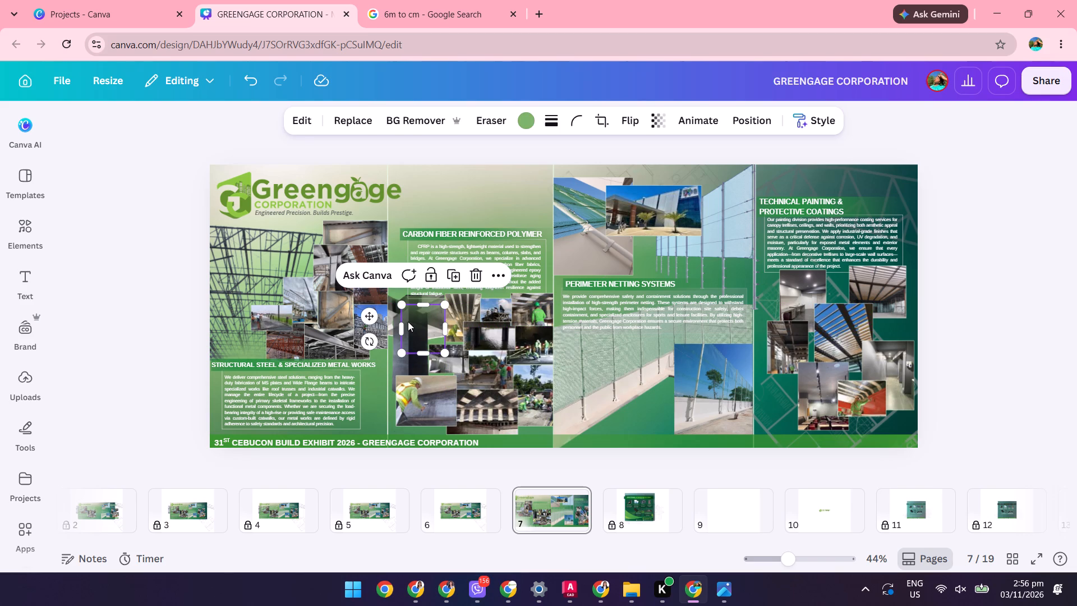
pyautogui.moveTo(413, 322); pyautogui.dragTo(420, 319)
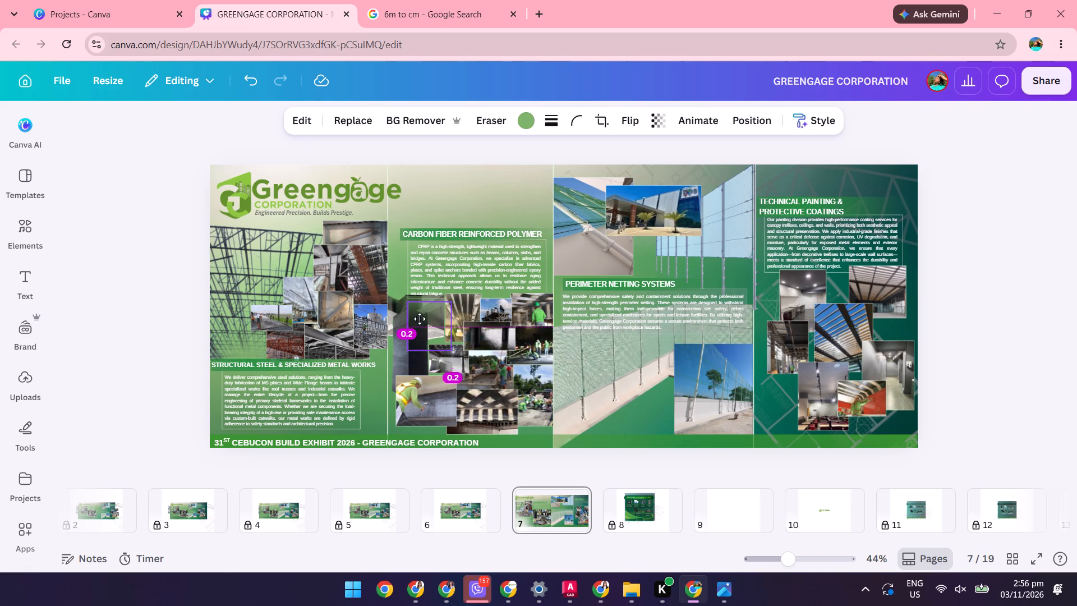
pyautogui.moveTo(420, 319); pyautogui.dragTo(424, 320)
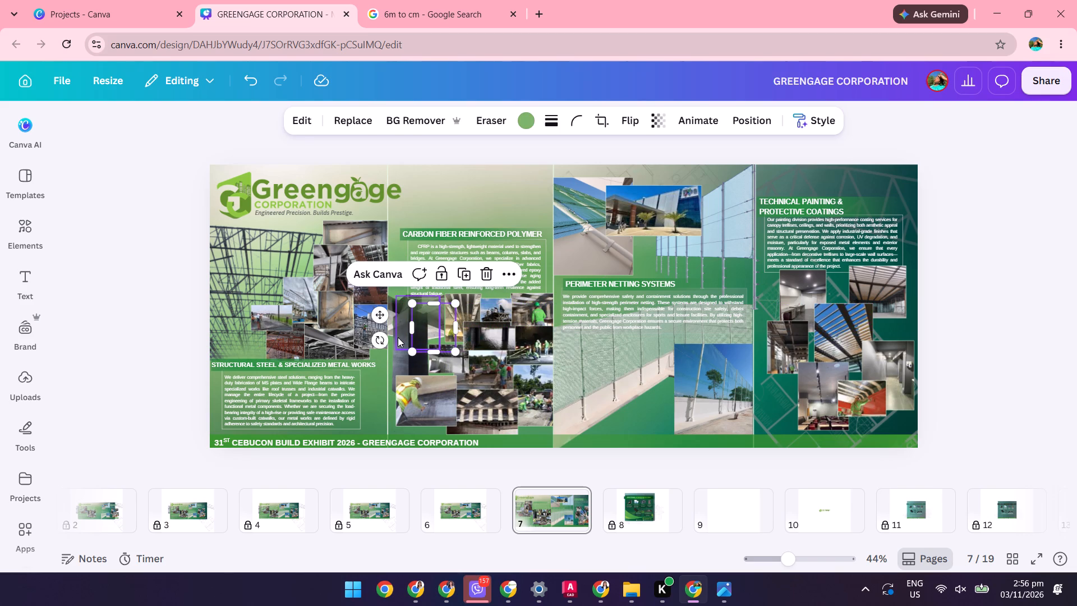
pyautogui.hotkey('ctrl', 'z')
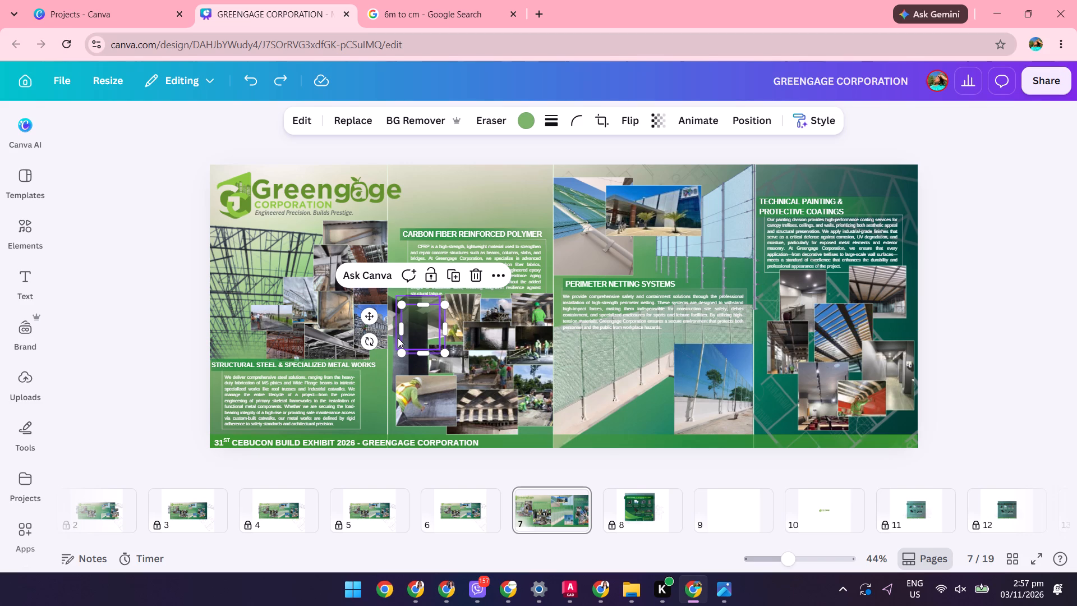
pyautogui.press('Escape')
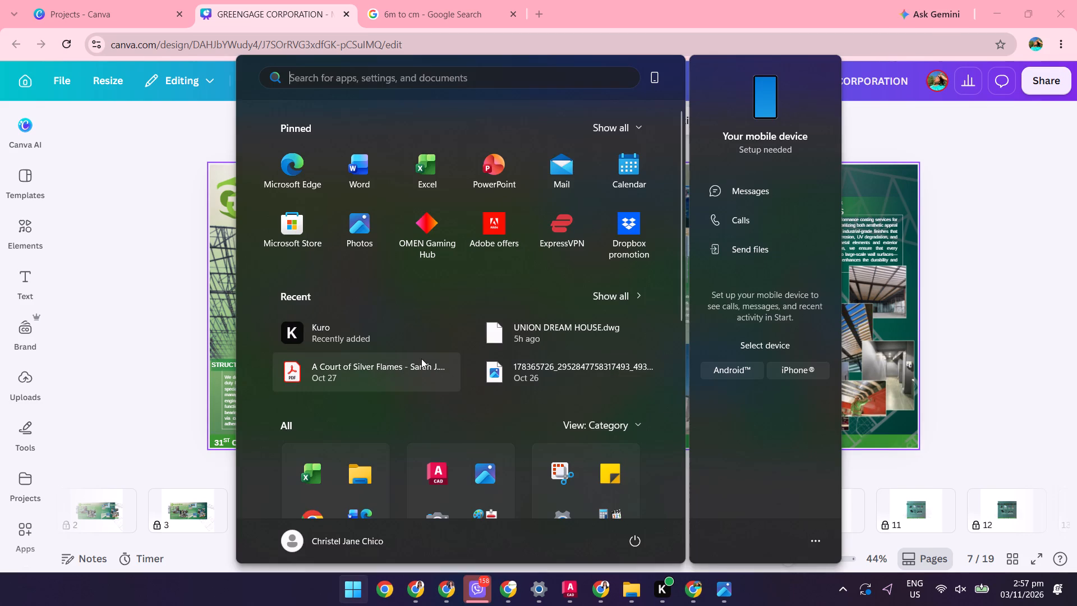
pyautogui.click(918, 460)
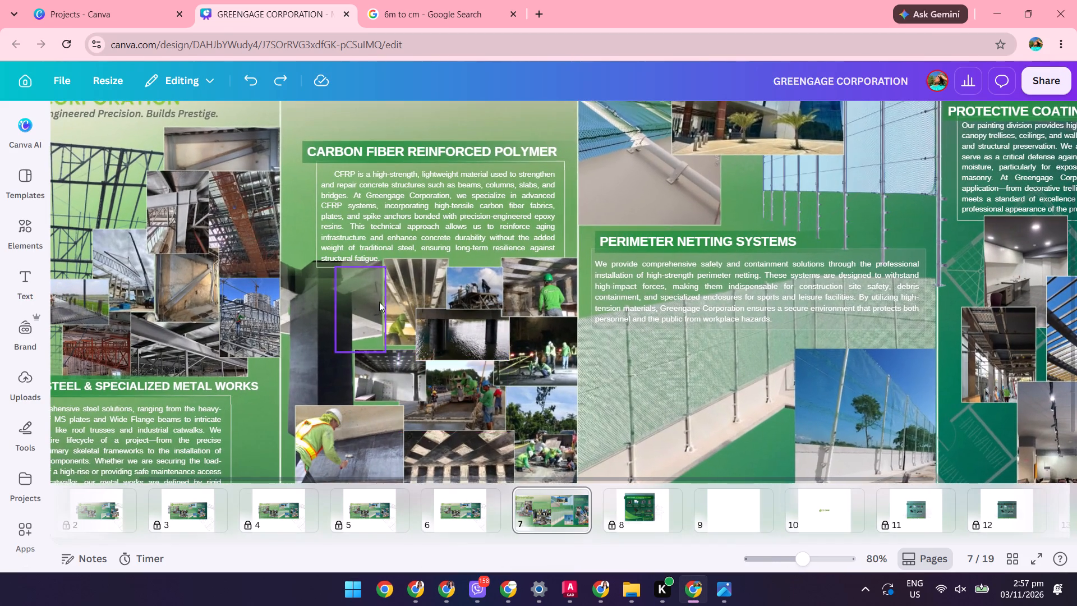
# Move the translucent green patch upward to line up with the top edge of the dark column photo.
pyautogui.scroll(-3, 416, 305)
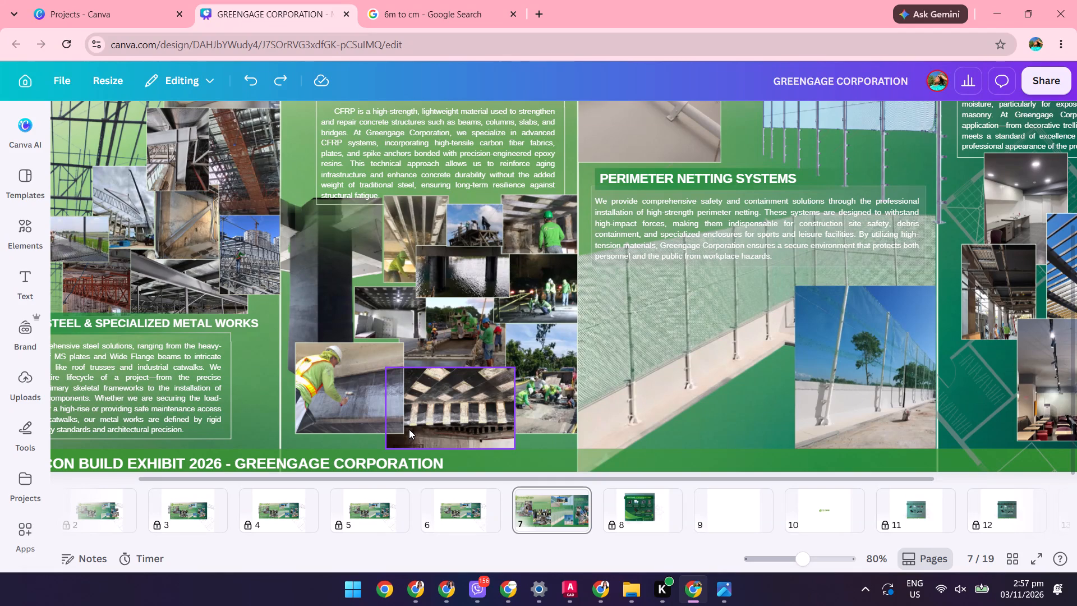
pyautogui.click(326, 242)
pyautogui.moveTo(326, 242); pyautogui.dragTo(325, 236)
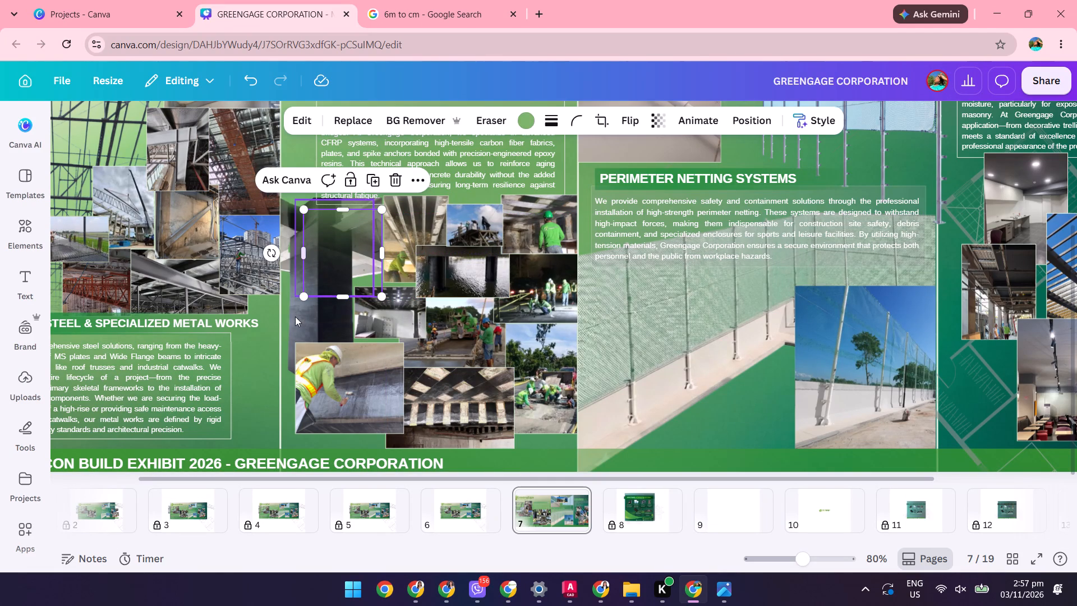
pyautogui.click(329, 324)
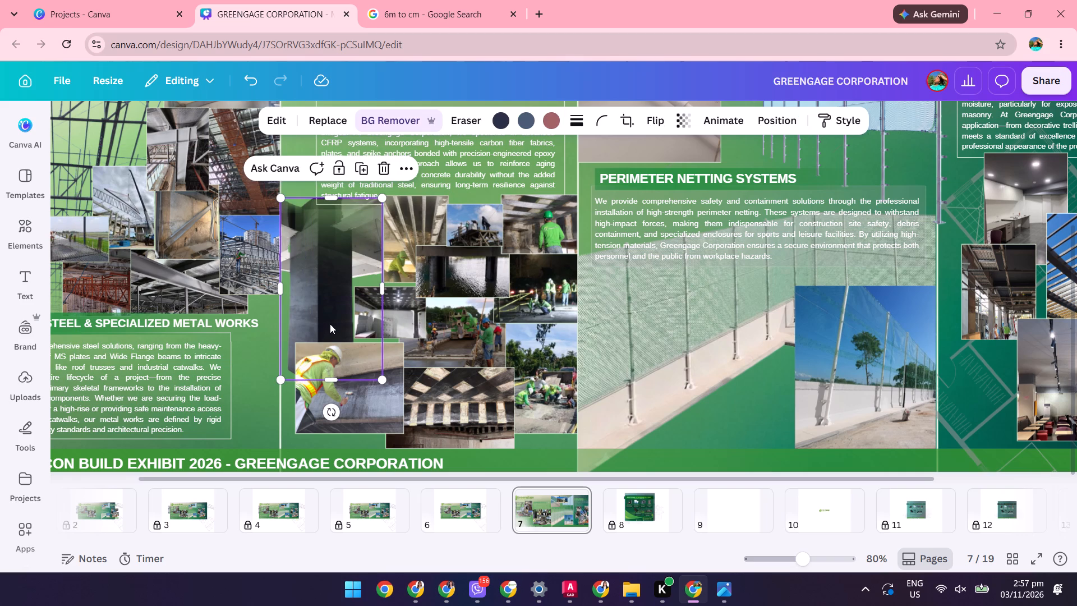
pyautogui.click(320, 219)
pyautogui.moveTo(320, 222); pyautogui.dragTo(320, 216)
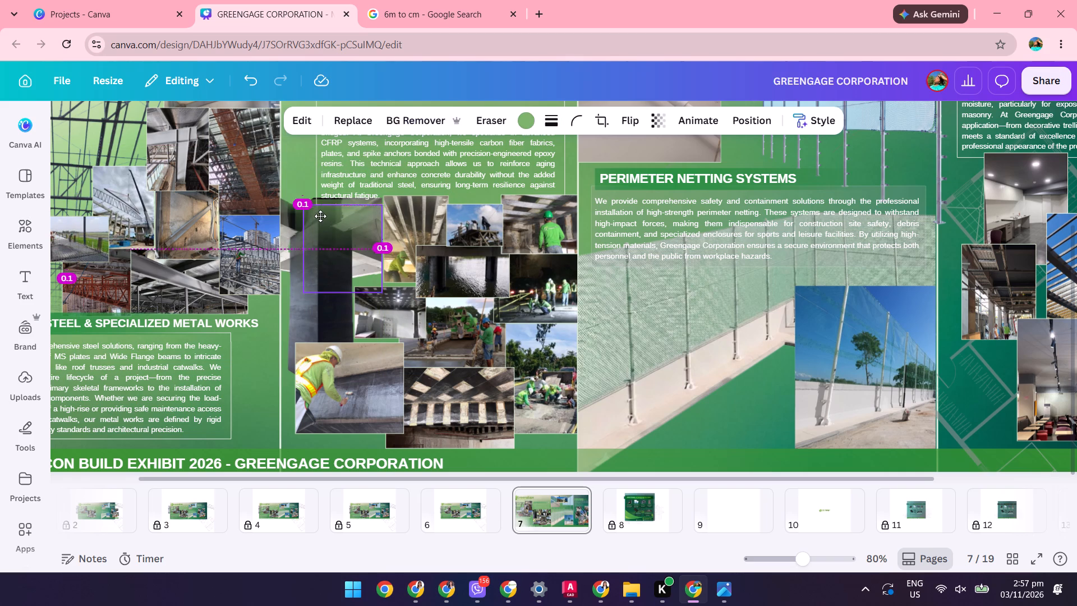
pyautogui.moveTo(320, 216); pyautogui.dragTo(320, 212)
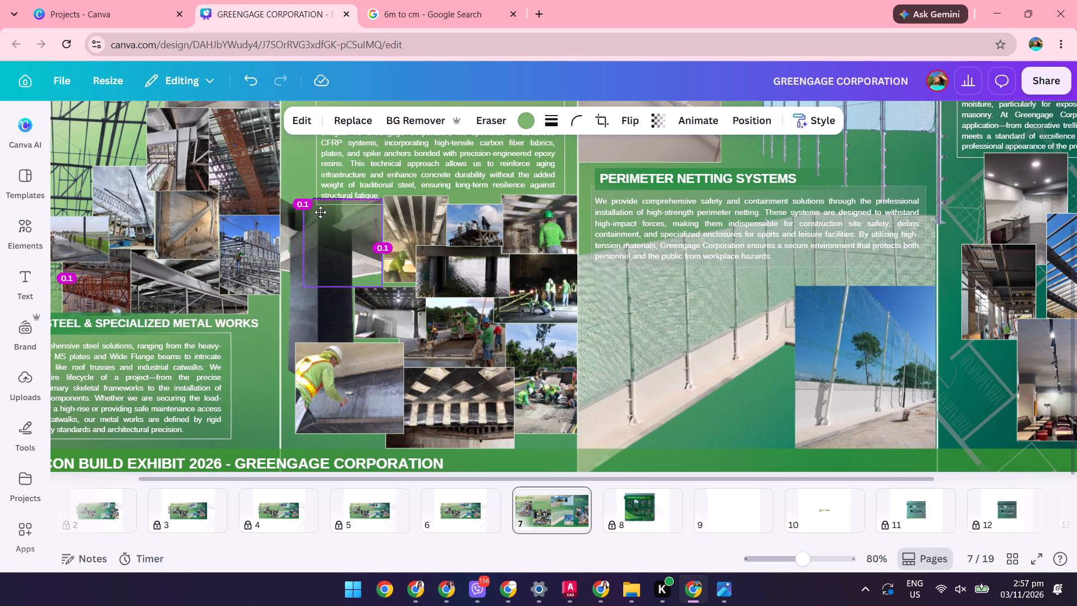
pyautogui.moveTo(320, 212); pyautogui.dragTo(320, 211)
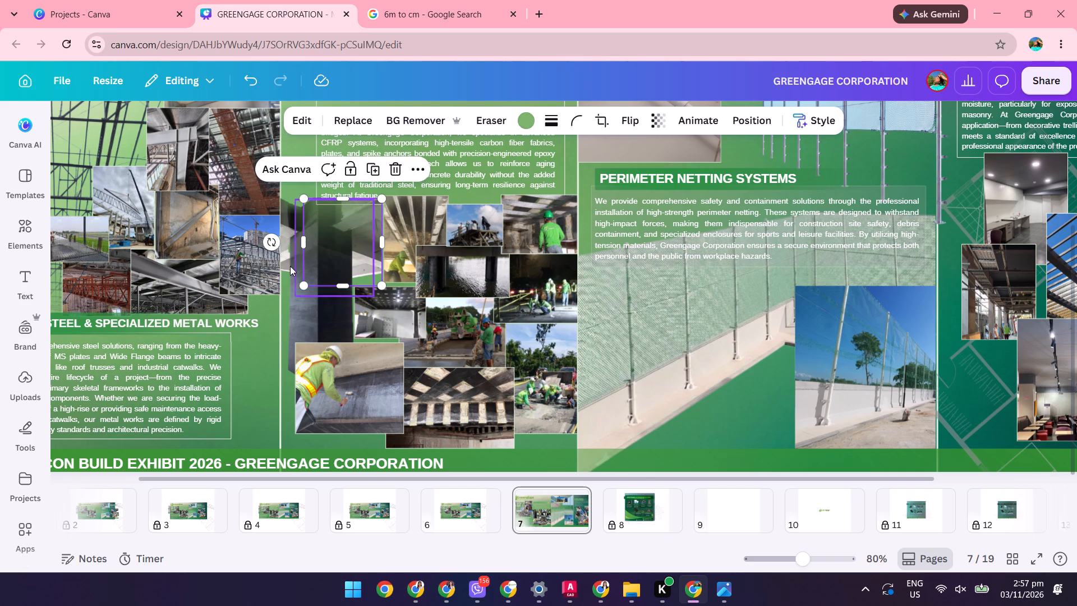
# Nudge the dark column photo in the Carbon Fiber collage slightly downward.
pyautogui.click(722, 419)
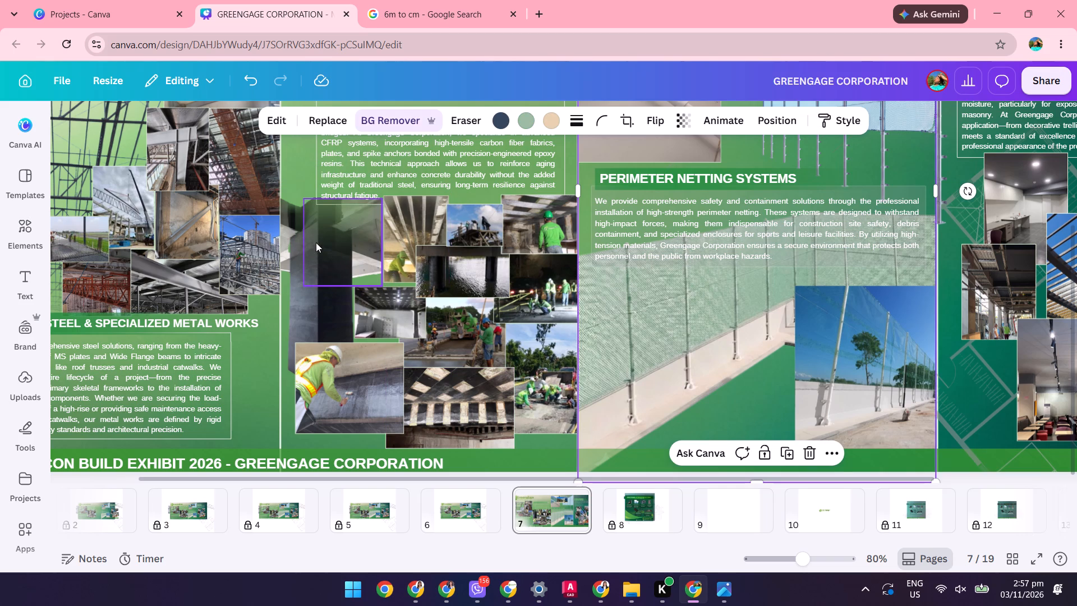
pyautogui.click(328, 324)
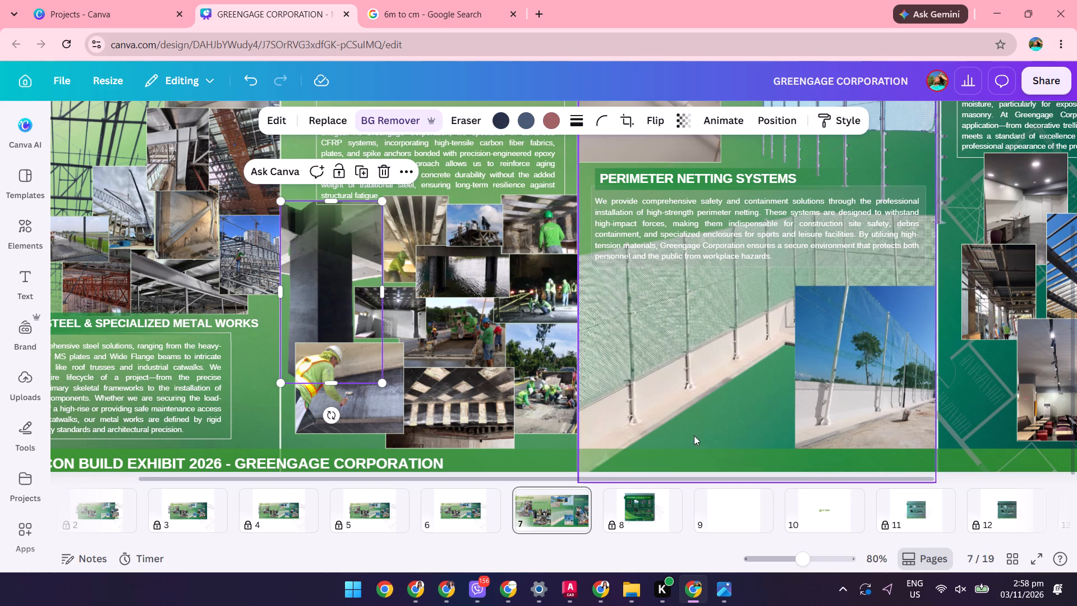
pyautogui.click(757, 434)
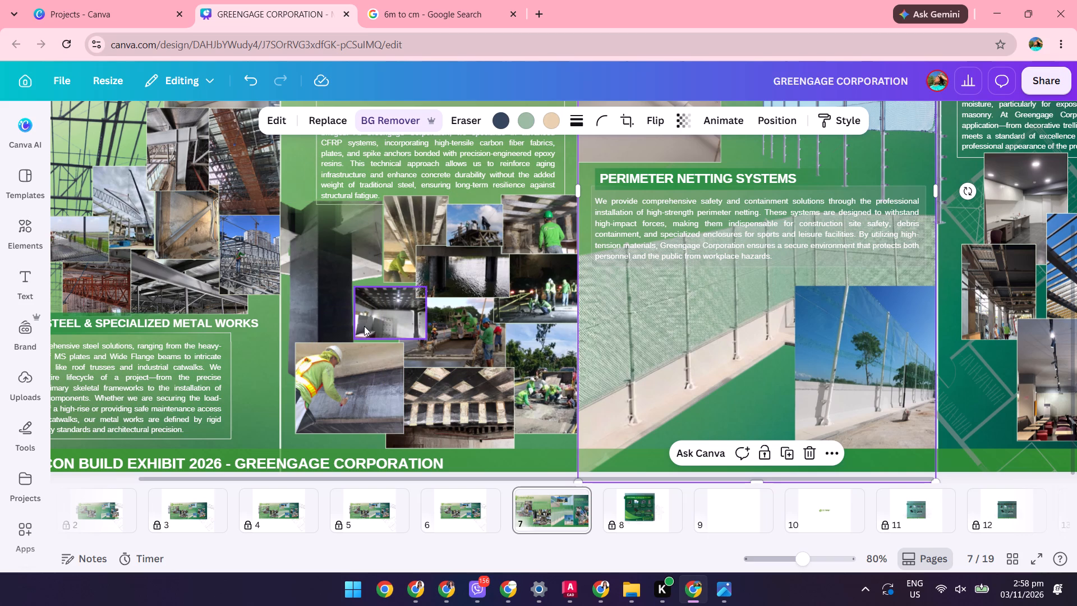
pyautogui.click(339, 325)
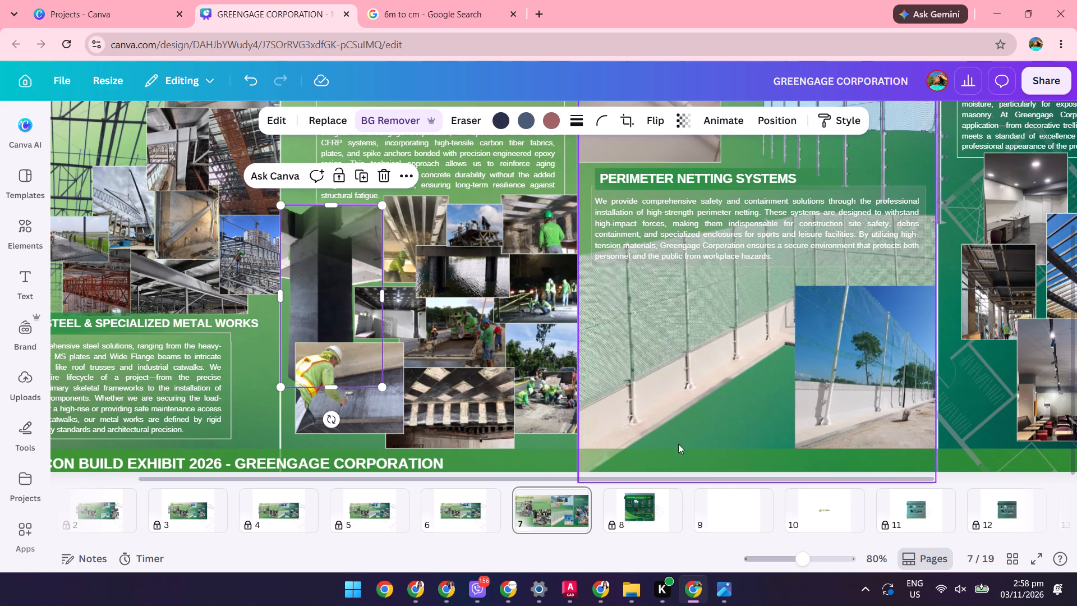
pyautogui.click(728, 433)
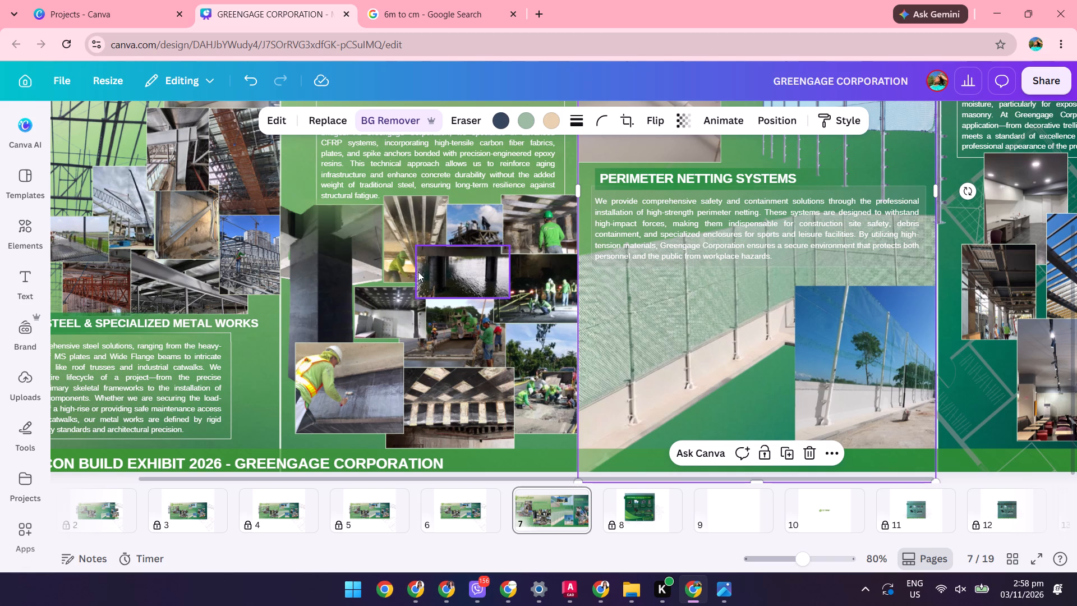
# Shift the tall ceiling-beam photo in the Carbon Fiber collage slightly down and closer to the dark column photo.
pyautogui.moveTo(397, 250); pyautogui.dragTo(388, 258)
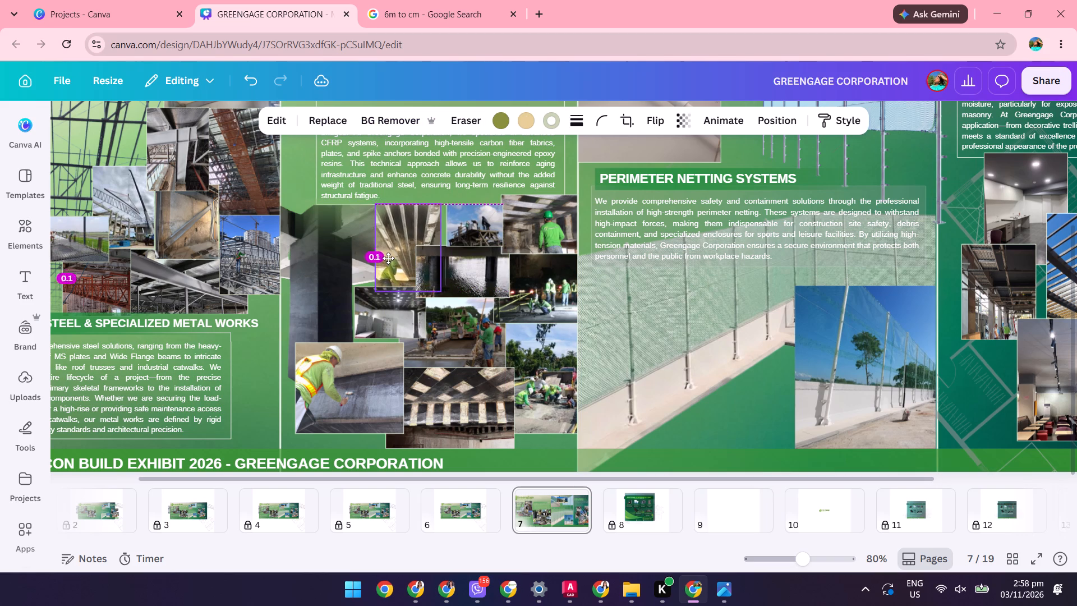
pyautogui.moveTo(388, 258); pyautogui.dragTo(387, 259)
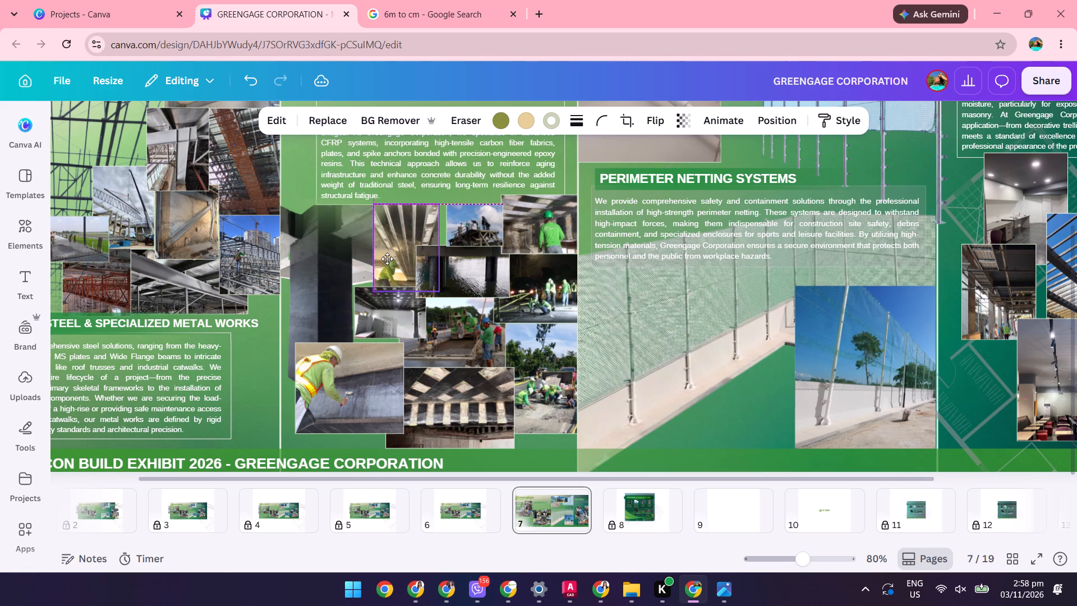
pyautogui.moveTo(387, 259); pyautogui.dragTo(384, 256)
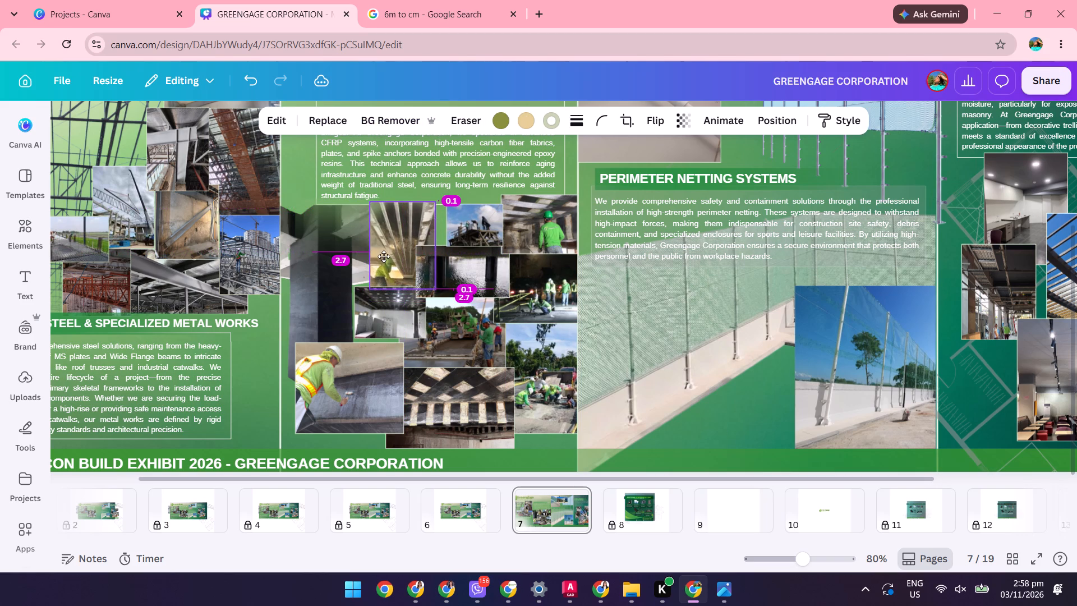
pyautogui.moveTo(384, 256); pyautogui.dragTo(391, 255)
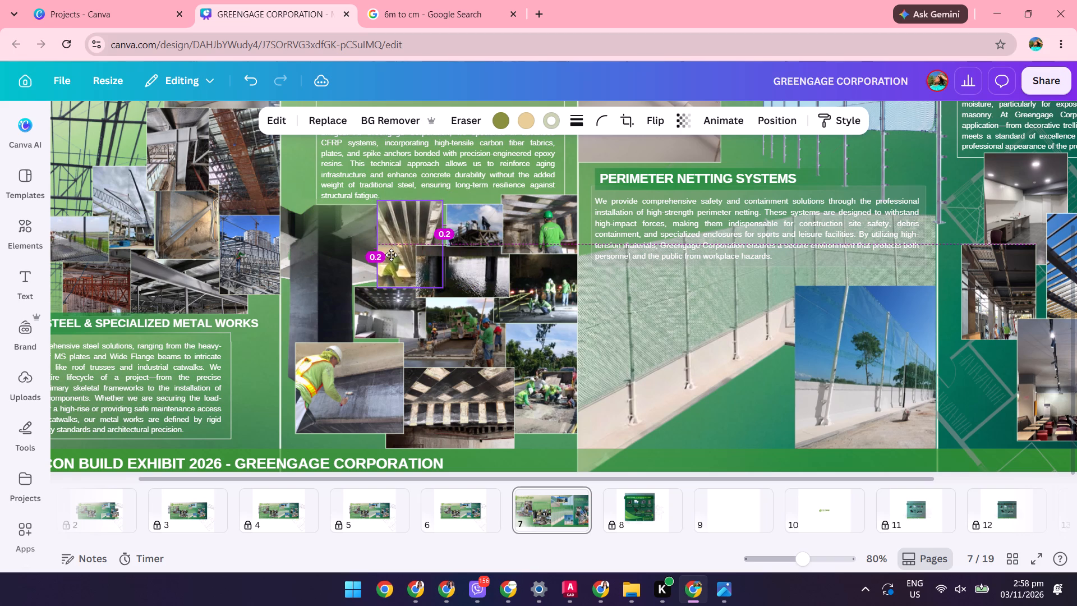
pyautogui.moveTo(391, 255); pyautogui.dragTo(391, 255)
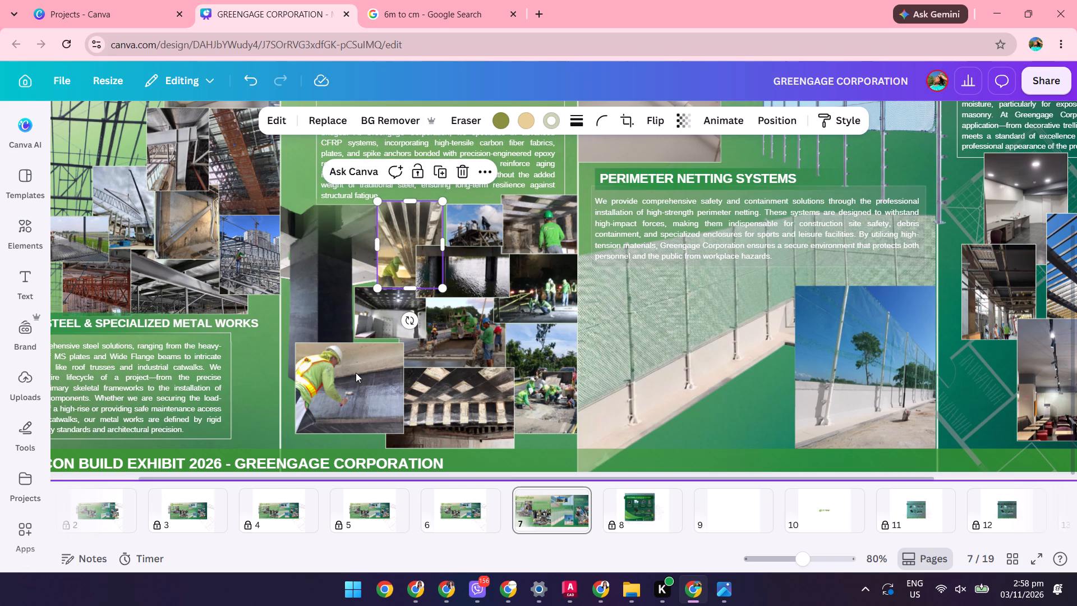
pyautogui.click(720, 430)
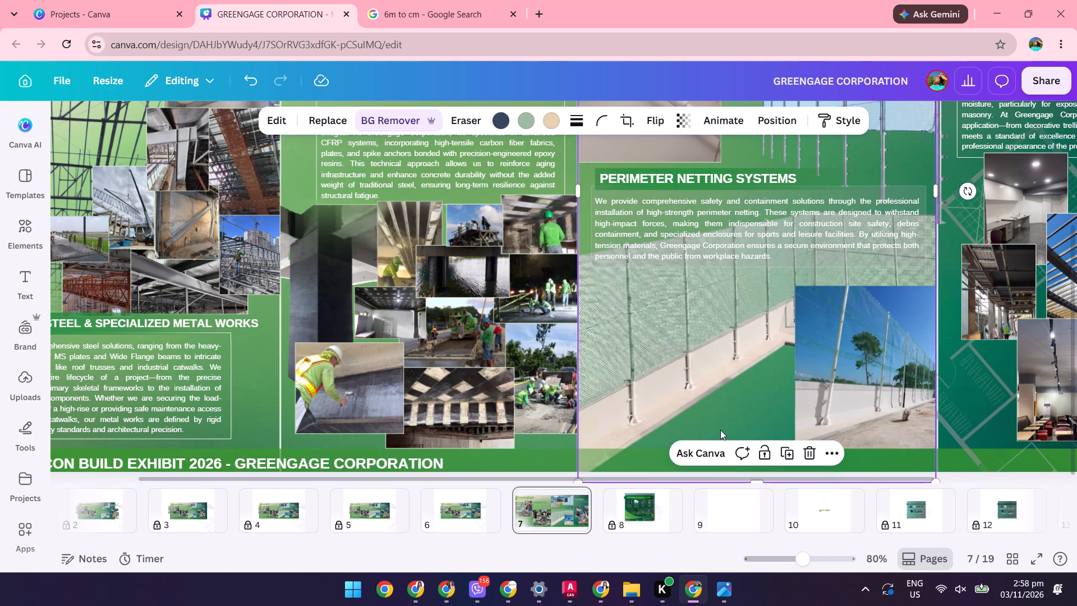
# Select the small photo of workers against the blue sky in the Carbon Fiber collage's top row.
pyautogui.click(472, 224)
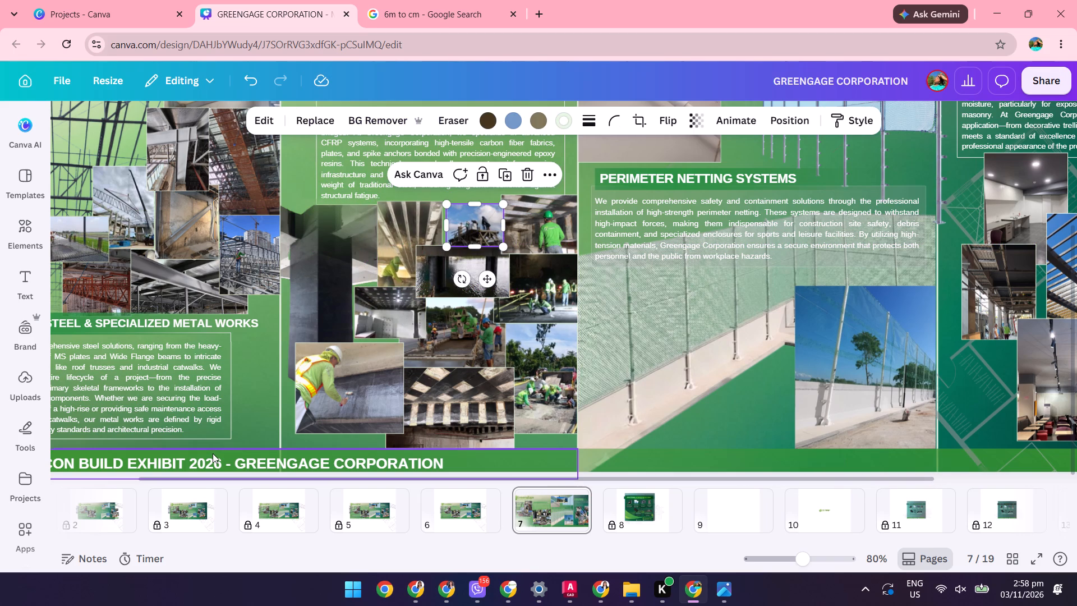
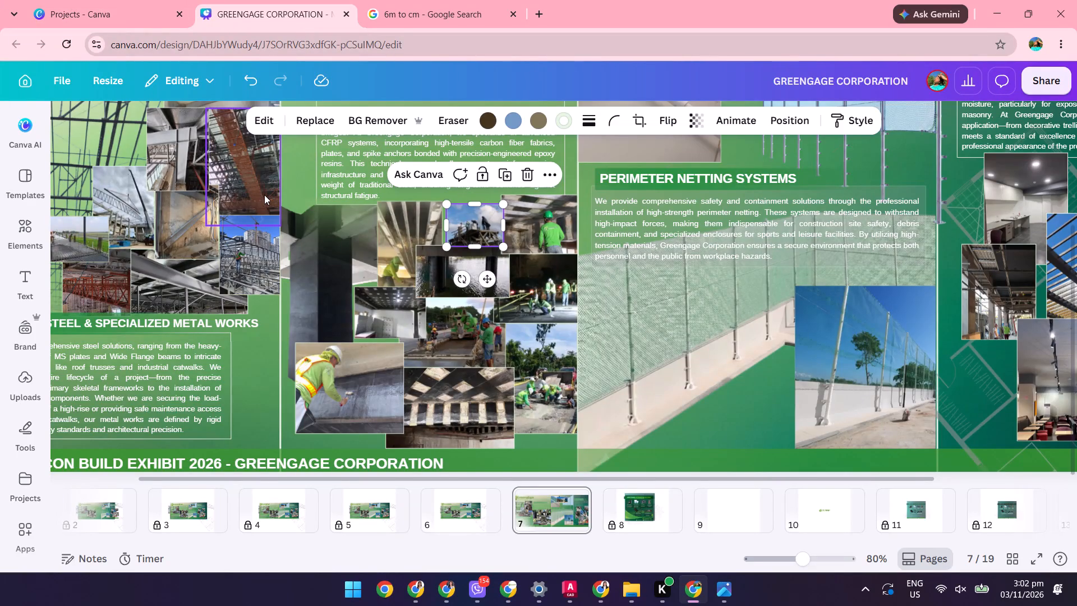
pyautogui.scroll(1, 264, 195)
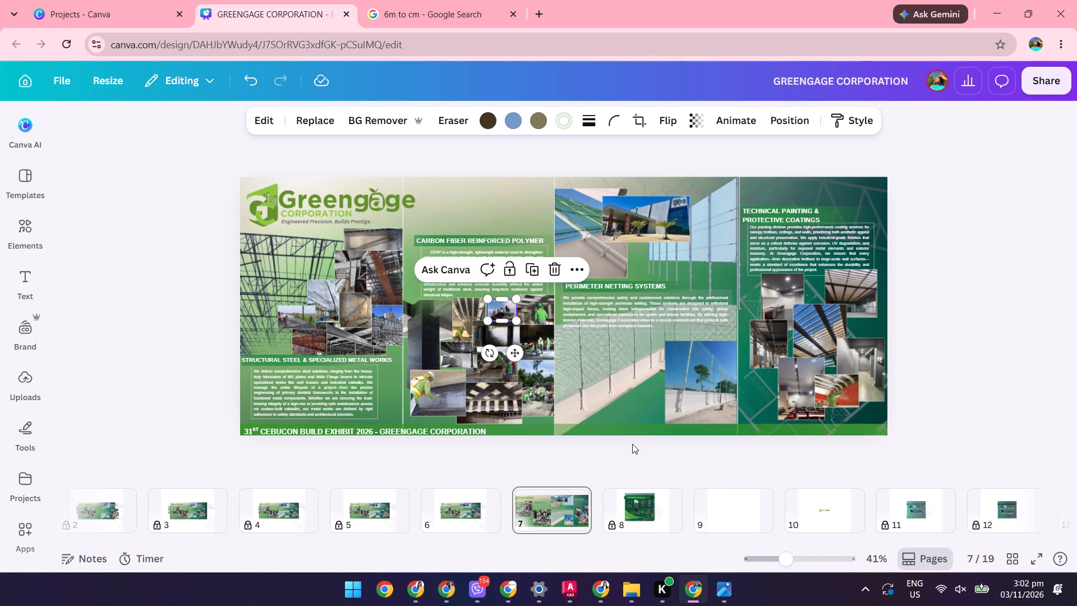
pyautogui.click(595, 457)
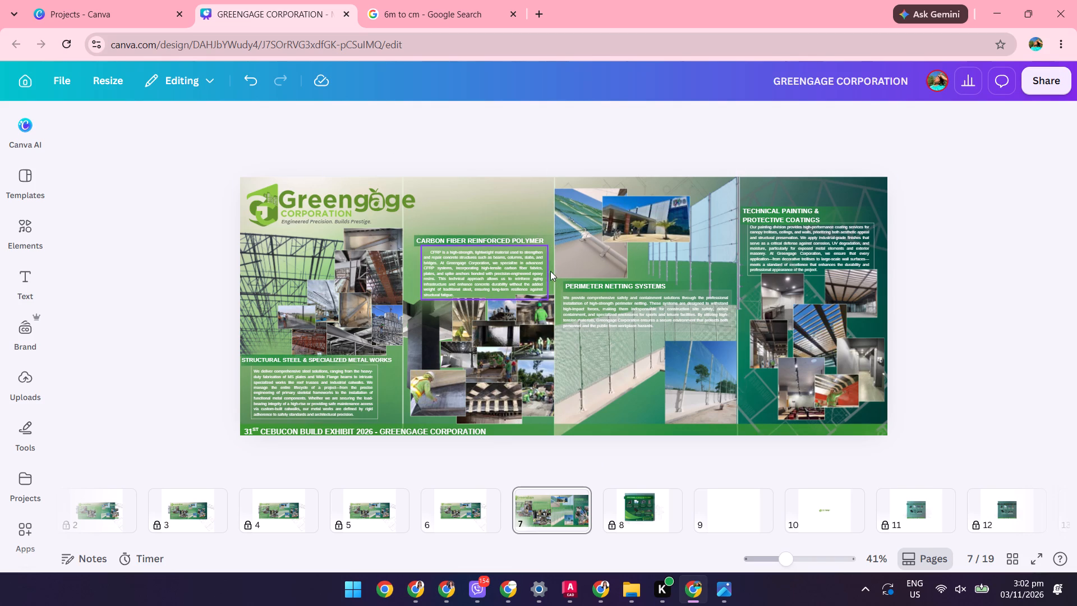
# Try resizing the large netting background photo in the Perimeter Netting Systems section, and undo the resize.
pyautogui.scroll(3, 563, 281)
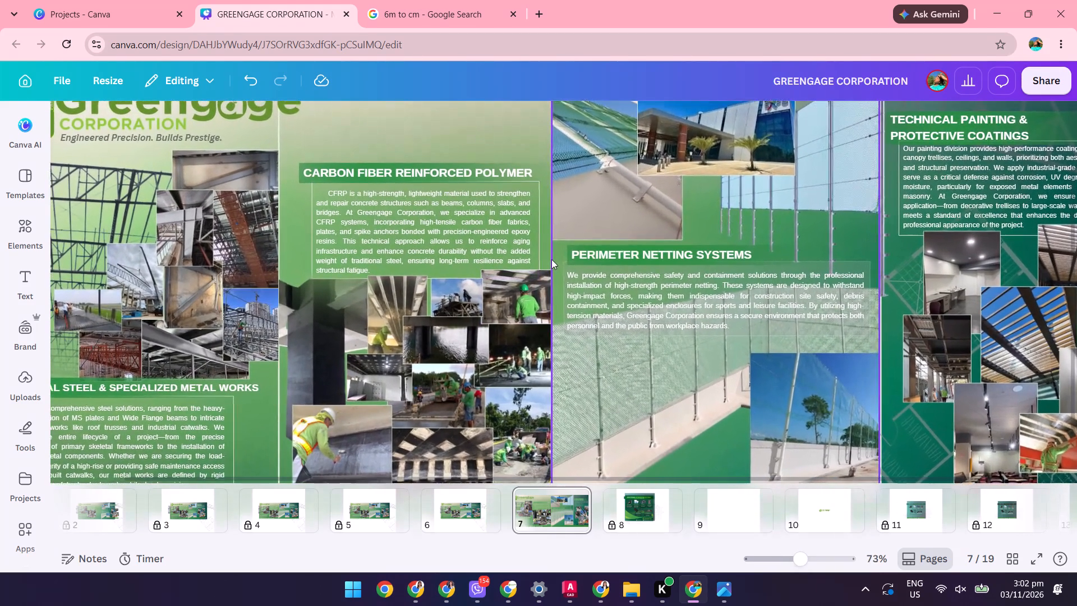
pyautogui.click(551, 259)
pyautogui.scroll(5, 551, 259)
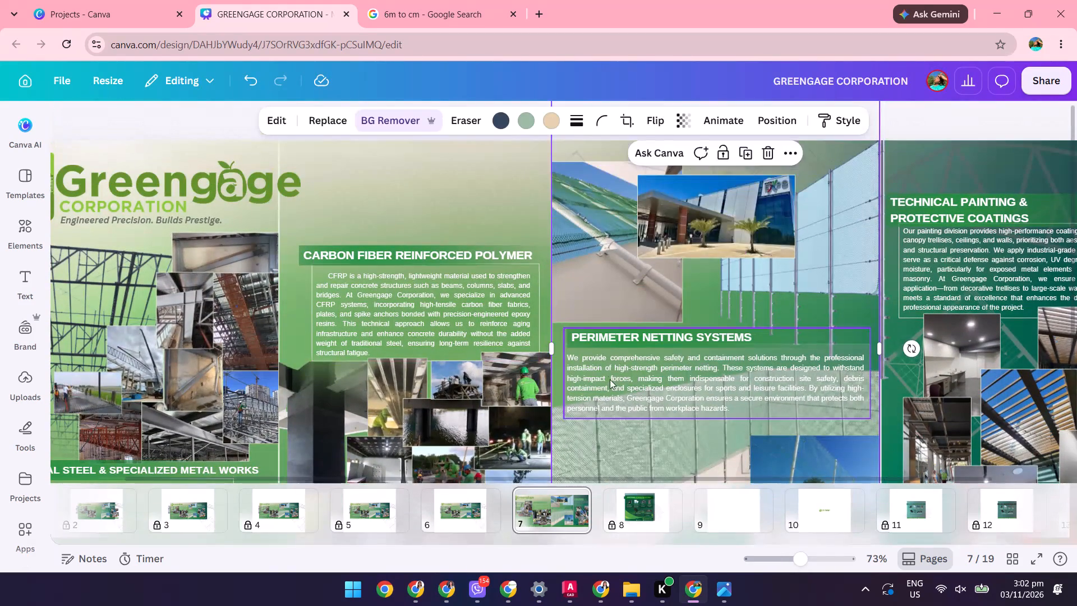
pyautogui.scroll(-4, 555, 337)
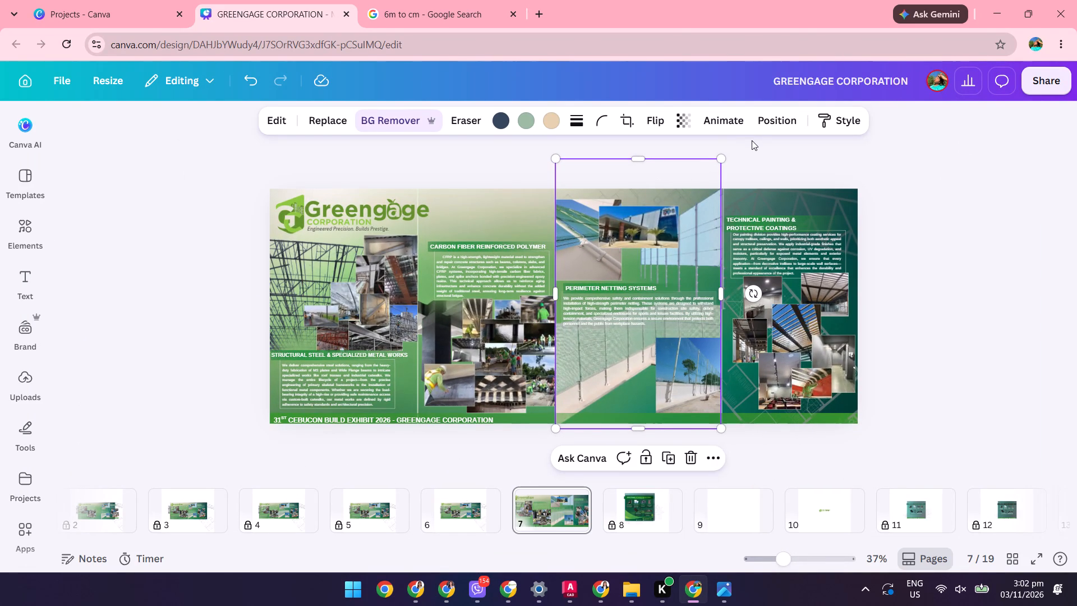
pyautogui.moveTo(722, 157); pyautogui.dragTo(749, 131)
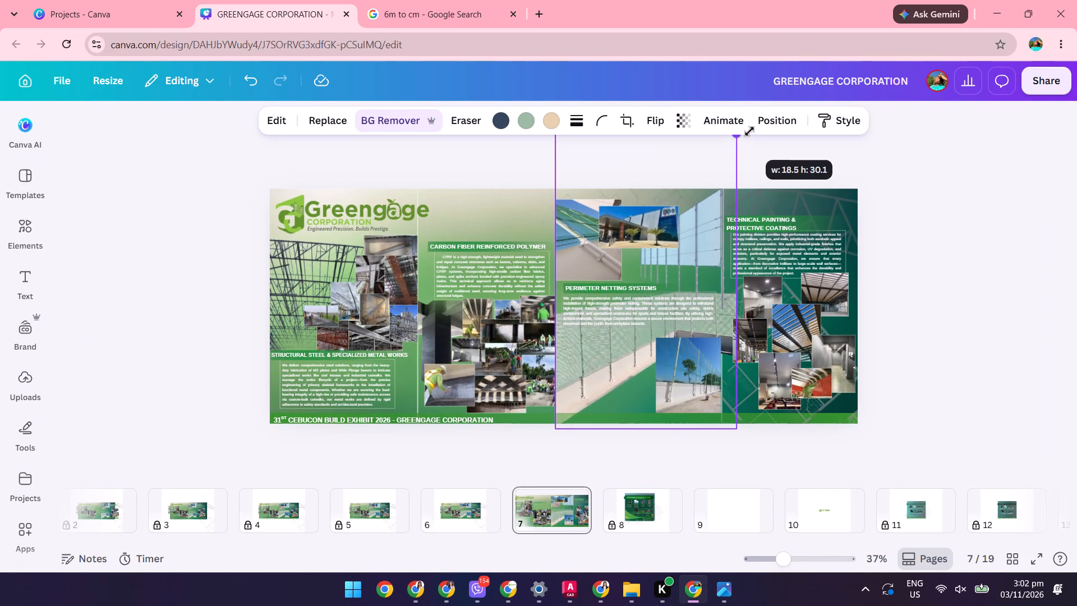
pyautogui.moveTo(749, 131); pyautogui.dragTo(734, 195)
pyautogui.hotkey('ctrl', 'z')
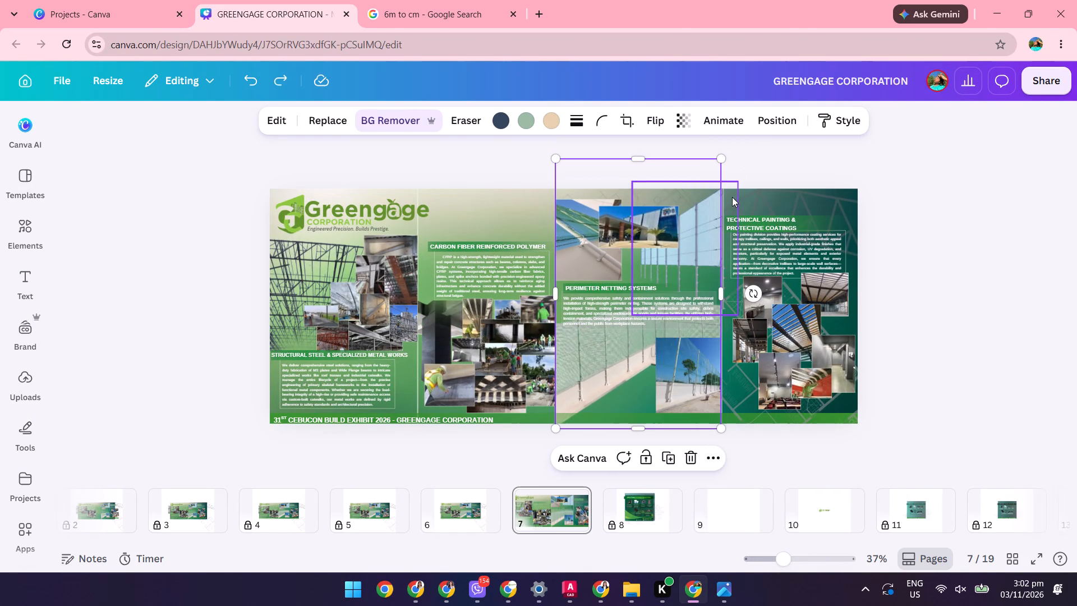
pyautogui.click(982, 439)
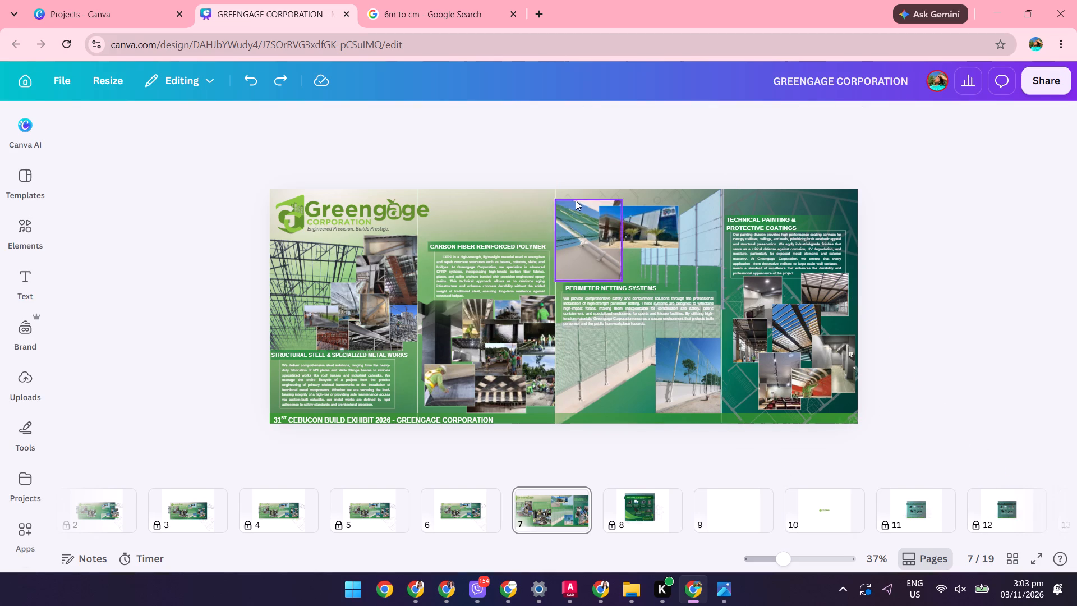
# Move the large netting background photo of the Perimeter Netting Systems section rightward so it extends over the Technical Painting section.
pyautogui.scroll(3, 501, 199)
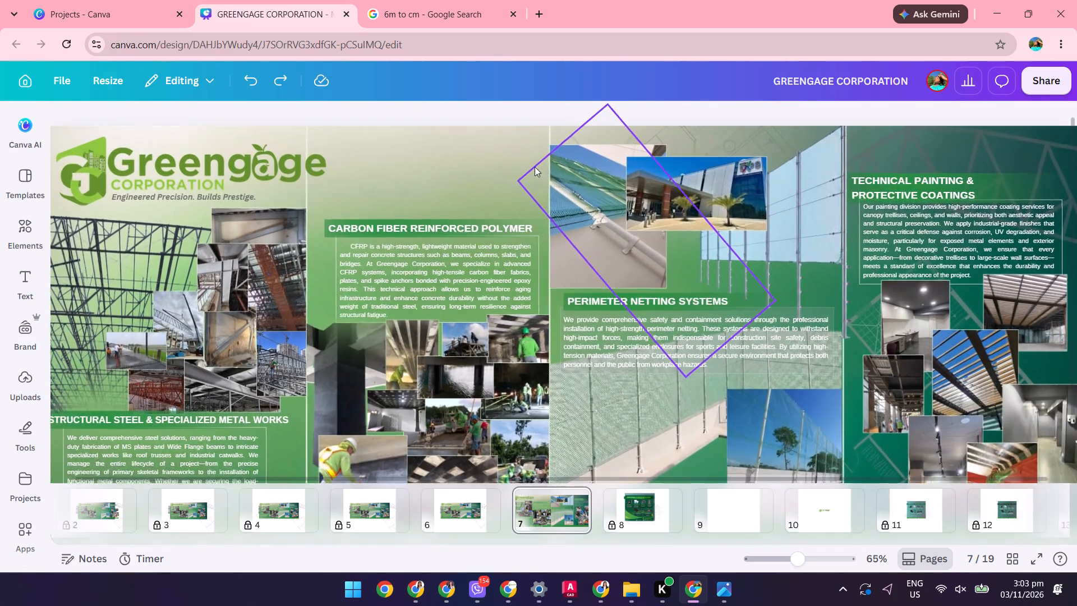
pyautogui.scroll(1, 554, 204)
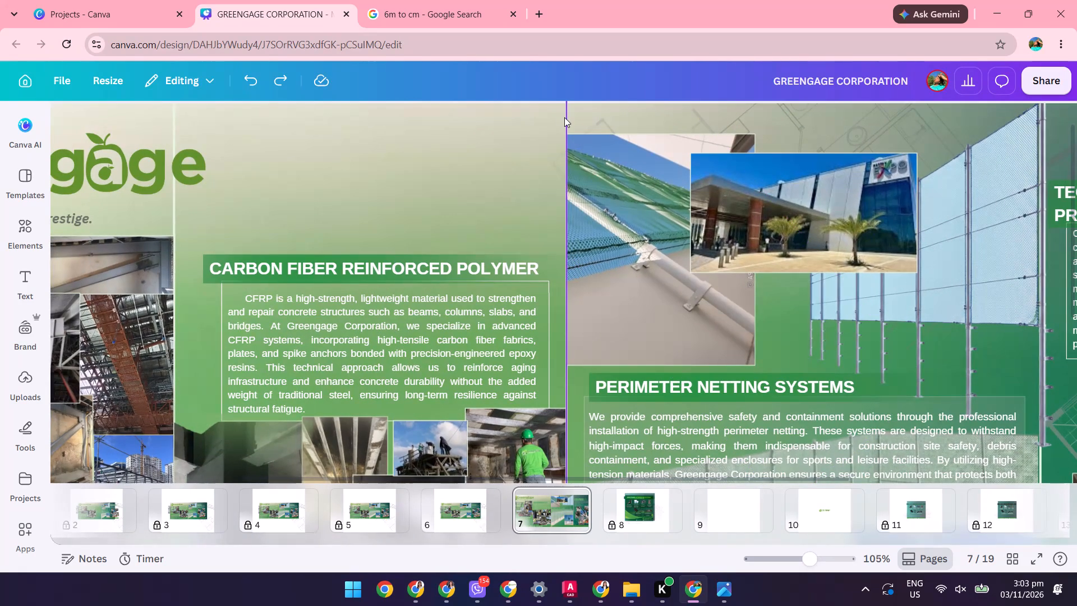
pyautogui.click(564, 117)
pyautogui.scroll(-4, 564, 118)
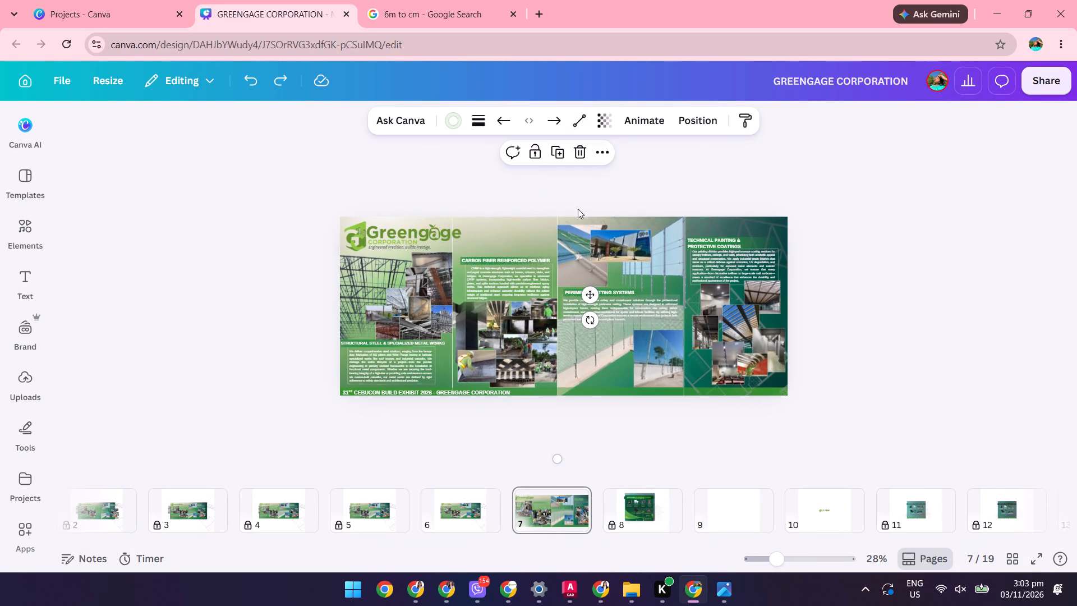
pyautogui.scroll(3, 558, 209)
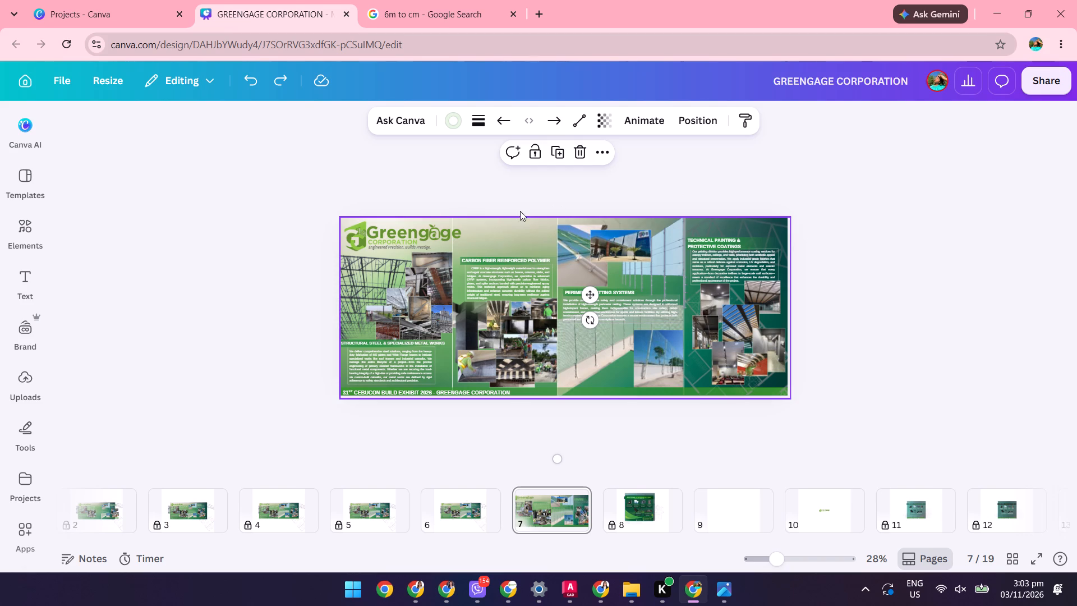
pyautogui.click(558, 219)
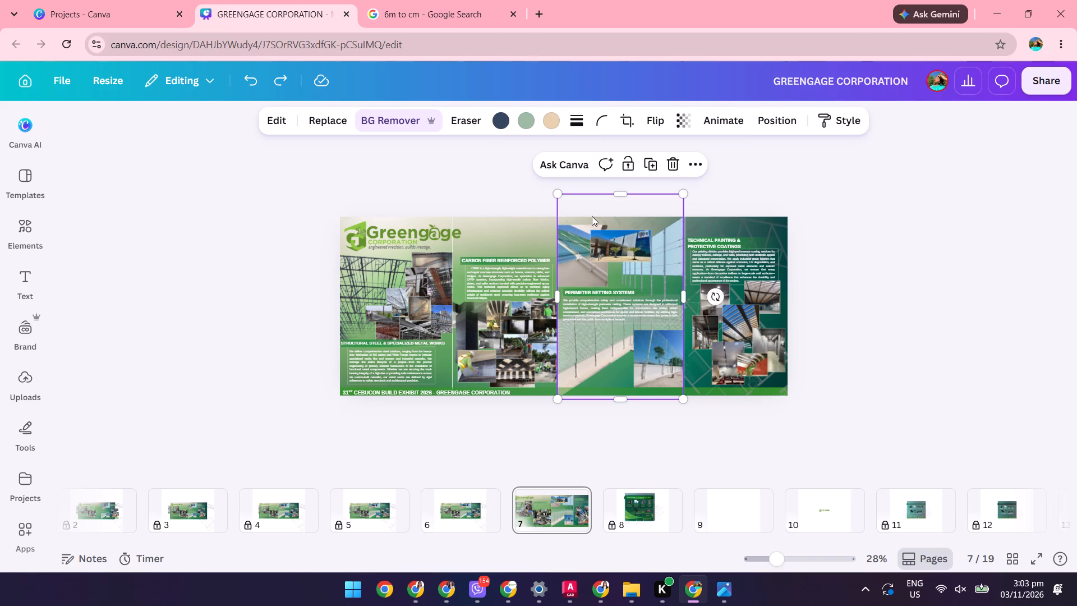
pyautogui.moveTo(614, 209); pyautogui.dragTo(661, 207)
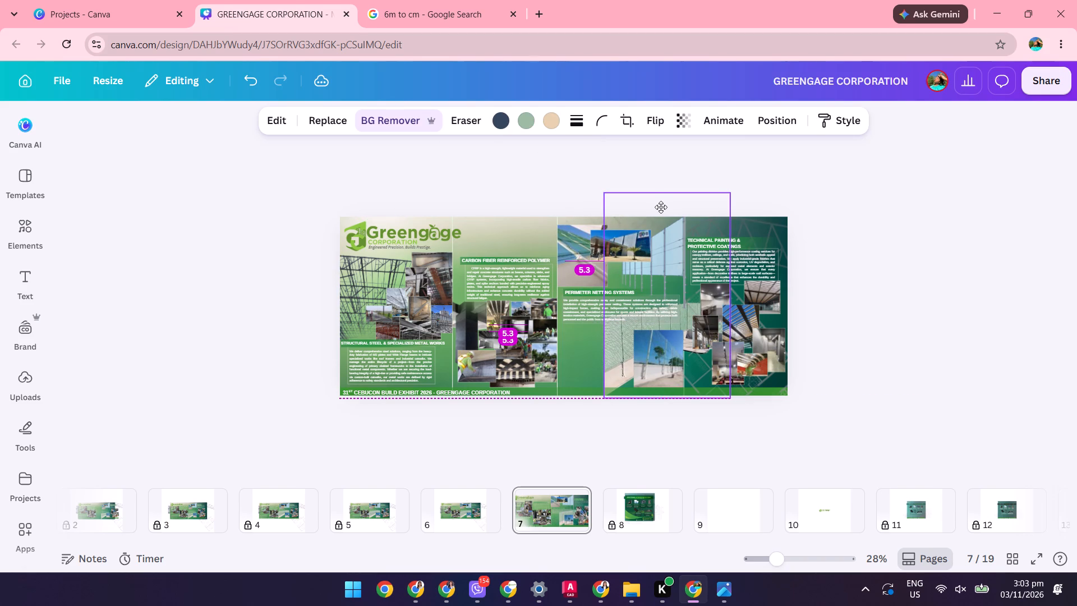
pyautogui.moveTo(661, 207); pyautogui.dragTo(661, 208)
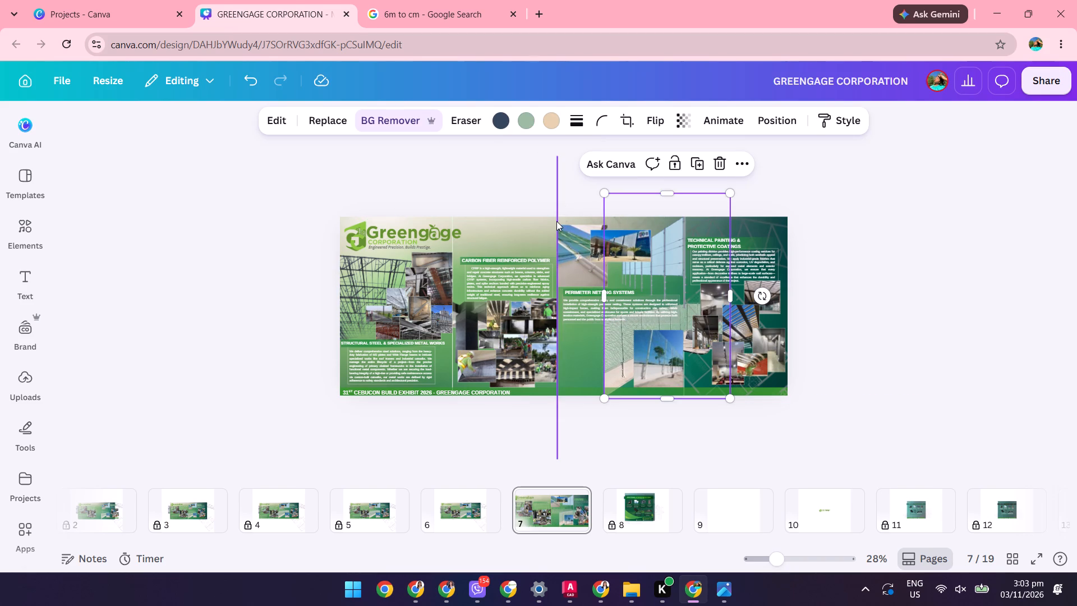
# Move the white vertical divider between the Carbon Fiber and Perimeter Netting sections slightly right, to the middle of the panel.
pyautogui.click(556, 221)
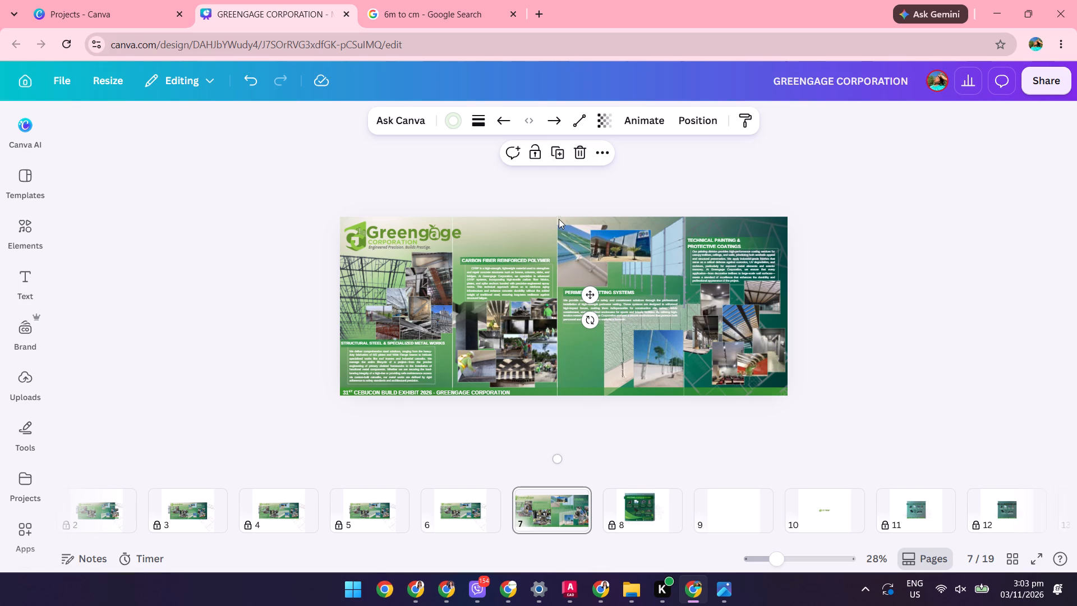
pyautogui.click(556, 219)
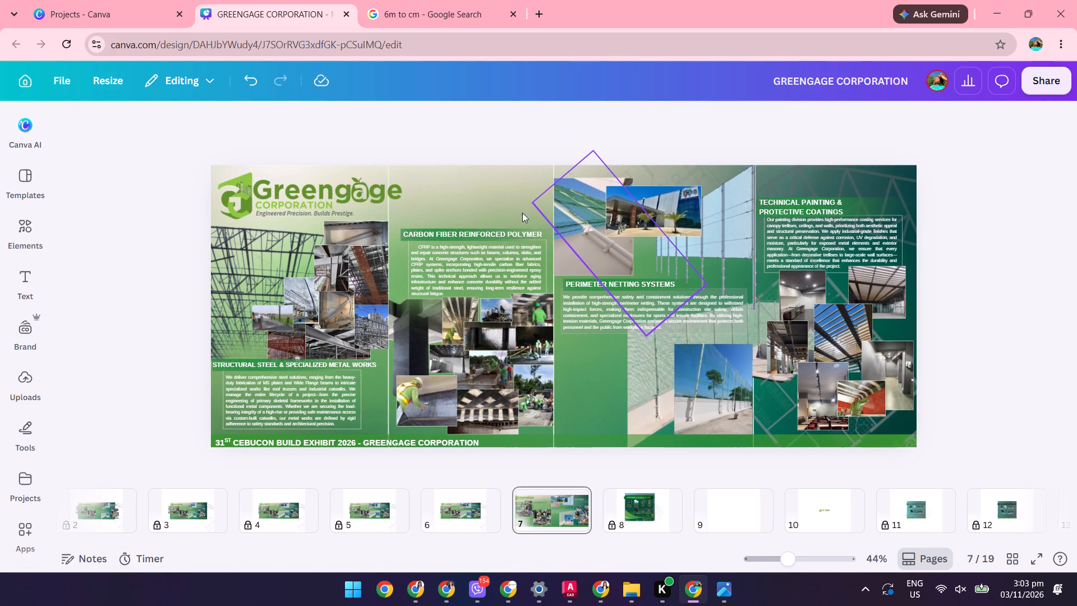
pyautogui.moveTo(554, 168); pyautogui.dragTo(558, 164)
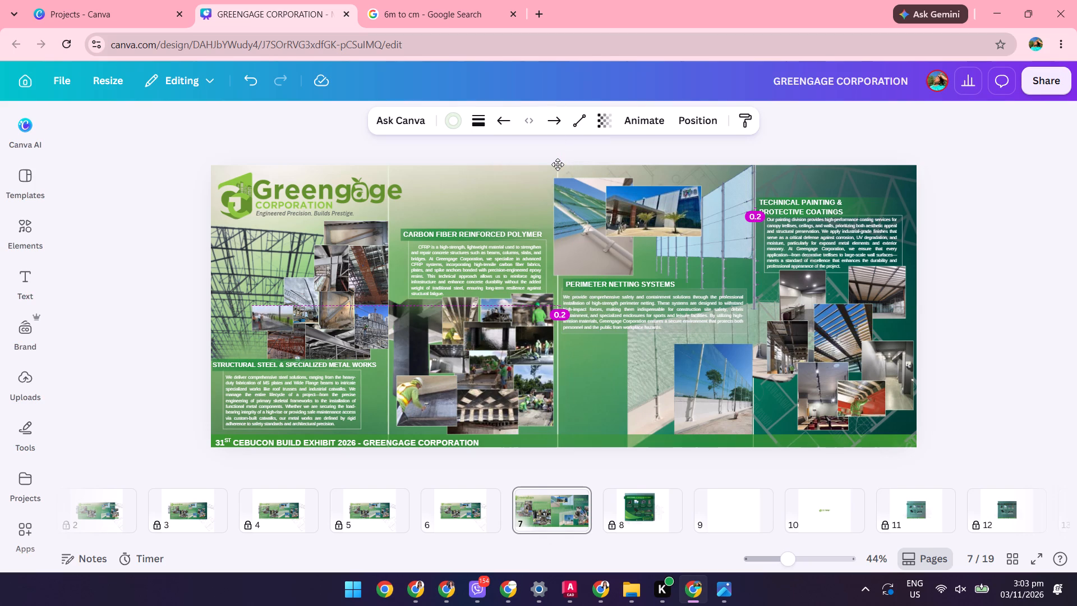
pyautogui.moveTo(558, 164); pyautogui.dragTo(560, 162)
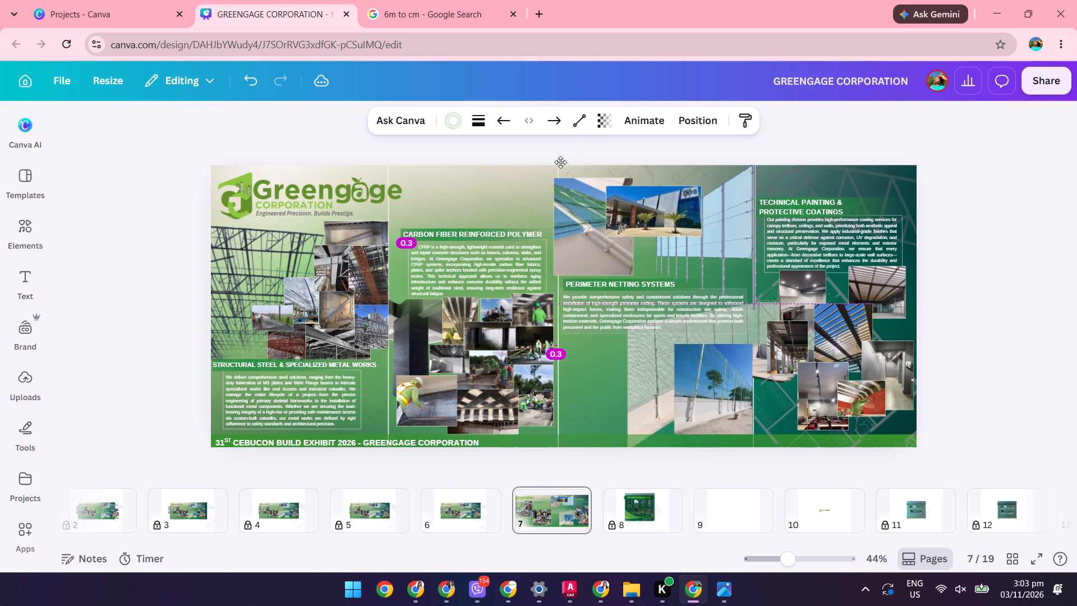
pyautogui.moveTo(560, 162); pyautogui.dragTo(565, 162)
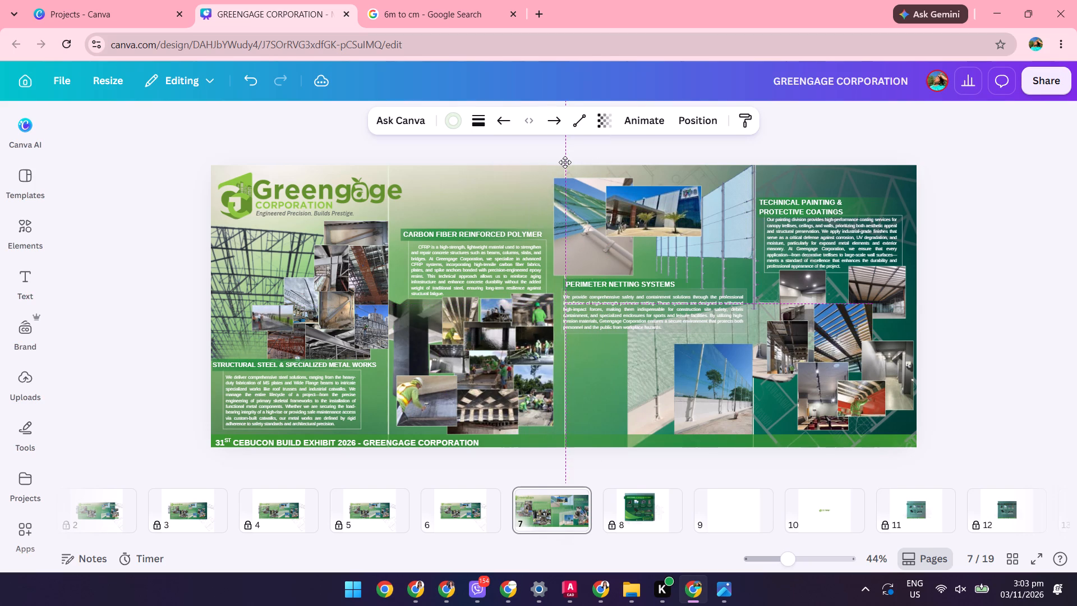
pyautogui.moveTo(565, 162); pyautogui.dragTo(563, 161)
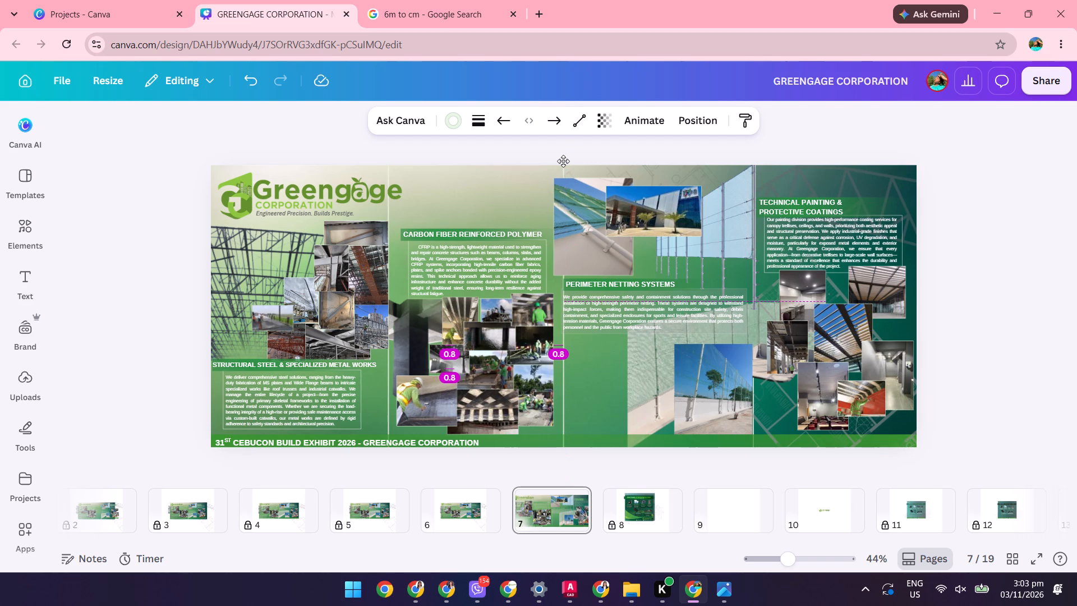
pyautogui.moveTo(563, 161); pyautogui.dragTo(565, 160)
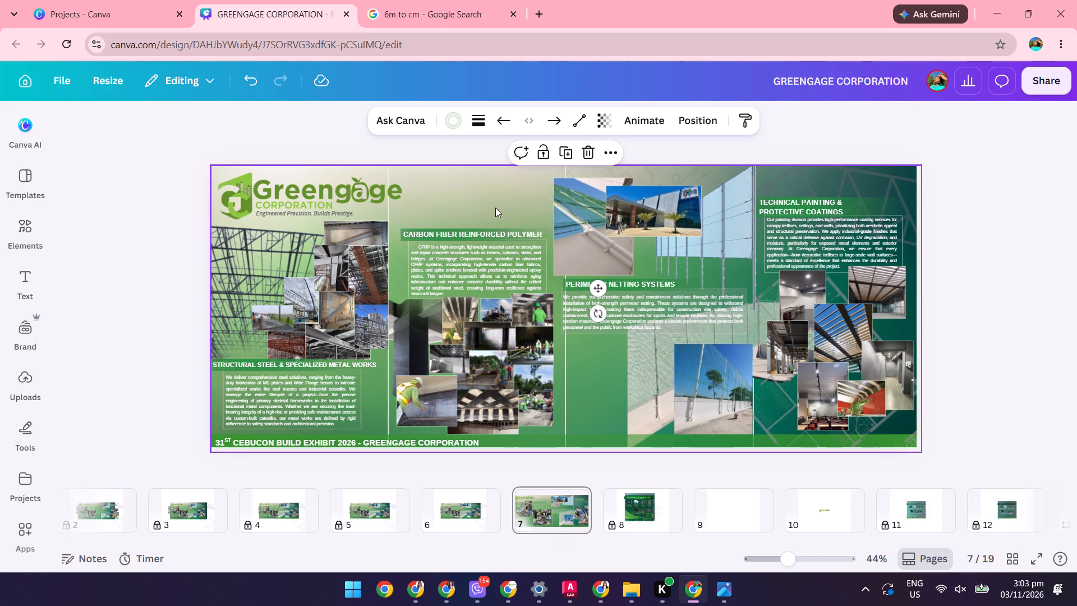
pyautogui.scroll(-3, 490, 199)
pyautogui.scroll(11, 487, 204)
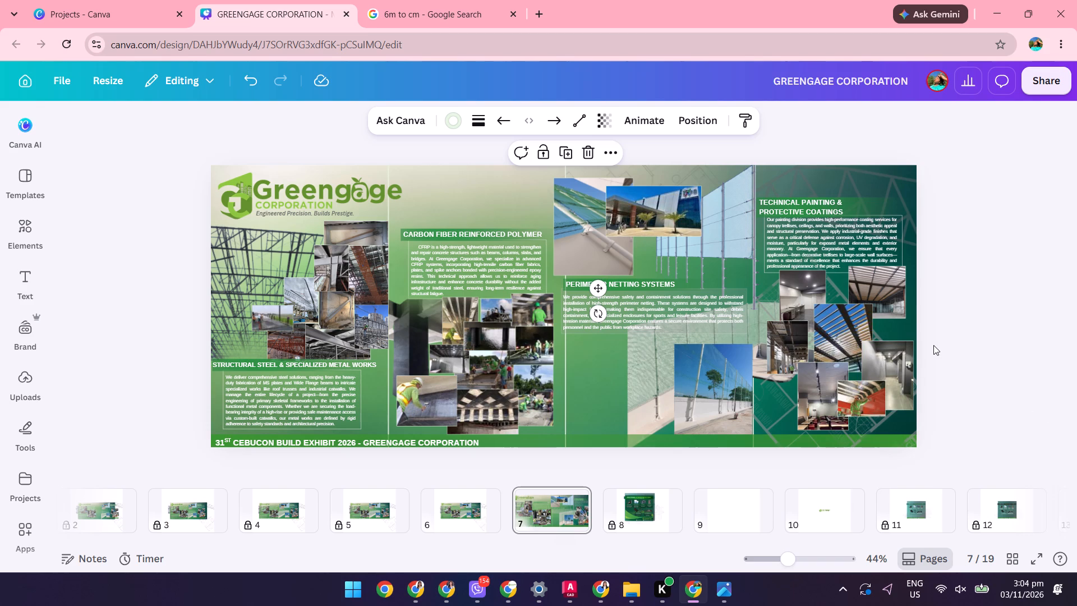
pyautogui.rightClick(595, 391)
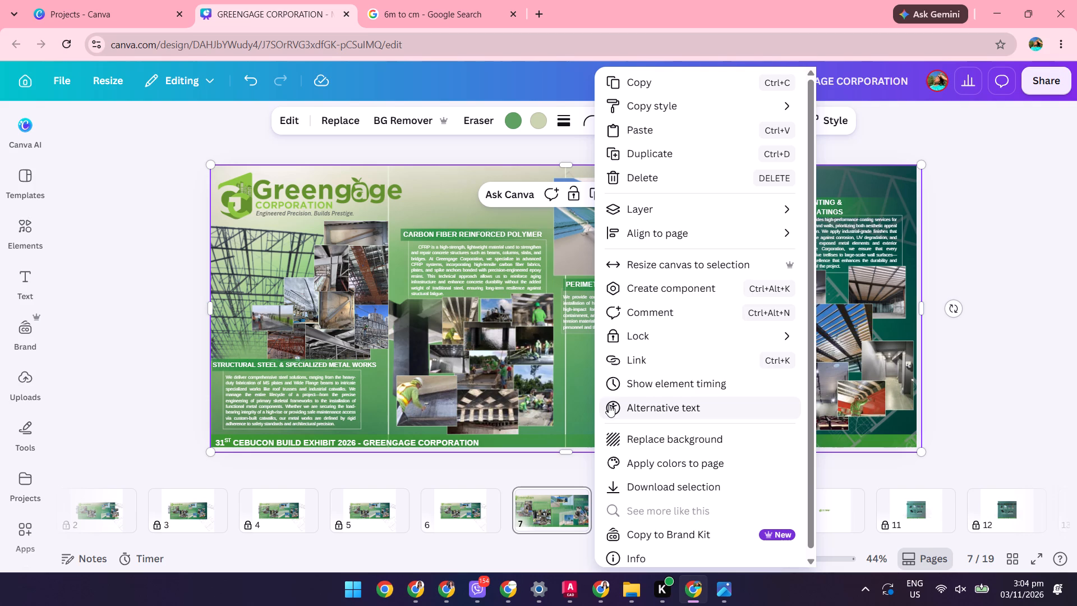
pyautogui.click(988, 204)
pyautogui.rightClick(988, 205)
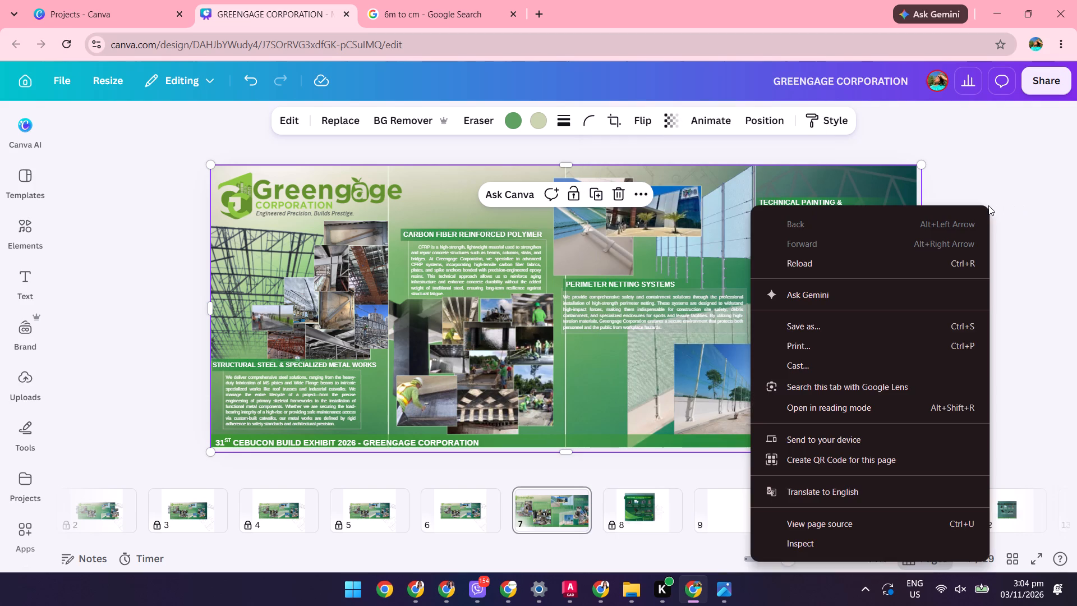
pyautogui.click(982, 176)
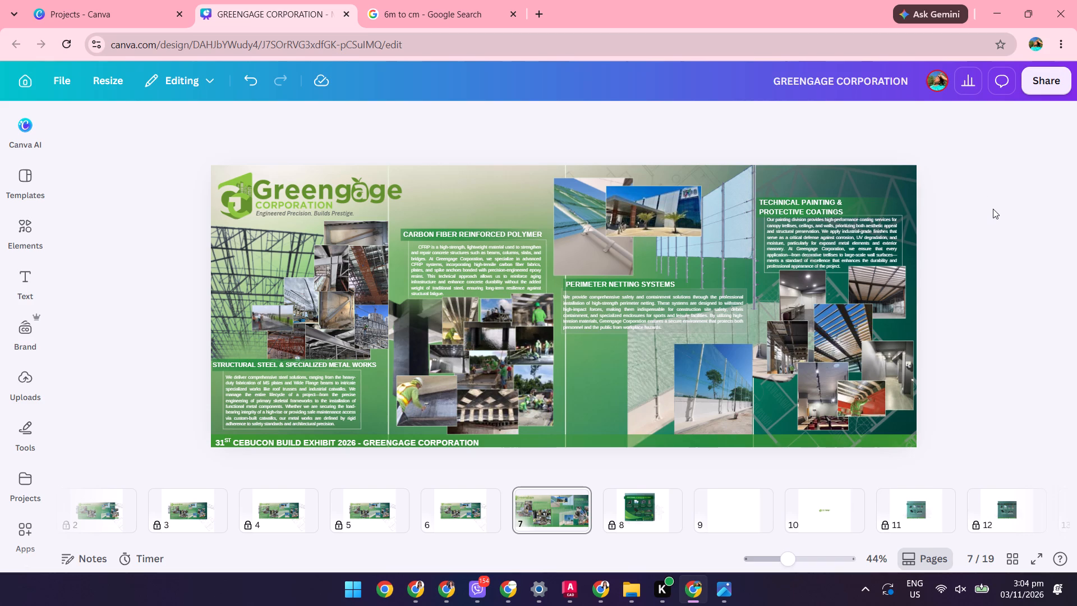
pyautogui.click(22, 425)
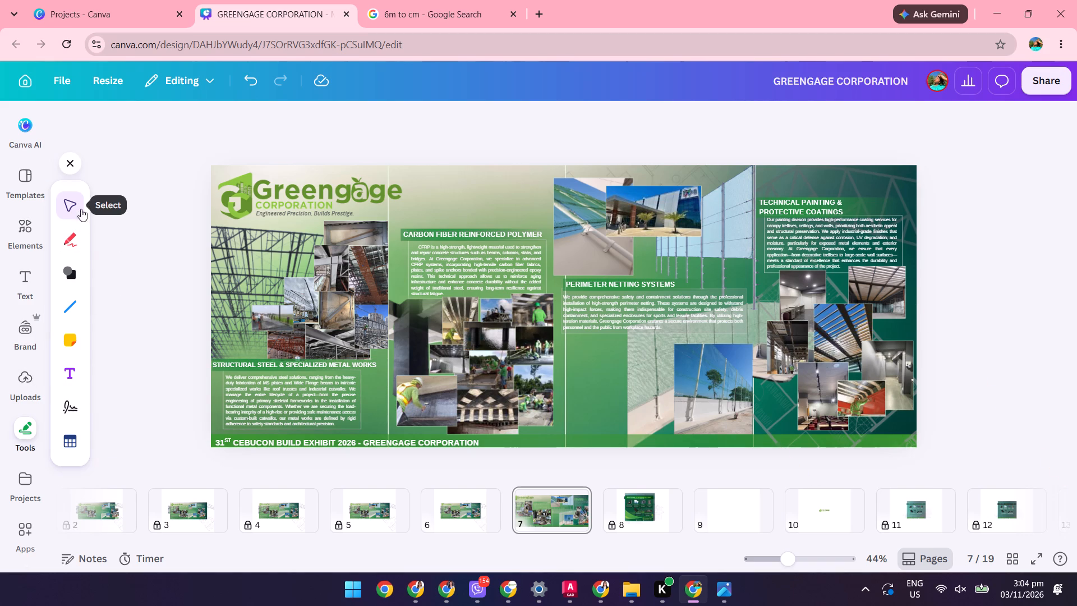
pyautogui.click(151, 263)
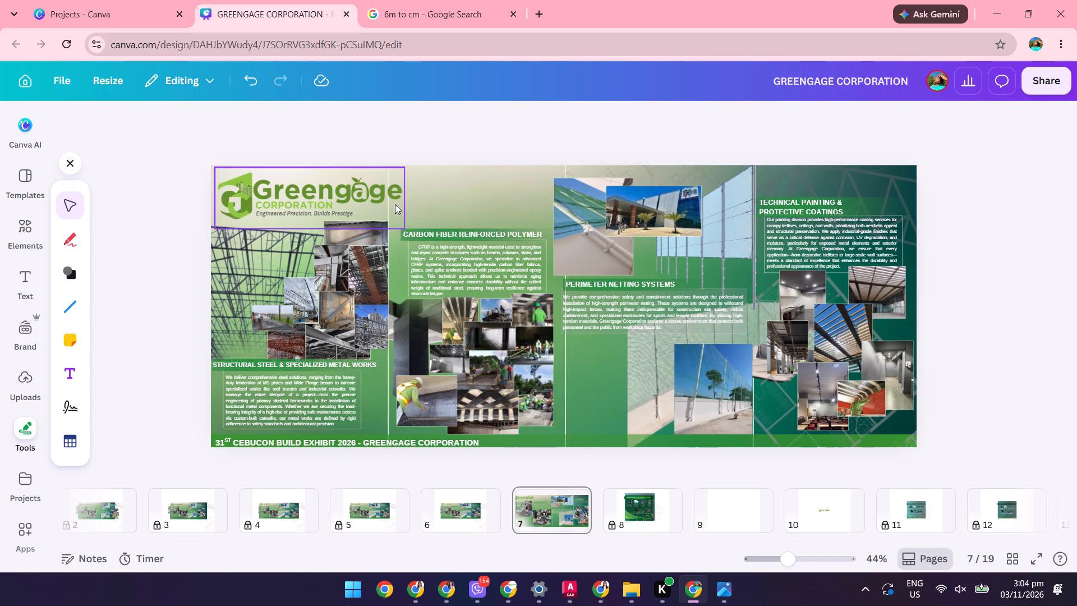
# Move the Greengage logo up and to the left so it partly extends beyond the page's edge.
pyautogui.moveTo(372, 189); pyautogui.dragTo(252, 177)
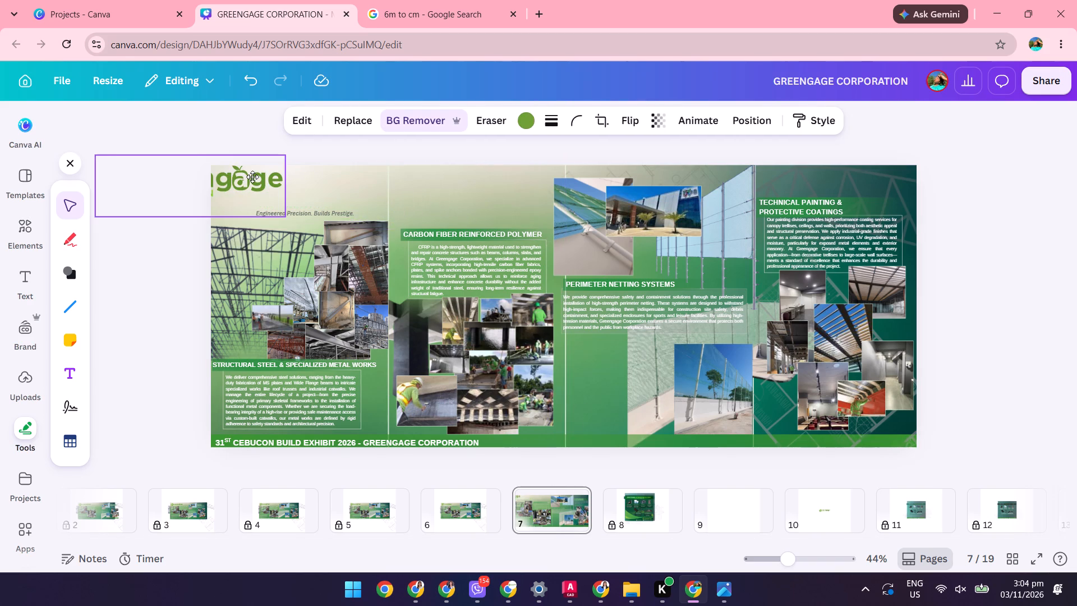
pyautogui.moveTo(252, 177); pyautogui.dragTo(254, 177)
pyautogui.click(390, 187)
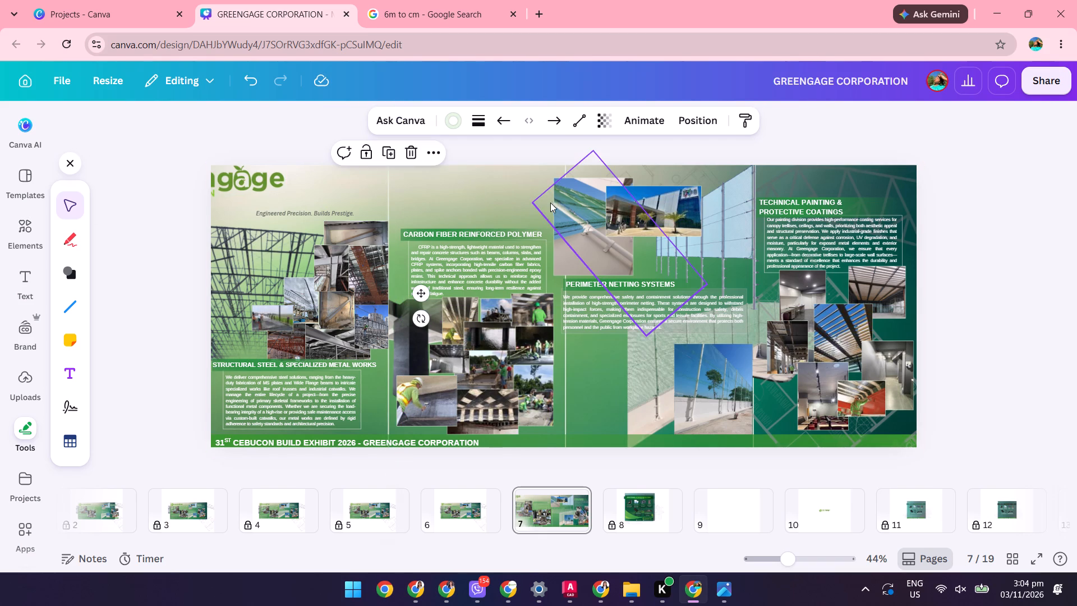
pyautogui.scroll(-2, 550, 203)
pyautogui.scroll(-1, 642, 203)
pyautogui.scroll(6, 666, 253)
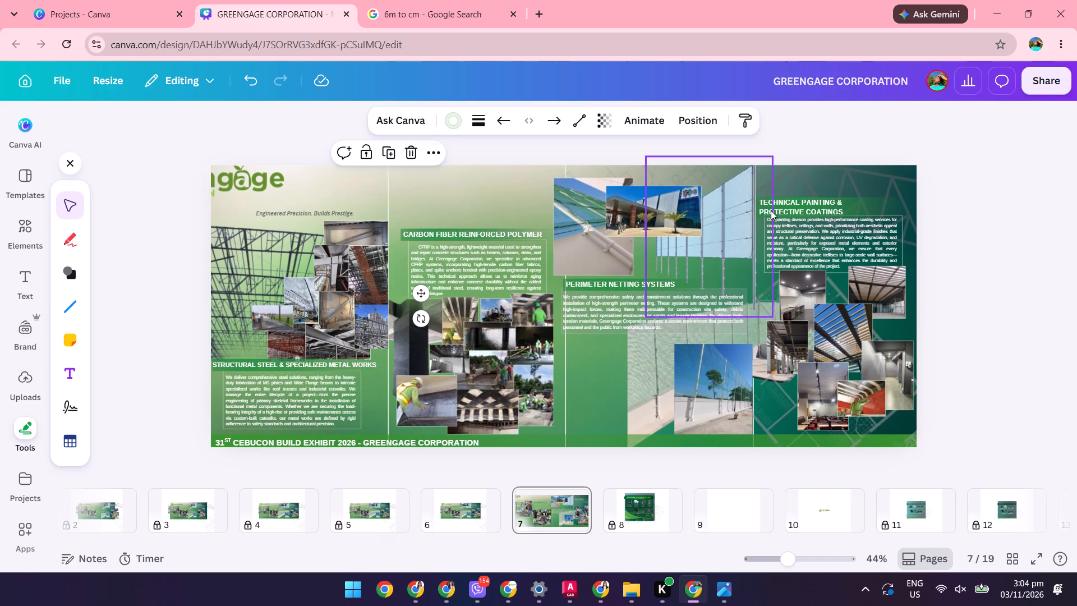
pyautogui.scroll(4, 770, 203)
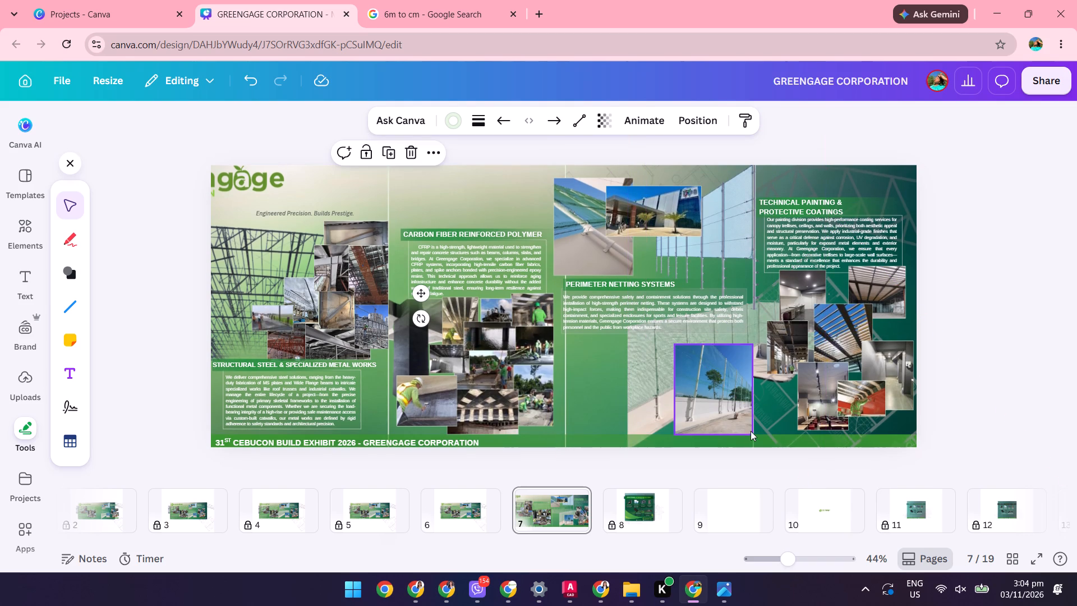
# Move the small netting photo with the tree to the left edge of the shifted netting background photo.
pyautogui.moveTo(745, 416); pyautogui.dragTo(701, 411)
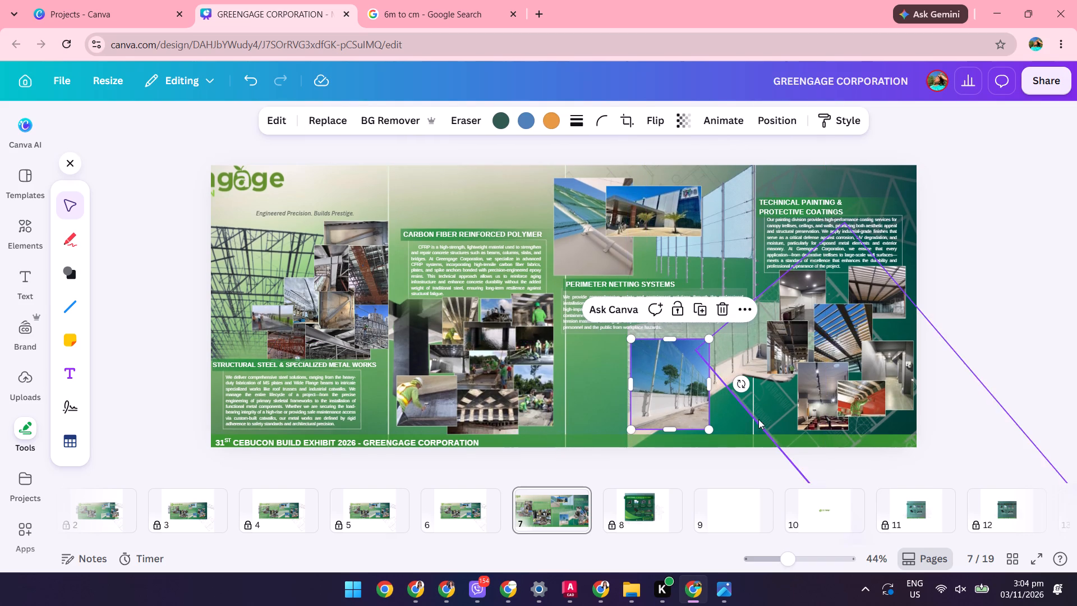
# Move the large netting background photo up and slightly left, so its lower edge sits above the footer band.
pyautogui.click(753, 426)
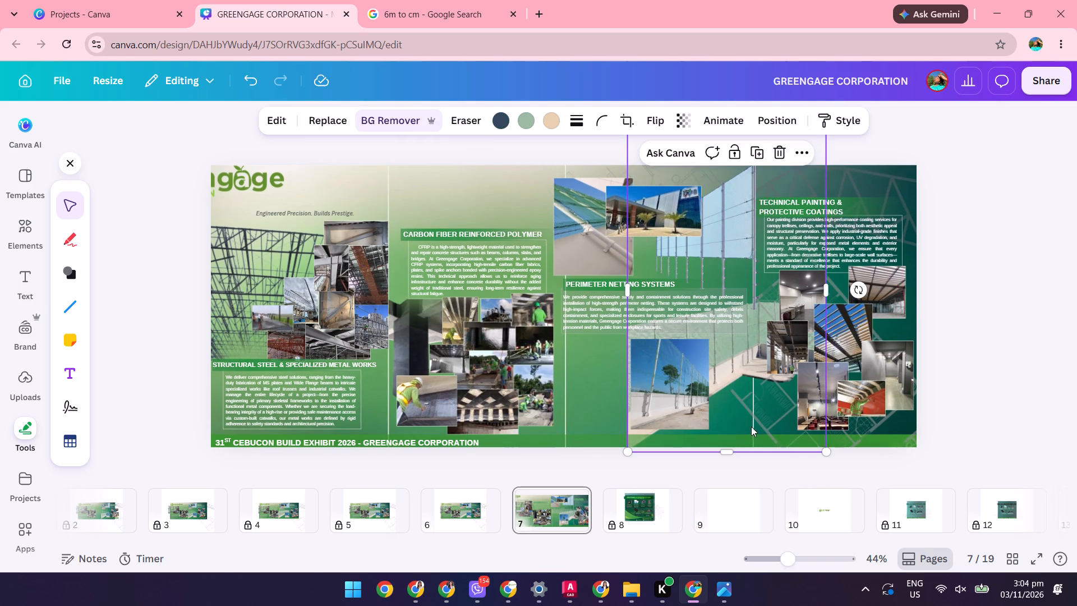
pyautogui.scroll(-3, 752, 420)
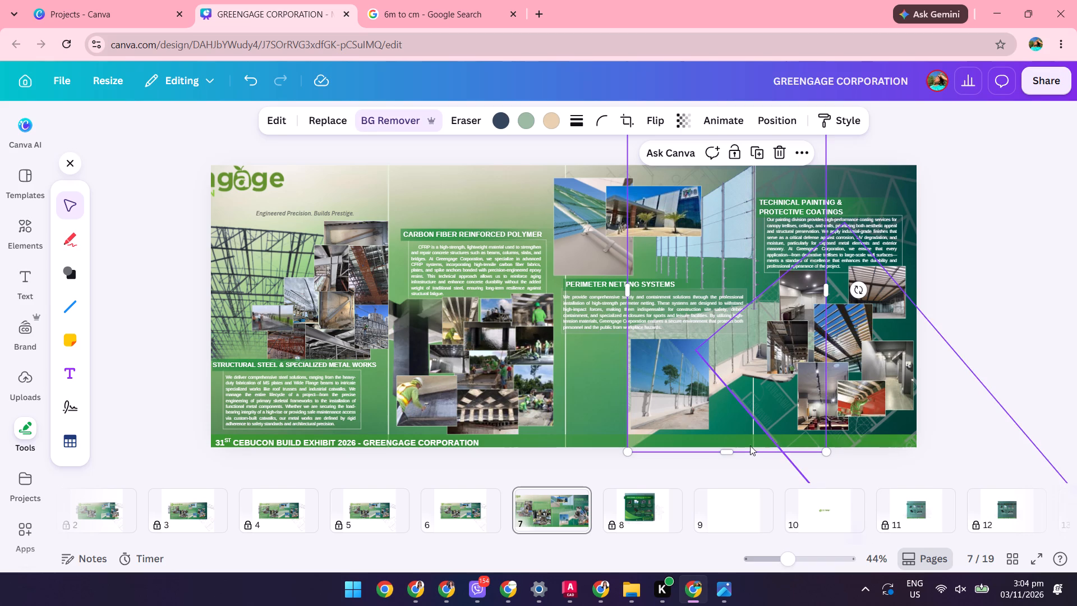
pyautogui.moveTo(728, 420); pyautogui.dragTo(717, 370)
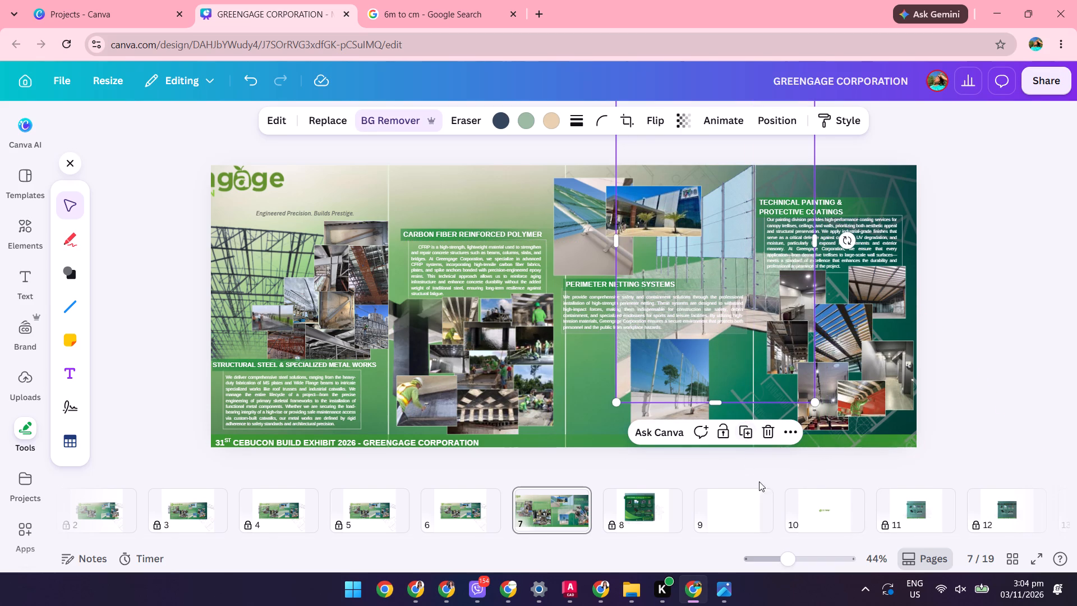
pyautogui.click(799, 475)
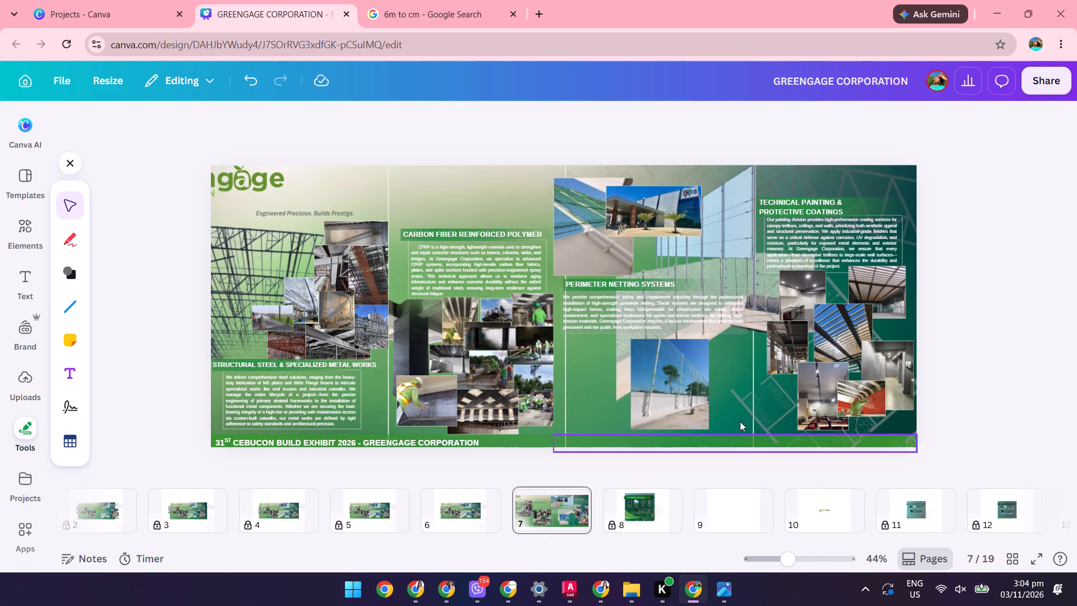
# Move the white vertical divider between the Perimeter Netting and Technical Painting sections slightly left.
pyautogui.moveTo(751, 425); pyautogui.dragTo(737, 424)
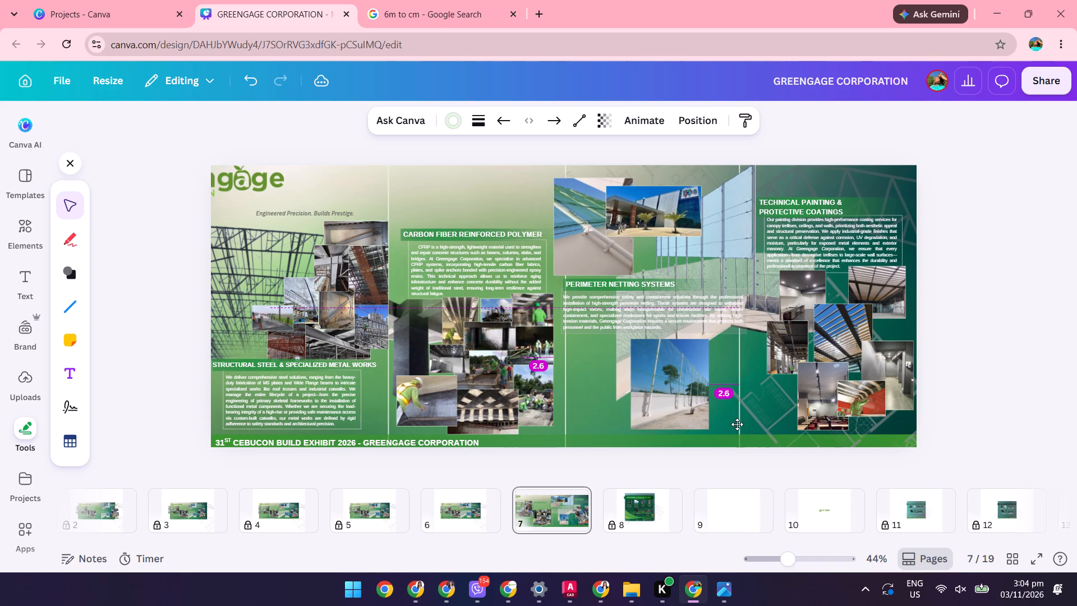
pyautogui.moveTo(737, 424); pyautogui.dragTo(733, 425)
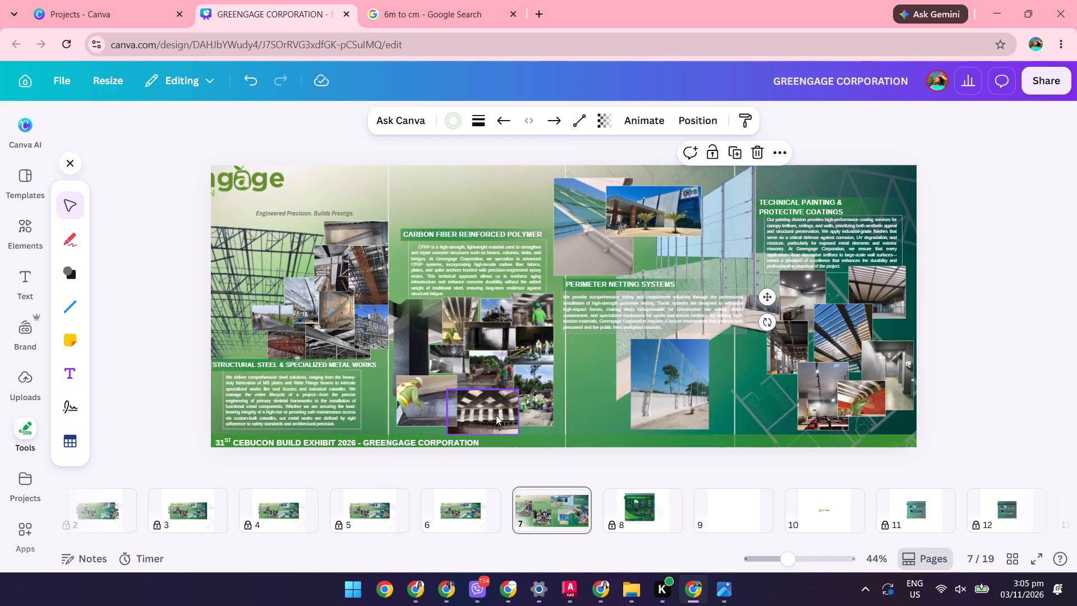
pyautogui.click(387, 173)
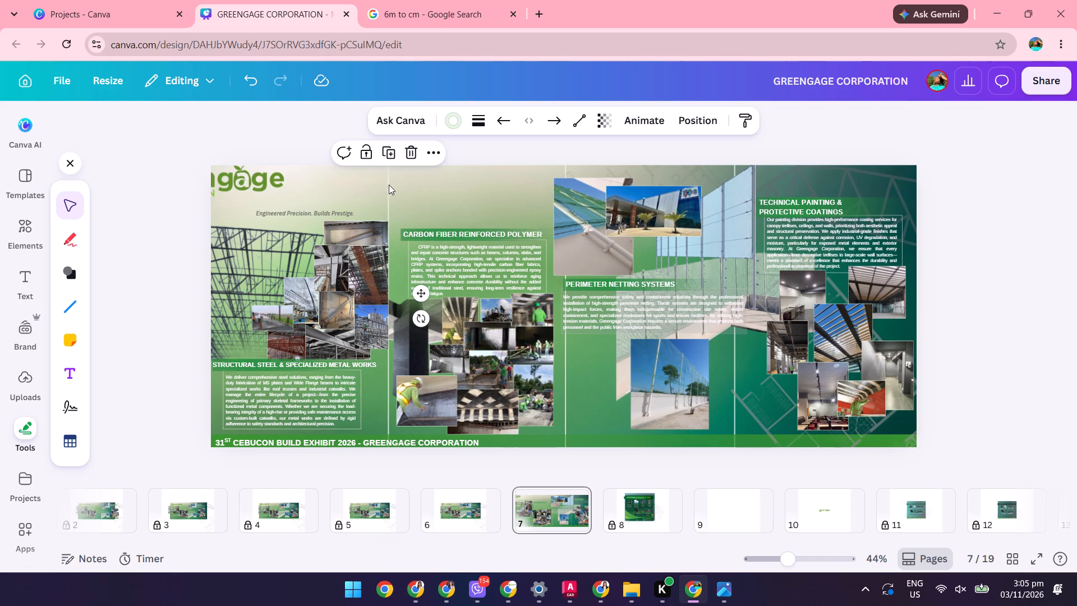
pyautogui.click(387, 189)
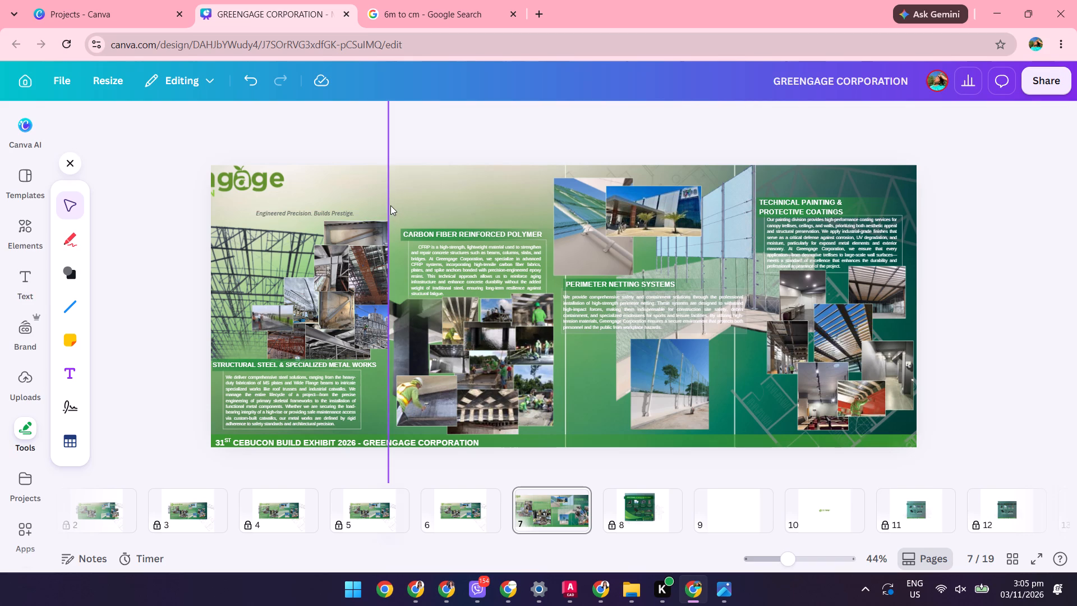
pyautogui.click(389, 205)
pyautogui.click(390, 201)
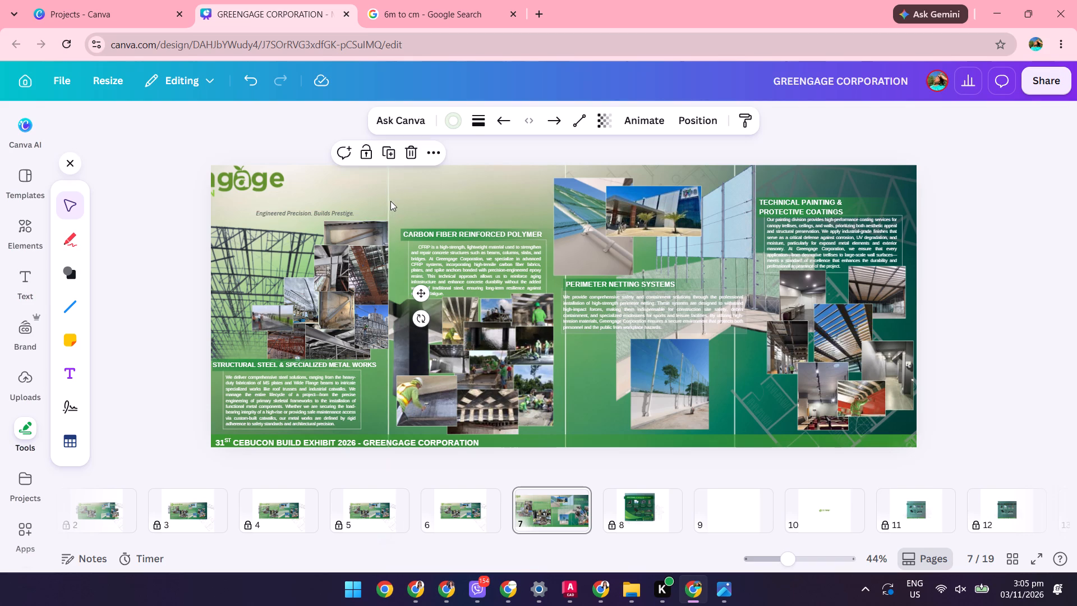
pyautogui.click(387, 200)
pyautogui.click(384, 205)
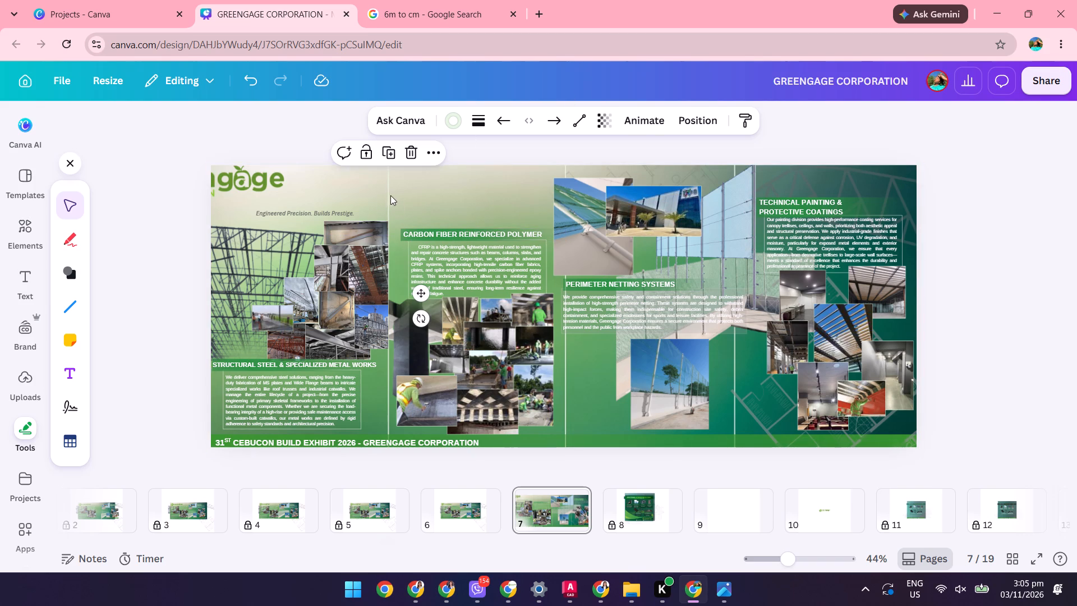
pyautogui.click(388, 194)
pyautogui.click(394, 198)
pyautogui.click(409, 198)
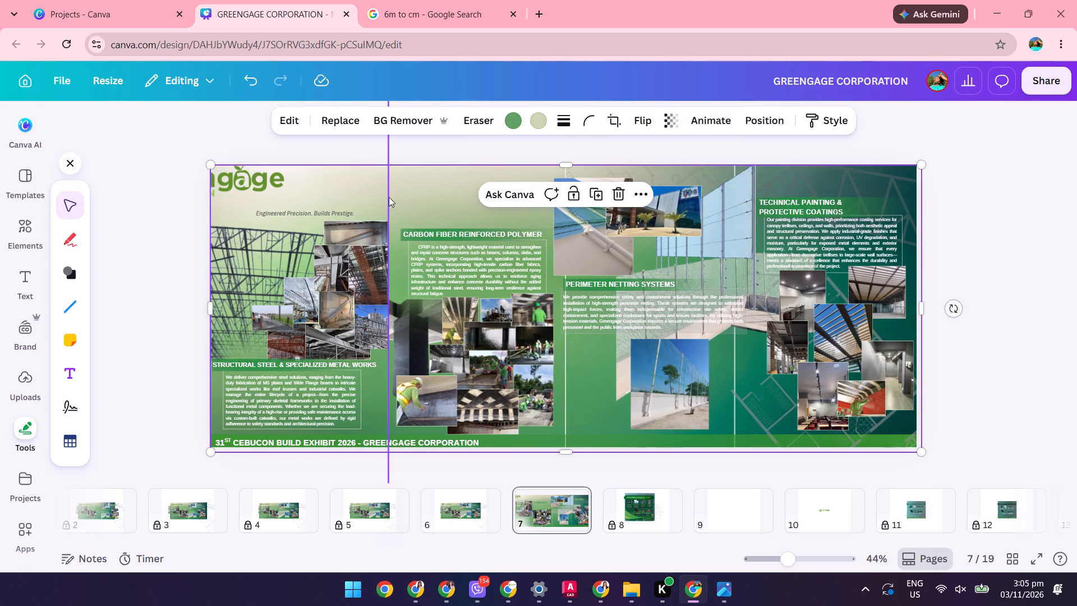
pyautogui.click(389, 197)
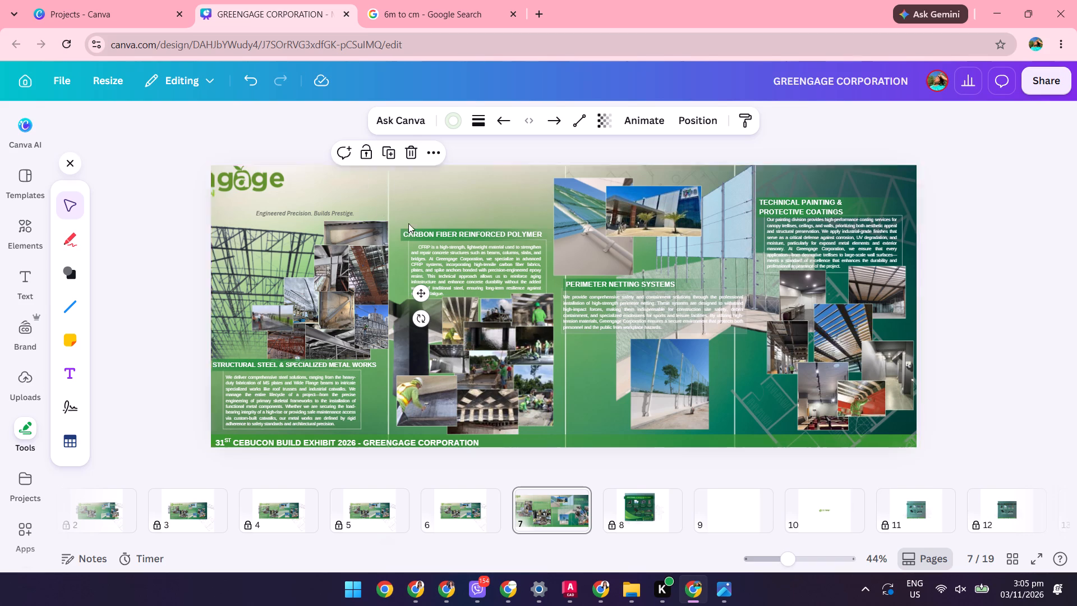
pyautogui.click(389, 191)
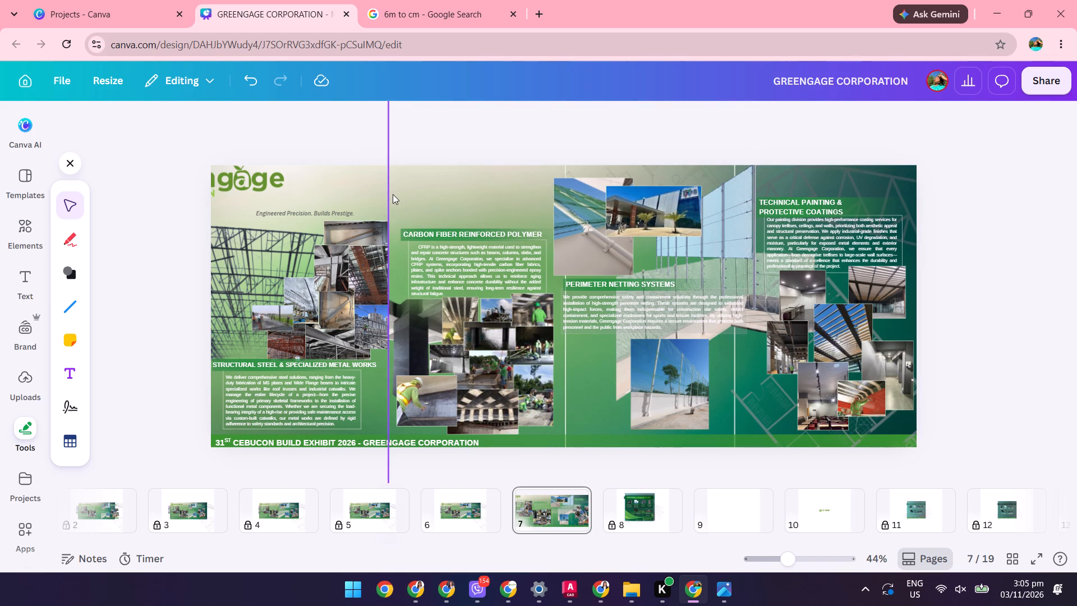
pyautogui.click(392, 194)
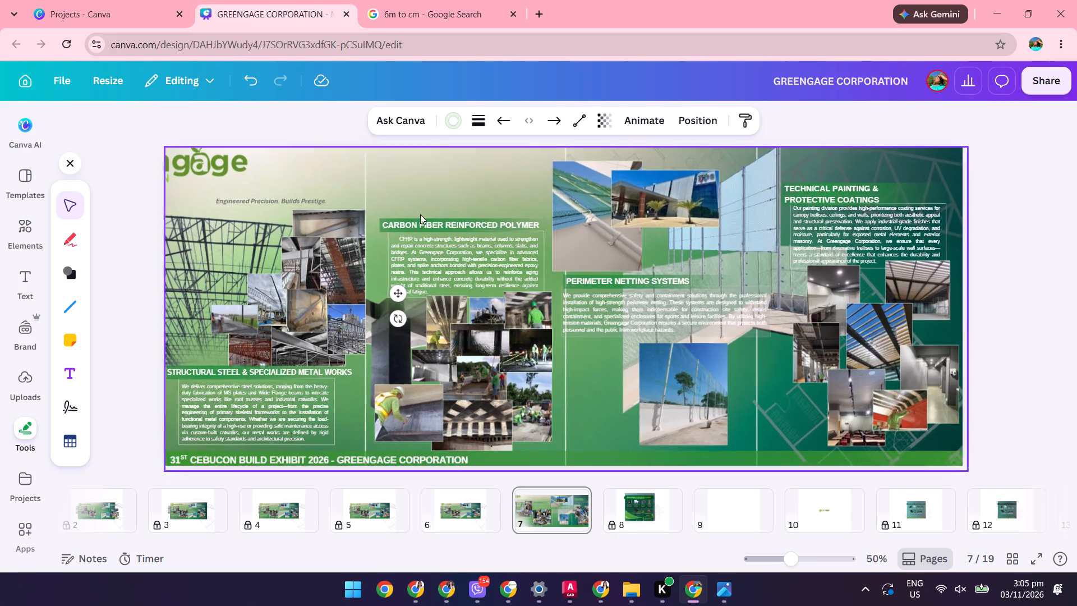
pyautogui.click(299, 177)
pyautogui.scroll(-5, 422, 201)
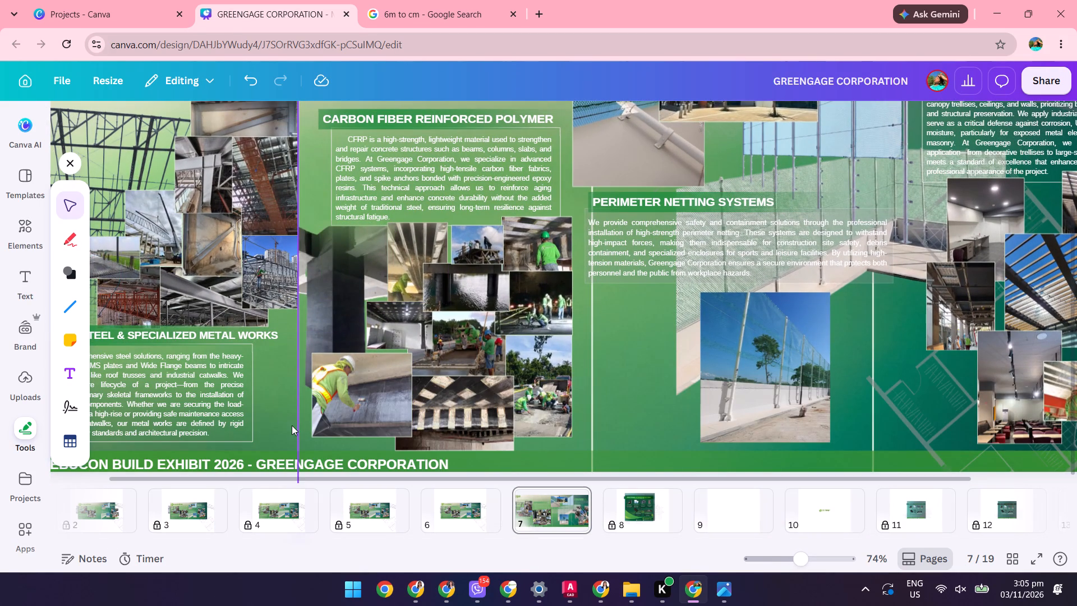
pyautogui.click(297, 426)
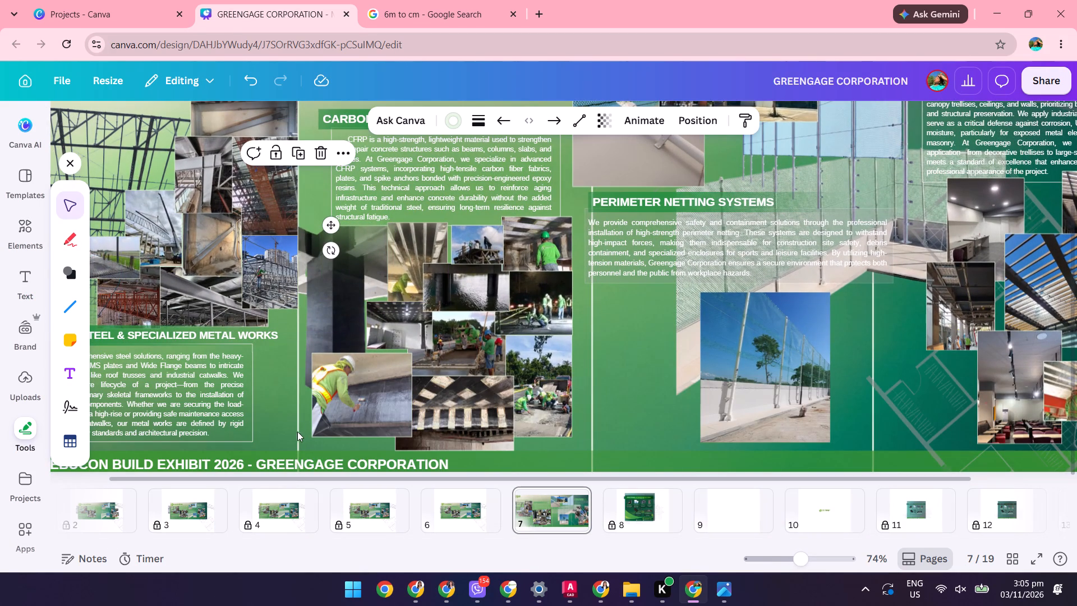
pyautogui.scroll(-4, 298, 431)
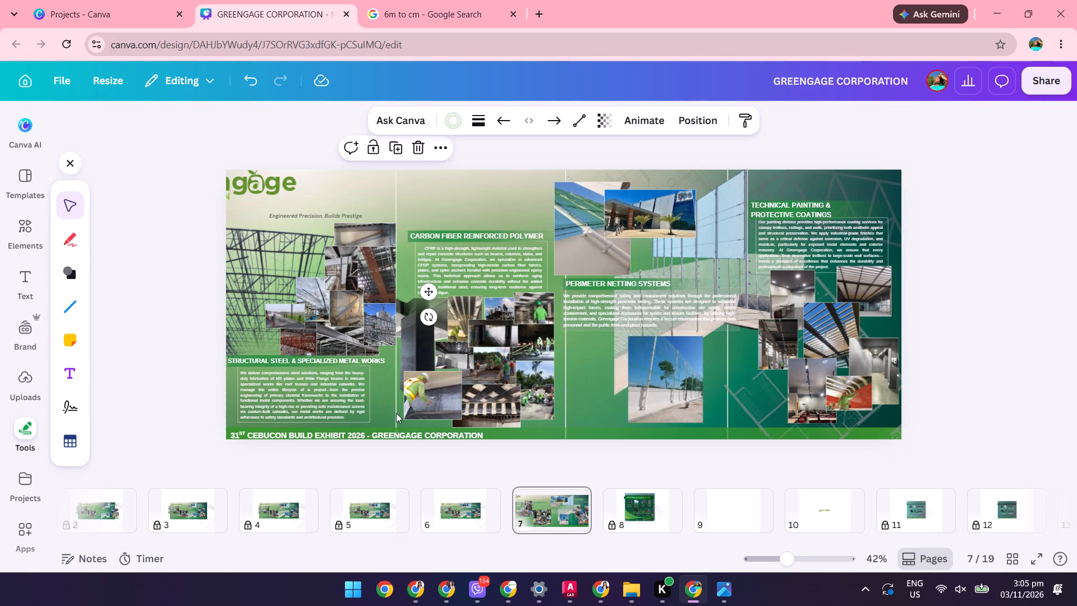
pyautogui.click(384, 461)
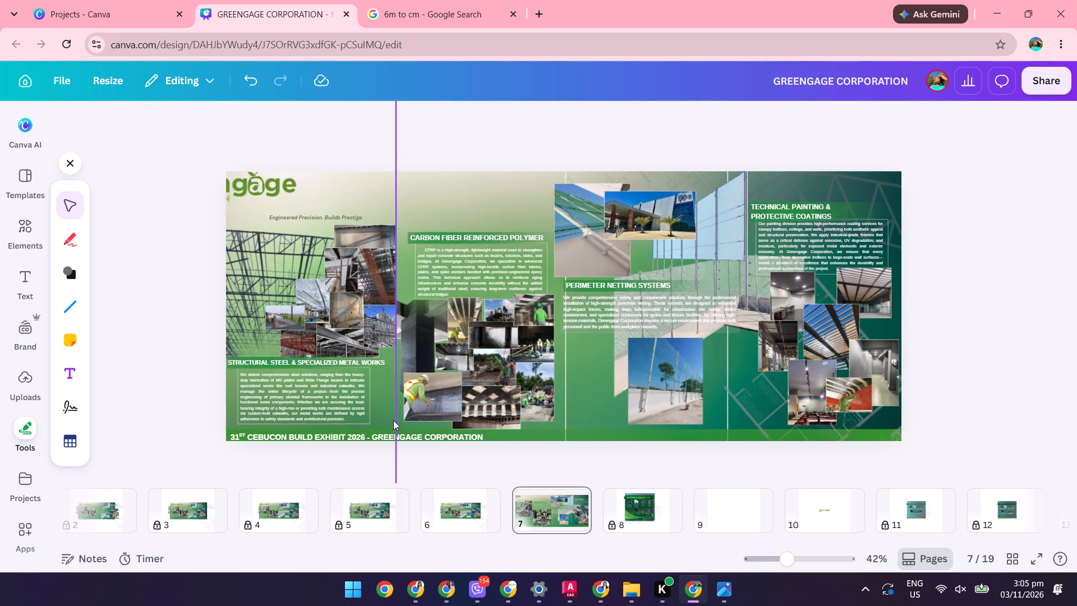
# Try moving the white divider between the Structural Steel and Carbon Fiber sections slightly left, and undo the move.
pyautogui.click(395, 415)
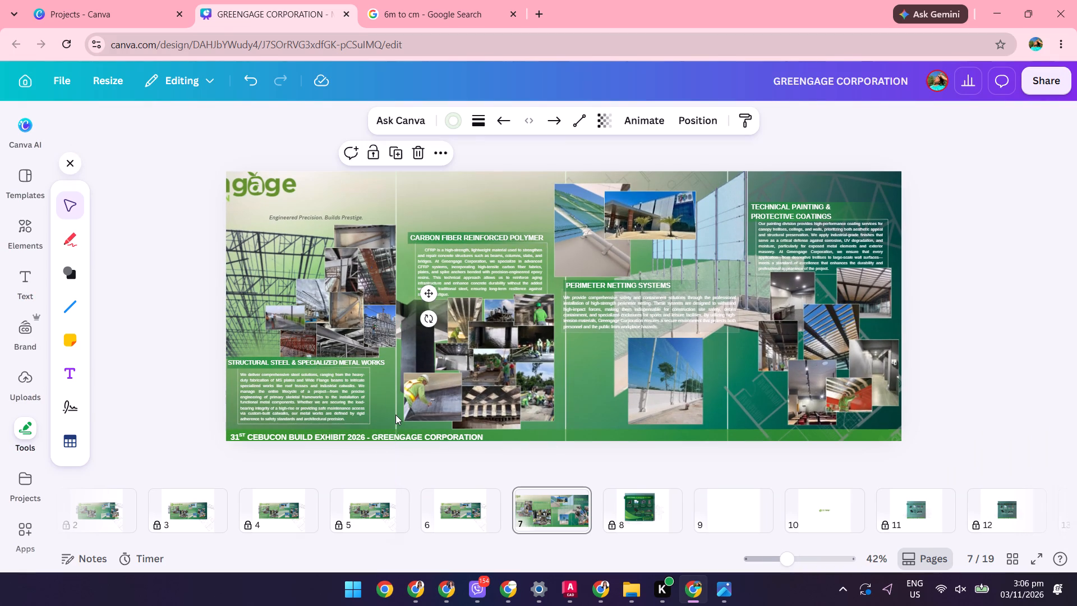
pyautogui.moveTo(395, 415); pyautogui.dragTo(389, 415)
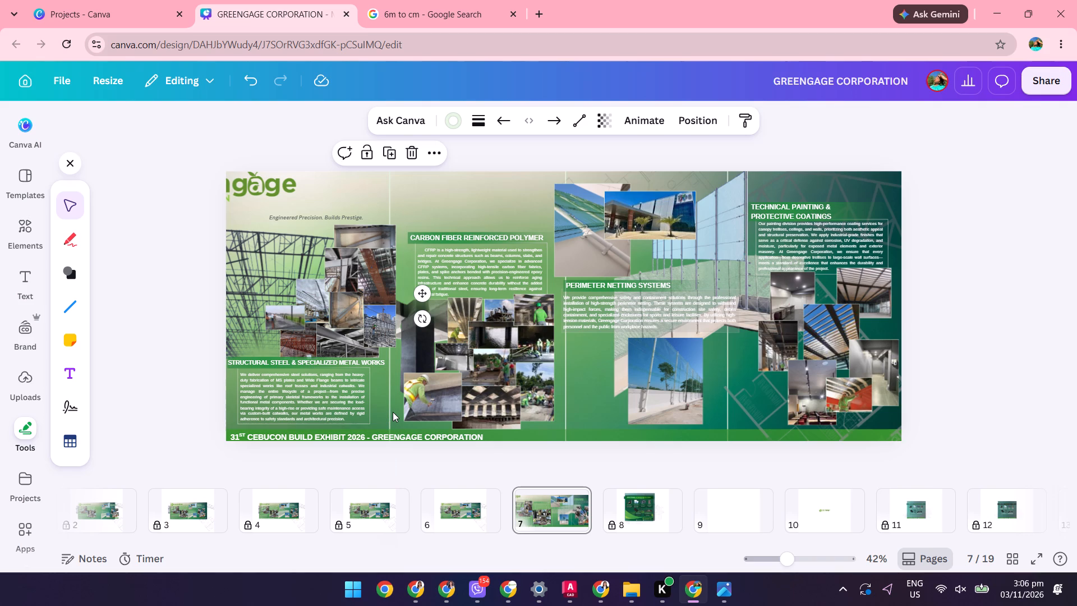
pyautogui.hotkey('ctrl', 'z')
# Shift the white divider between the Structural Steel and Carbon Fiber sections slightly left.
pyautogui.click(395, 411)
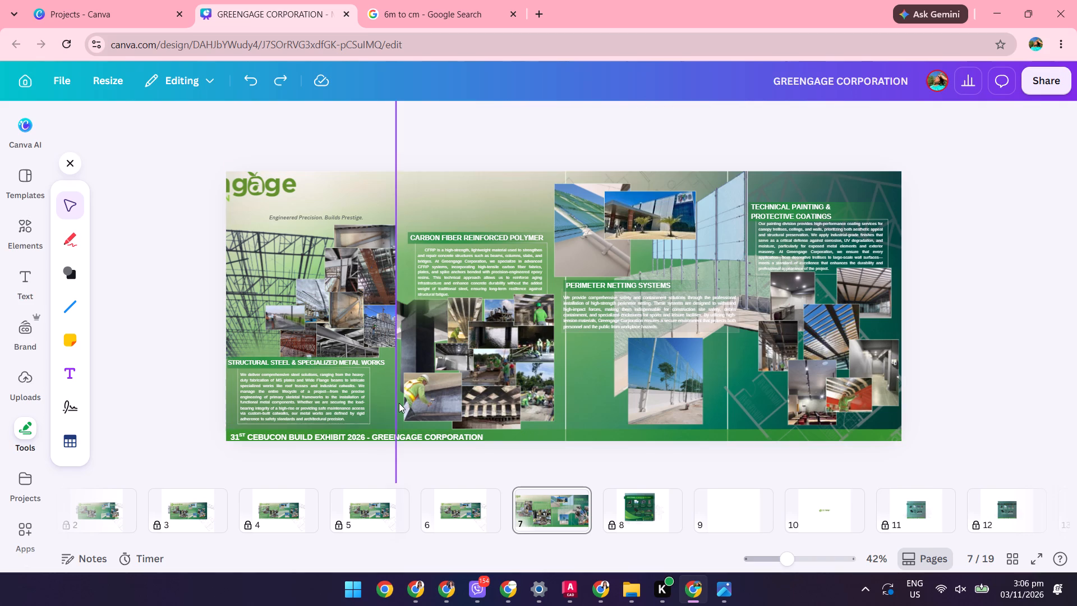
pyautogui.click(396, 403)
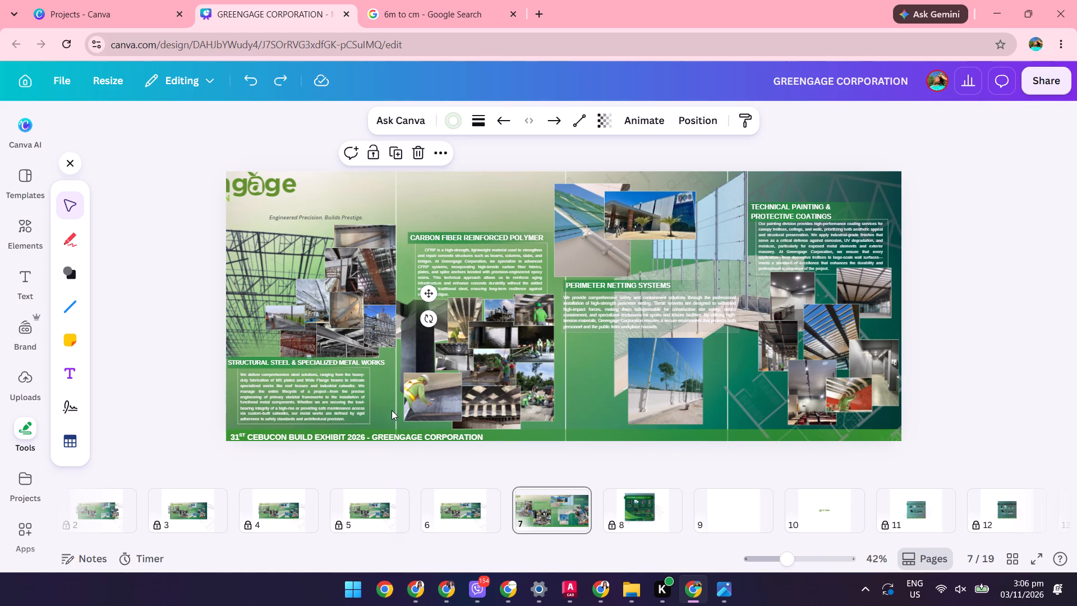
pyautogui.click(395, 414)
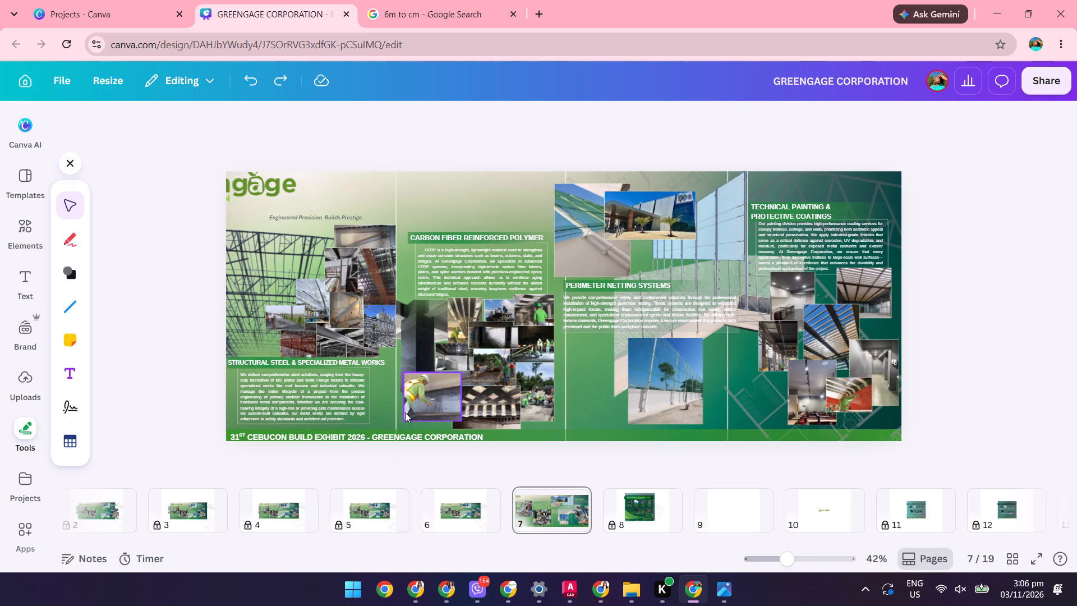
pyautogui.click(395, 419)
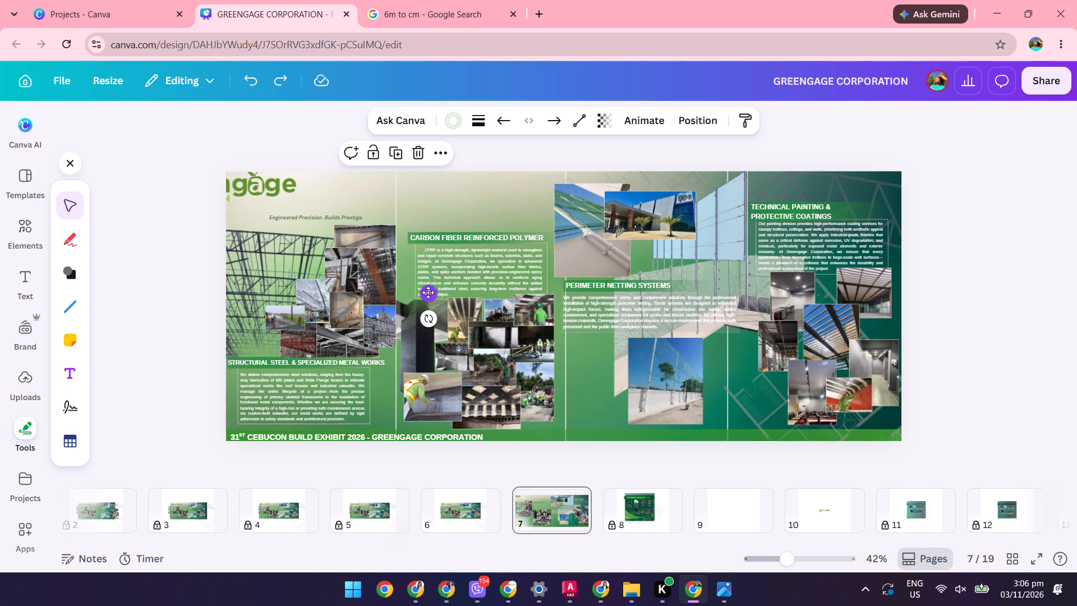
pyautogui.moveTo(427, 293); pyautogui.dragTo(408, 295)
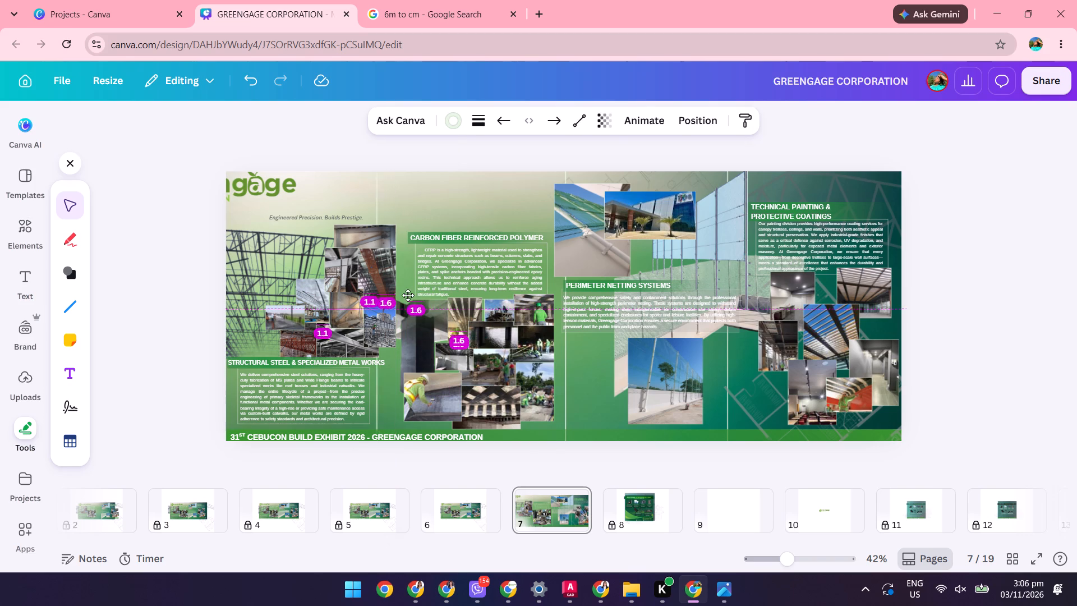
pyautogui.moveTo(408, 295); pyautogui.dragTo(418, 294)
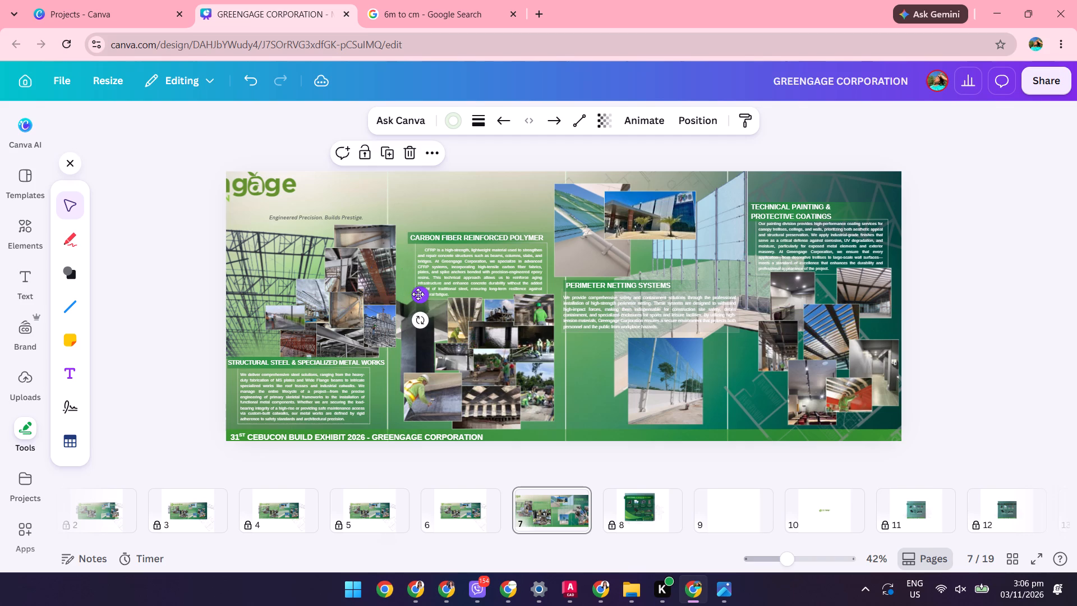
# Delete the white dividers between the Structural Steel and Carbon Fiber sections and between the Perimeter Netting and Technical Painting sections.
pyautogui.click(409, 153)
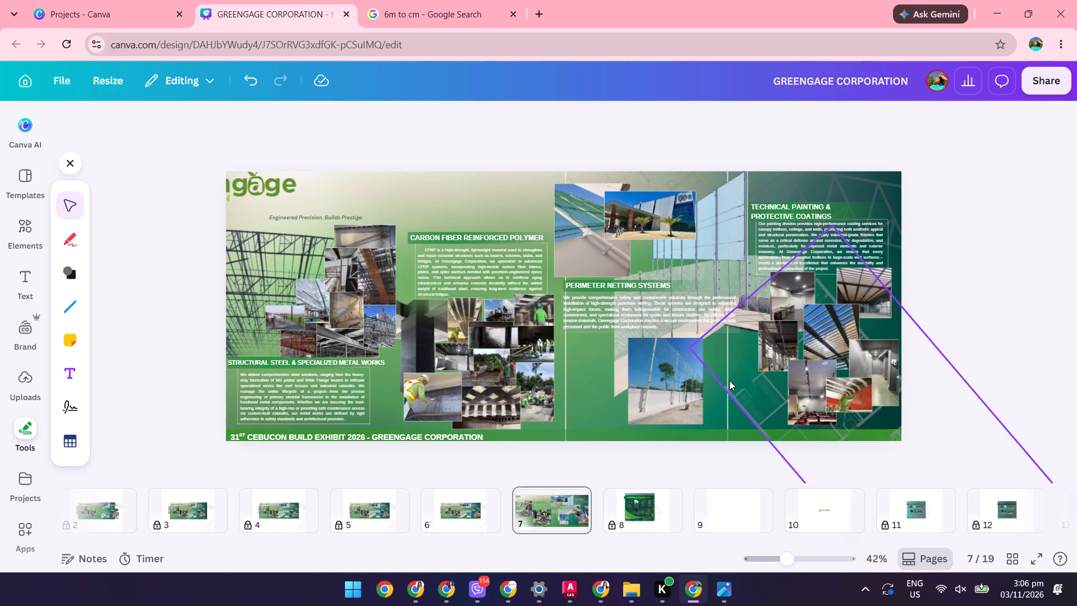
pyautogui.click(726, 419)
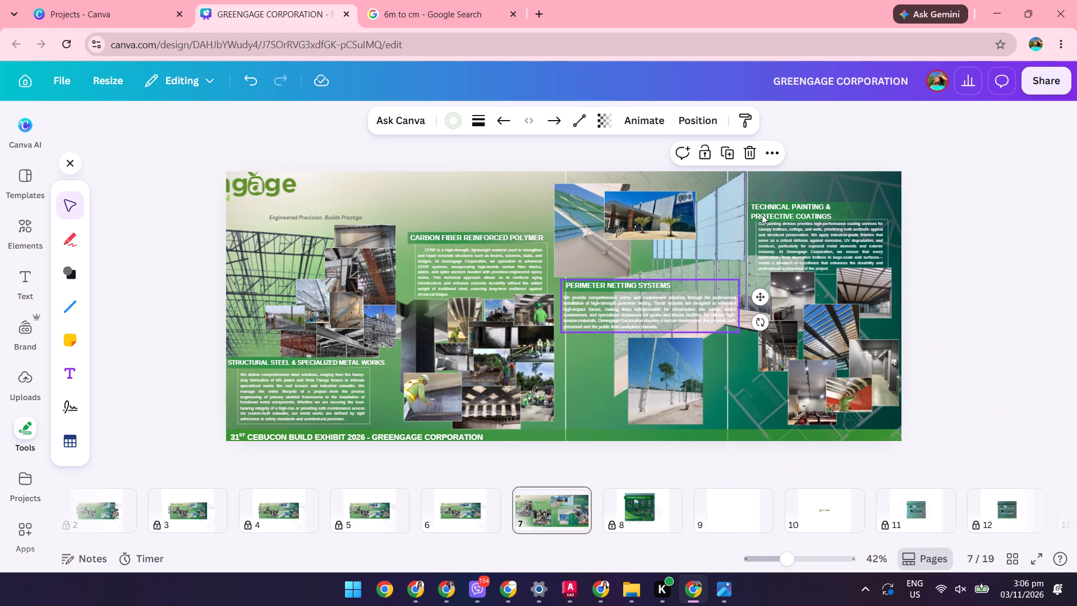
pyautogui.click(750, 154)
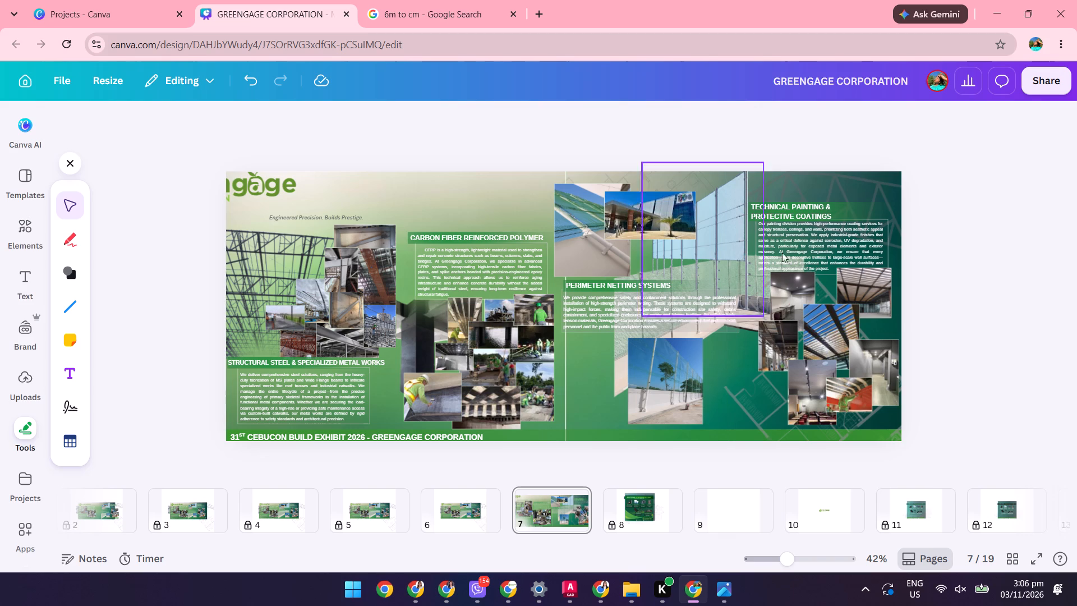
# Adjust the white vertical divider between the Carbon Fiber and Perimeter Netting sections sideways, placing it near the panel's centre.
pyautogui.moveTo(564, 400); pyautogui.dragTo(562, 397)
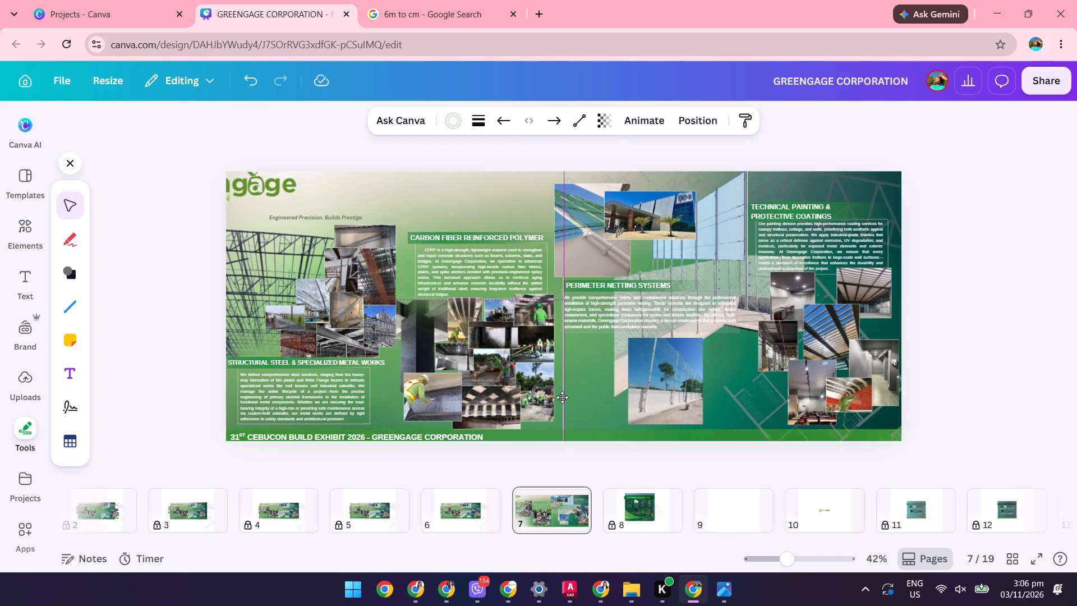
pyautogui.moveTo(562, 397); pyautogui.dragTo(539, 383)
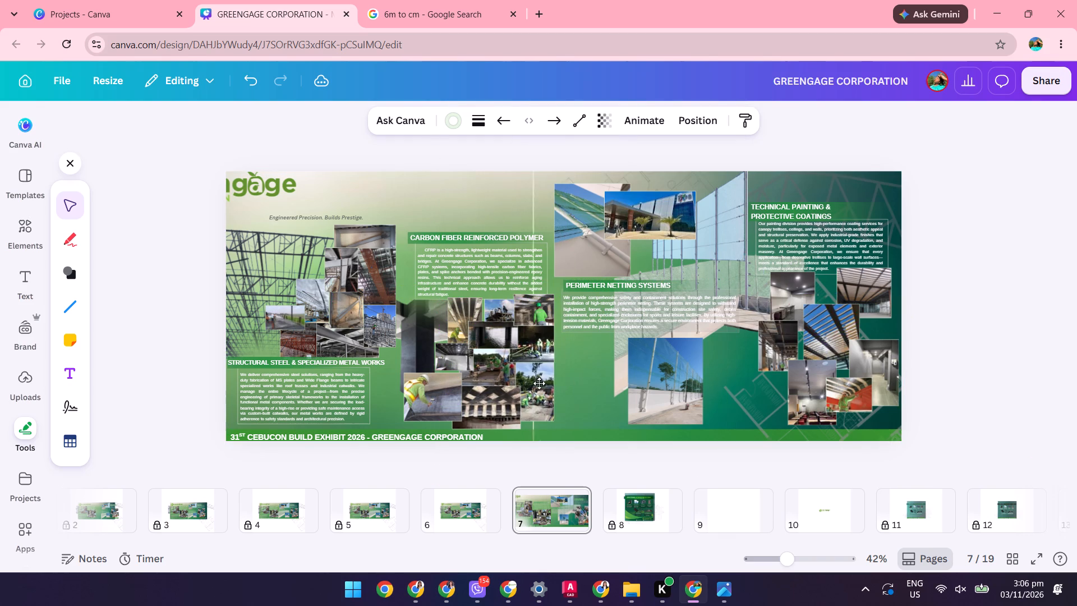
pyautogui.moveTo(539, 383); pyautogui.dragTo(563, 388)
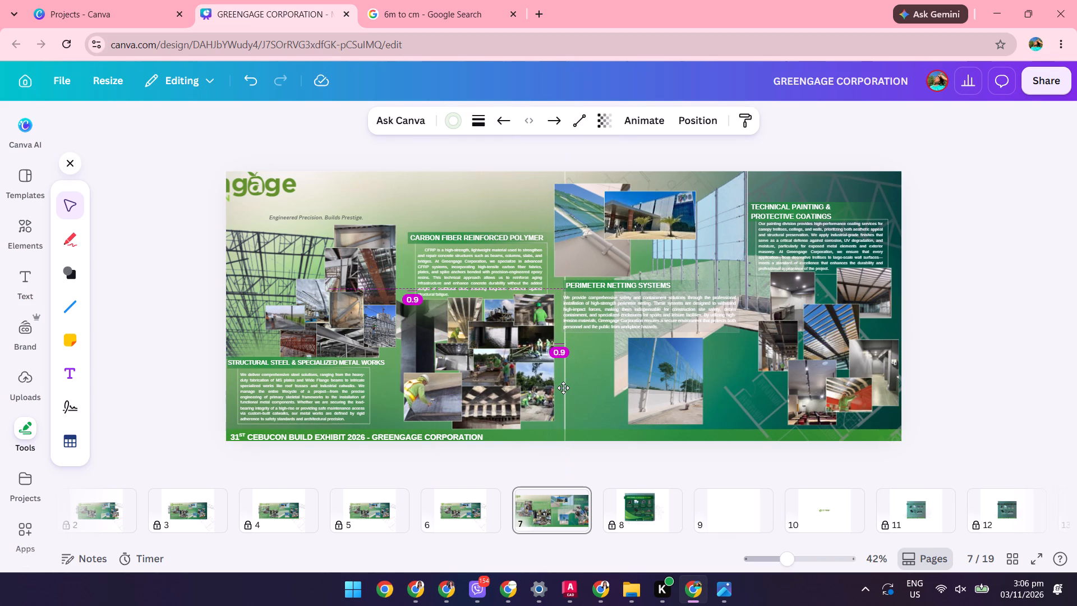
pyautogui.moveTo(563, 388); pyautogui.dragTo(570, 393)
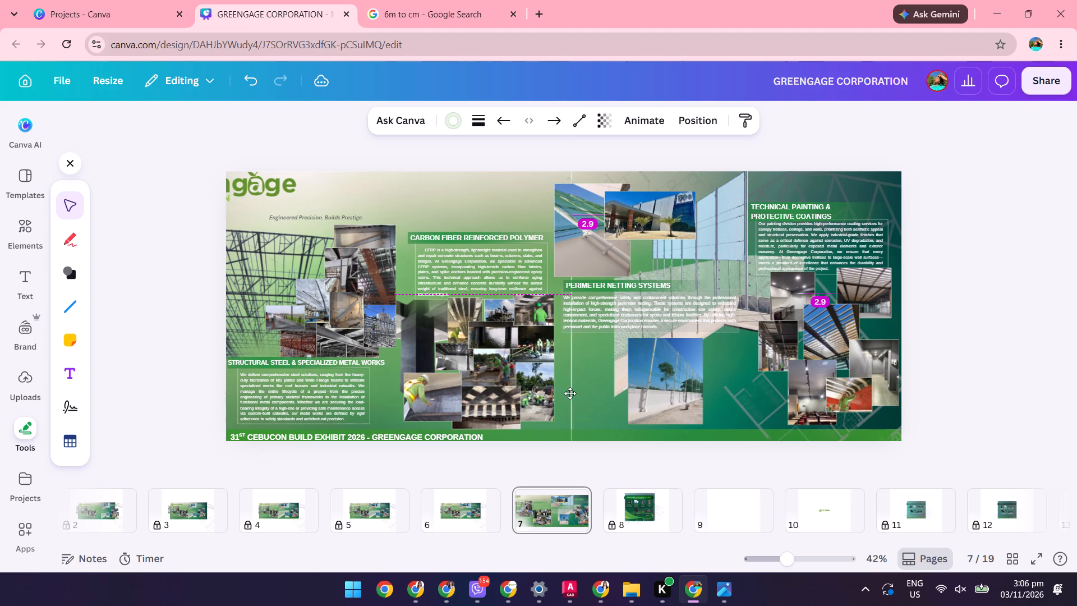
pyautogui.moveTo(570, 393); pyautogui.dragTo(548, 397)
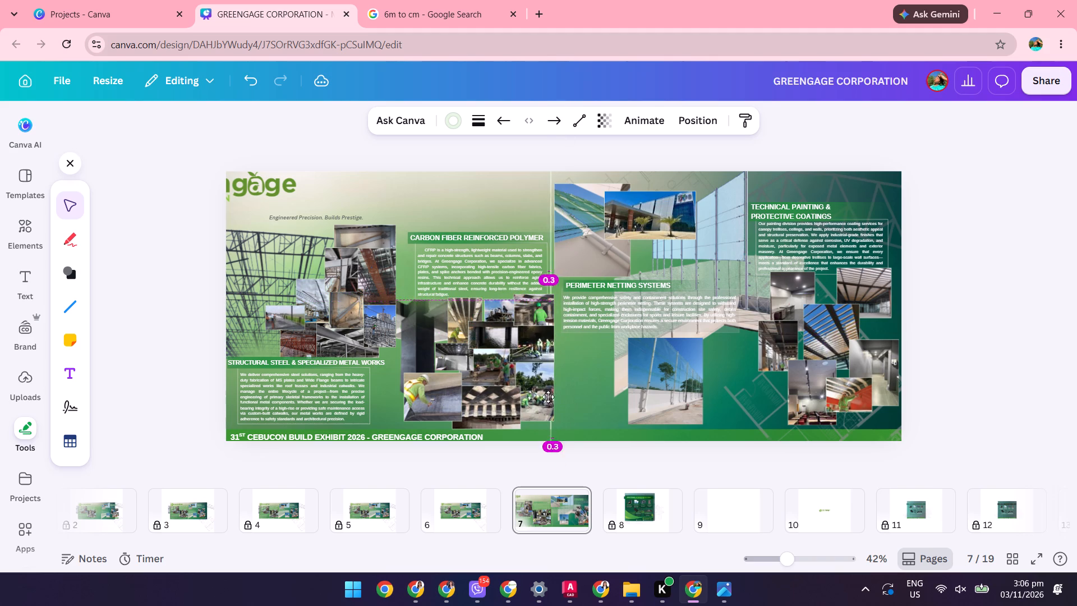
pyautogui.moveTo(548, 397); pyautogui.dragTo(569, 402)
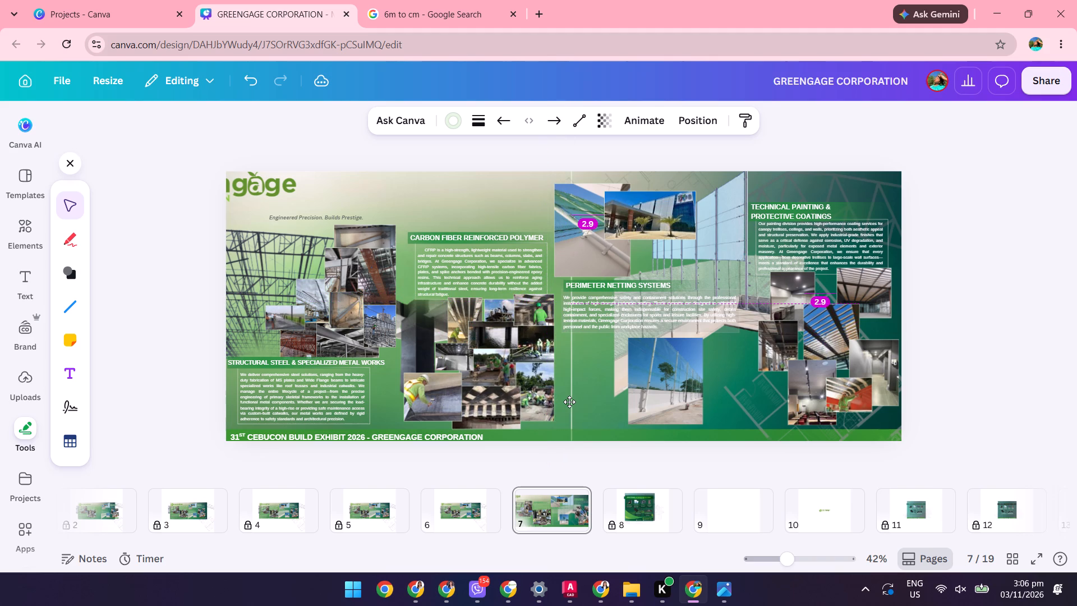
pyautogui.moveTo(569, 402); pyautogui.dragTo(560, 401)
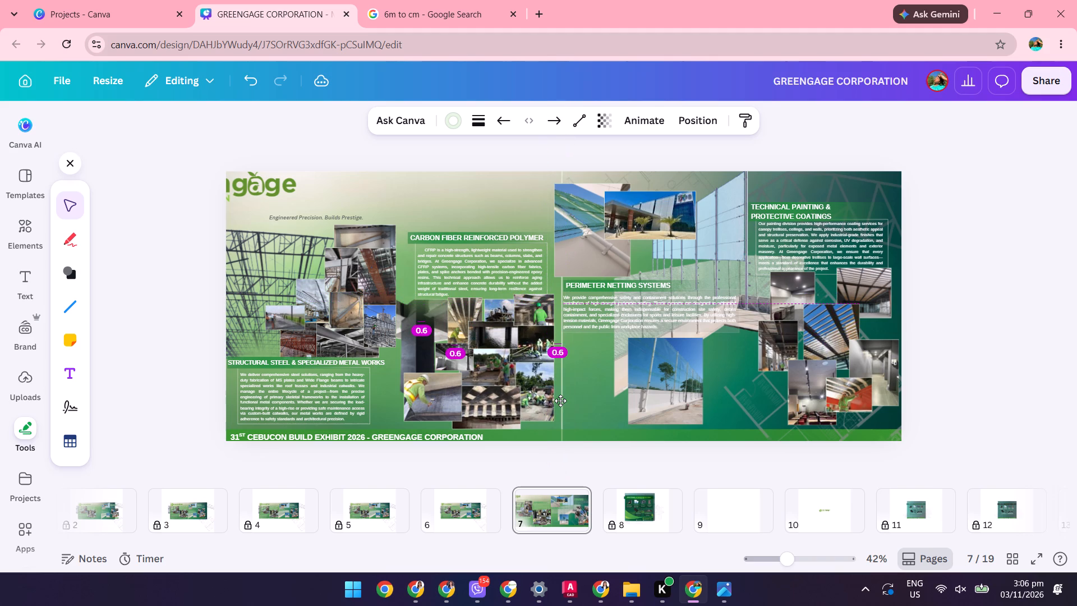
pyautogui.moveTo(560, 401); pyautogui.dragTo(574, 405)
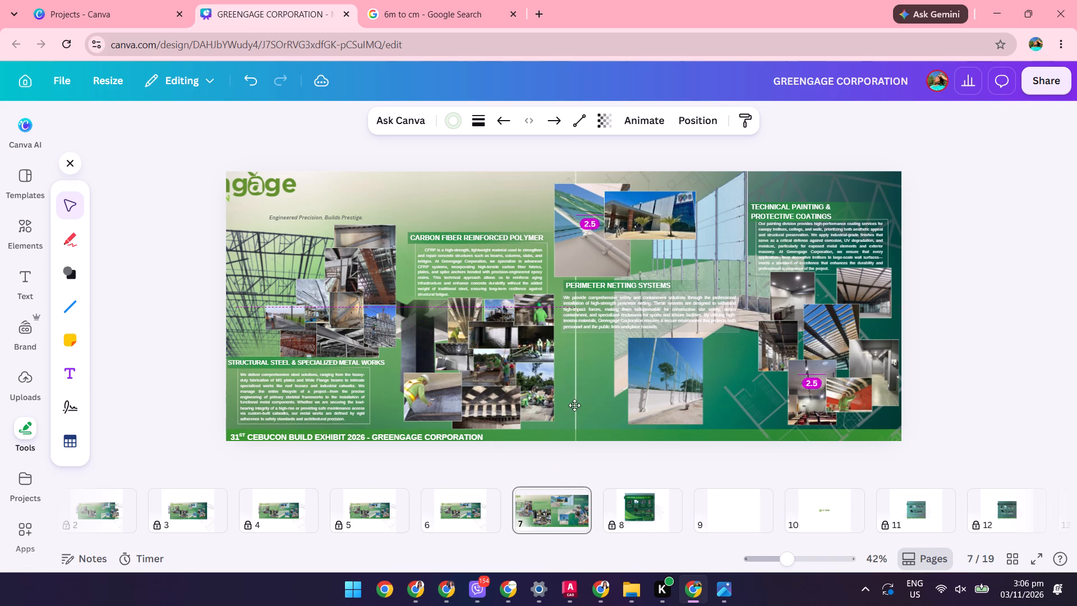
pyautogui.moveTo(574, 405); pyautogui.dragTo(564, 404)
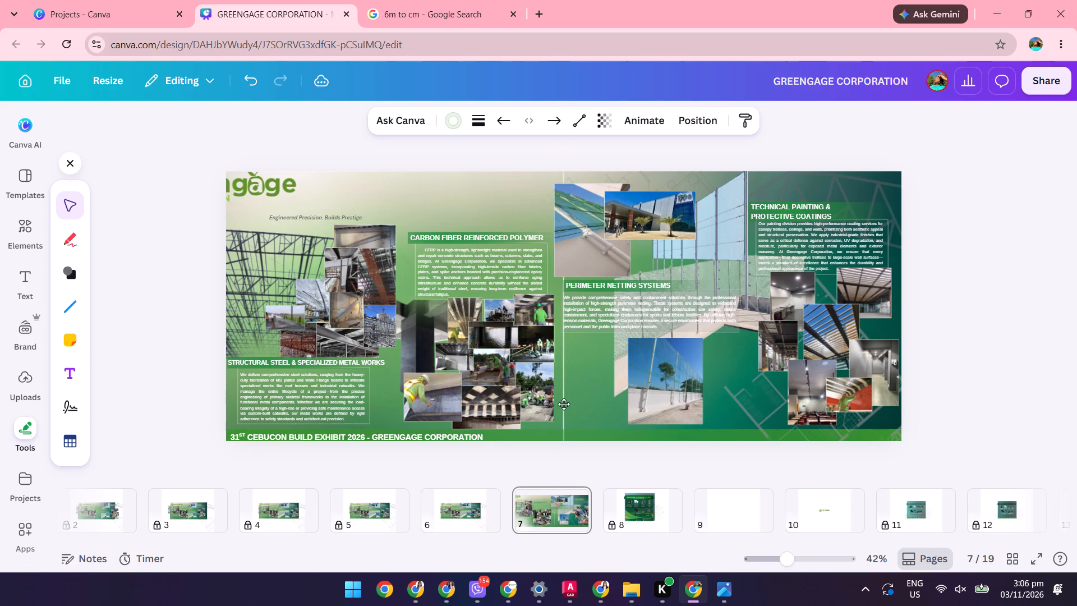
pyautogui.moveTo(564, 404); pyautogui.dragTo(561, 405)
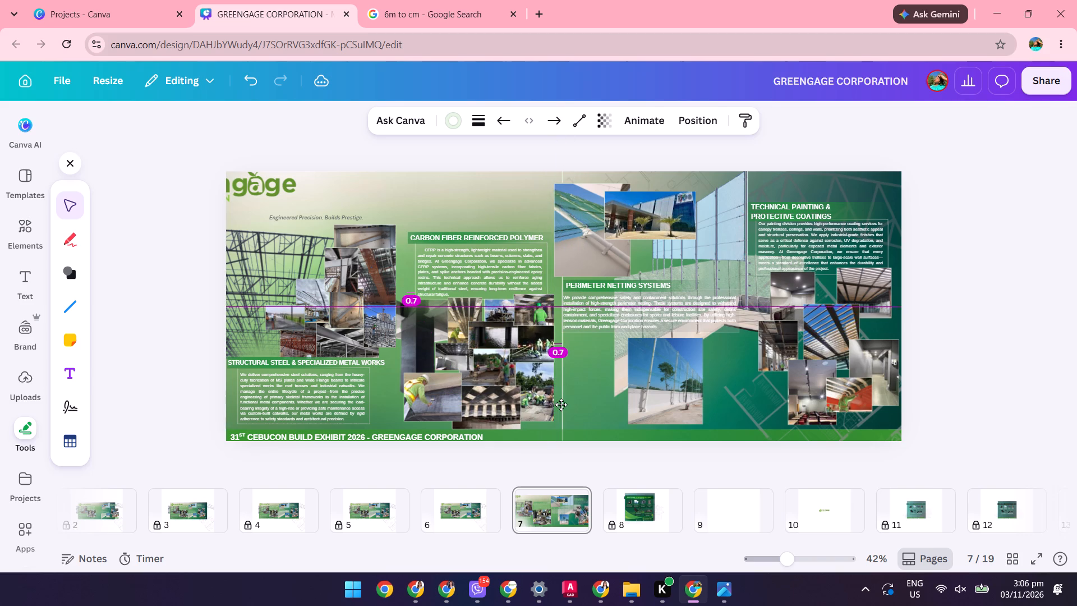
pyautogui.moveTo(561, 405); pyautogui.dragTo(568, 407)
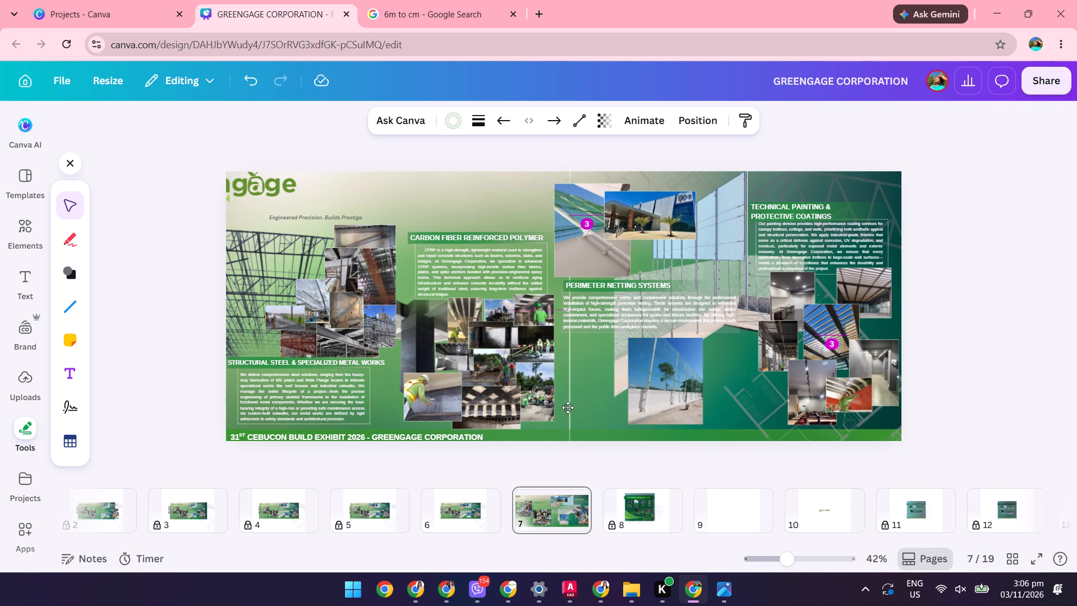
pyautogui.moveTo(568, 407); pyautogui.dragTo(565, 410)
# Reselect the central white divider beside the Perimeter Netting section and shift it slightly right.
pyautogui.scroll(-4, 566, 407)
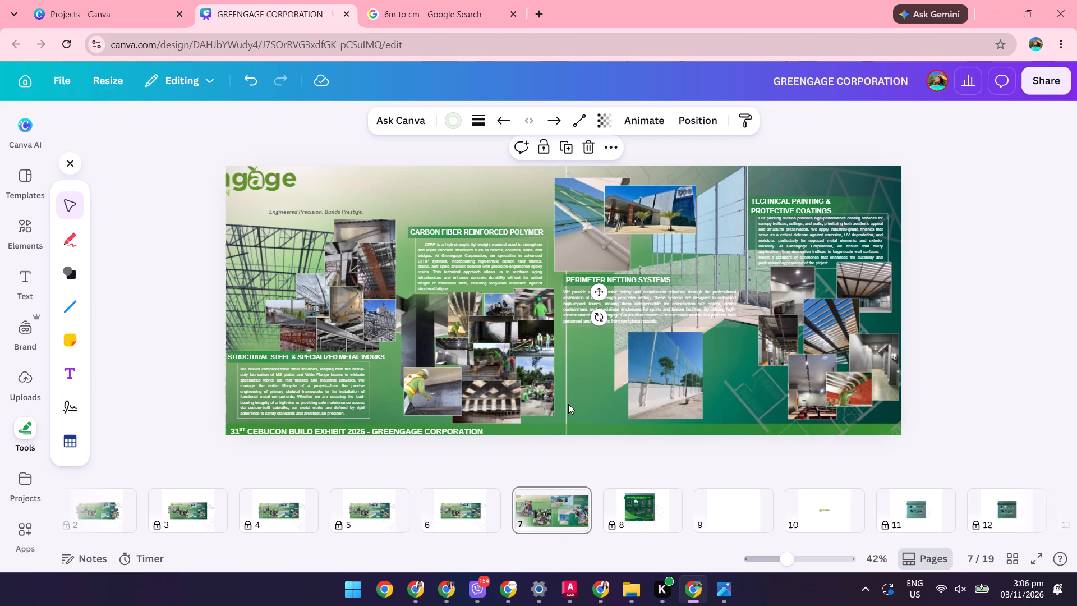
pyautogui.scroll(7, 573, 396)
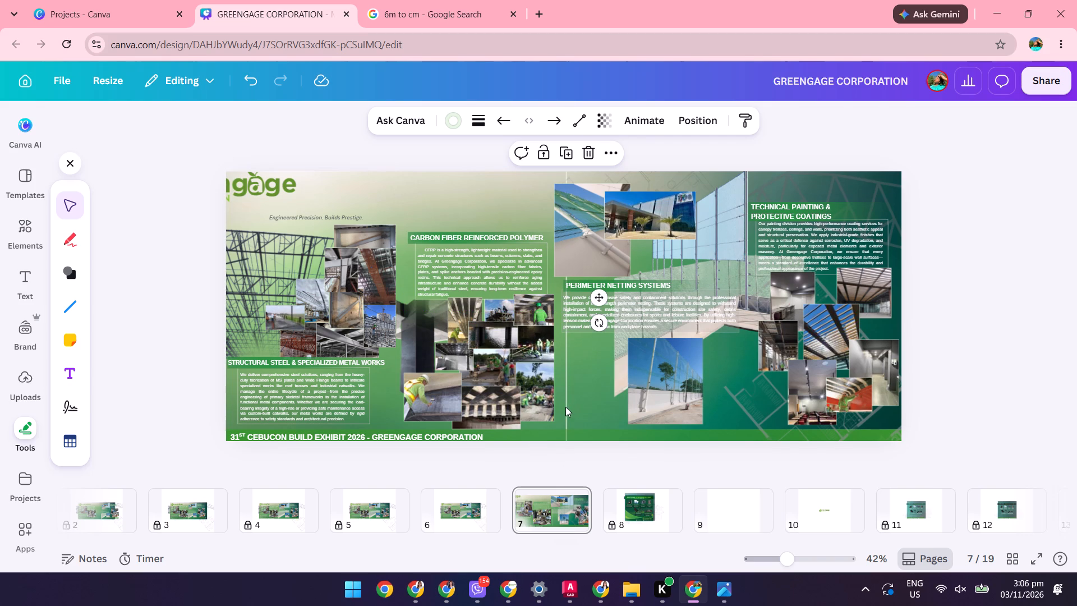
pyautogui.click(570, 406)
pyautogui.click(567, 406)
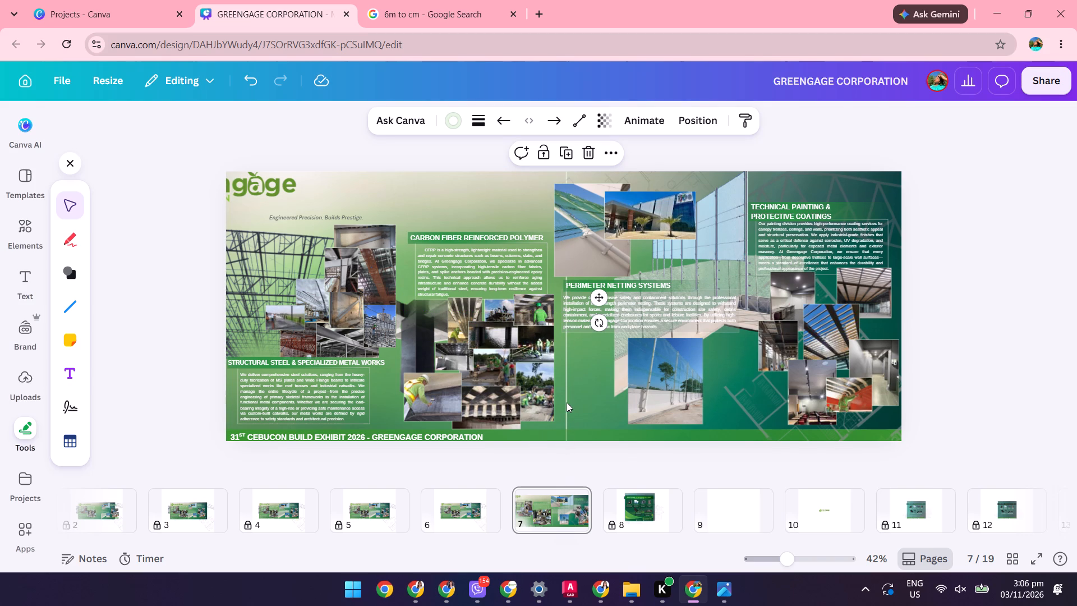
pyautogui.click(567, 402)
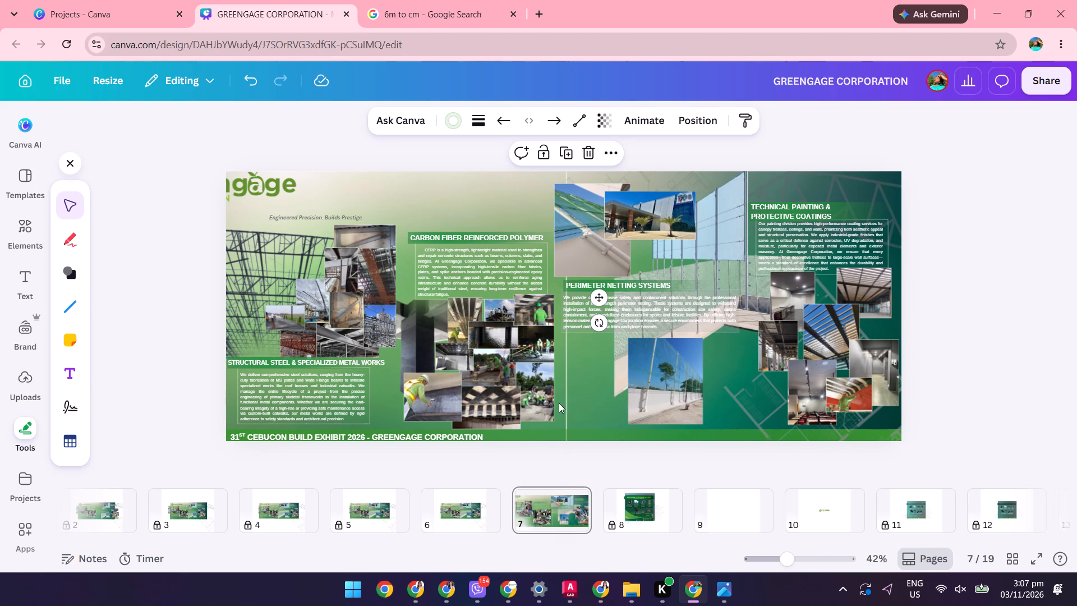
pyautogui.click(567, 403)
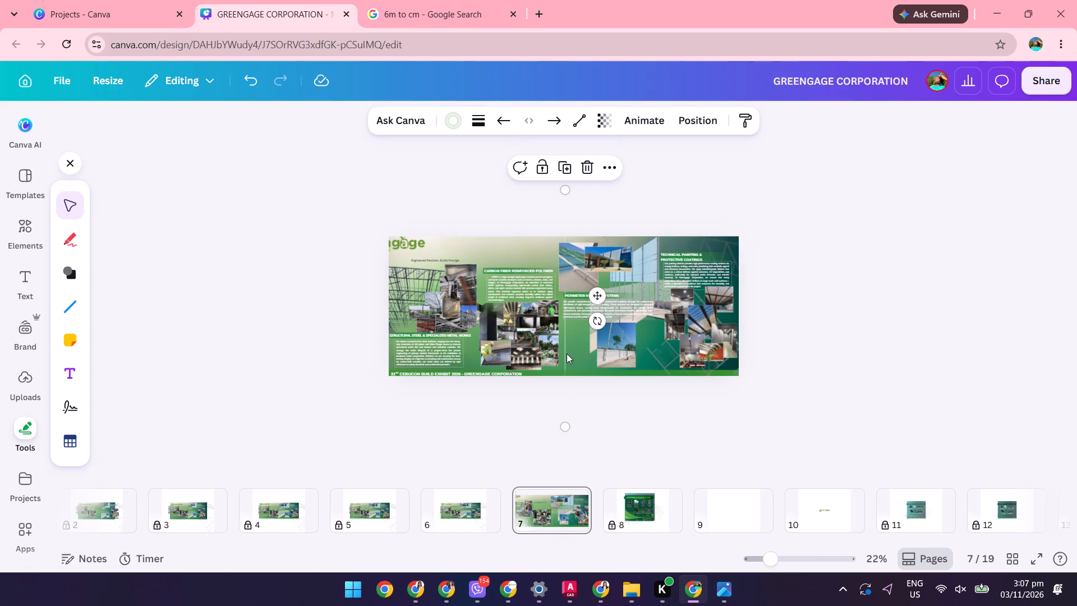
pyautogui.click(564, 350)
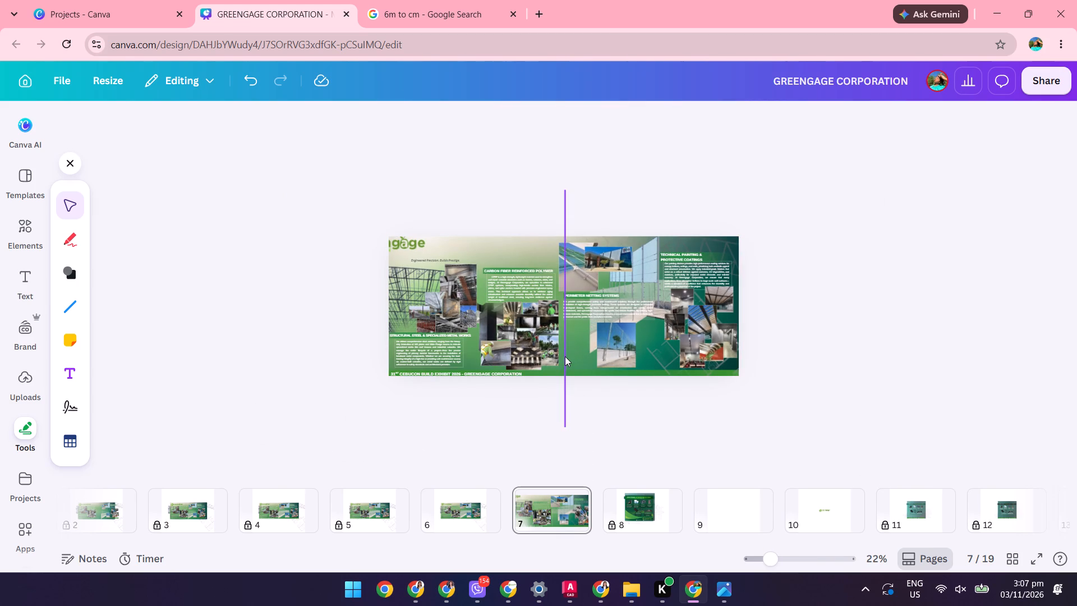
pyautogui.click(565, 353)
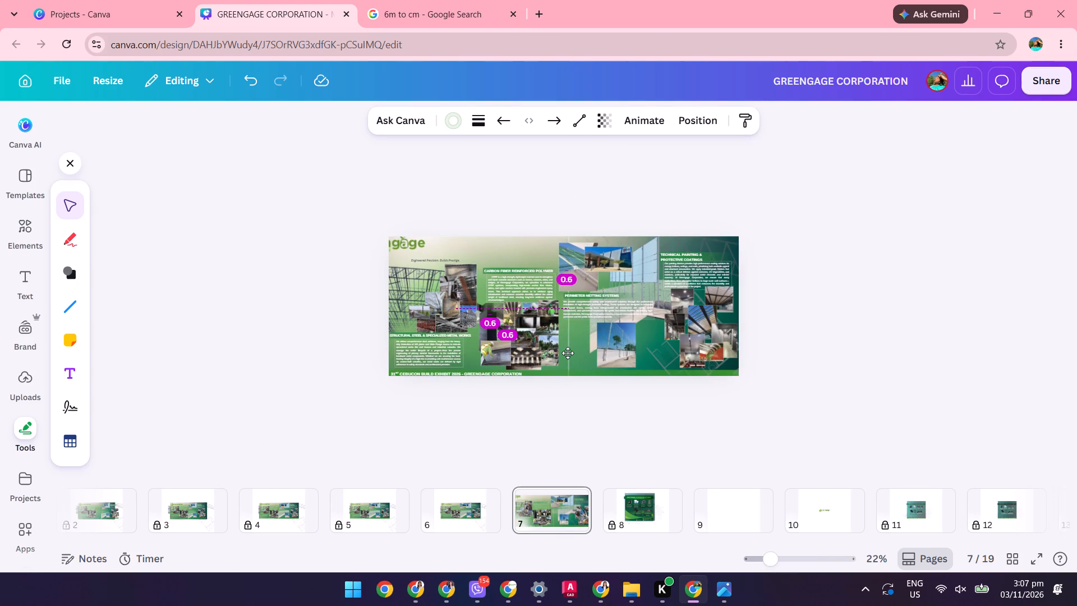
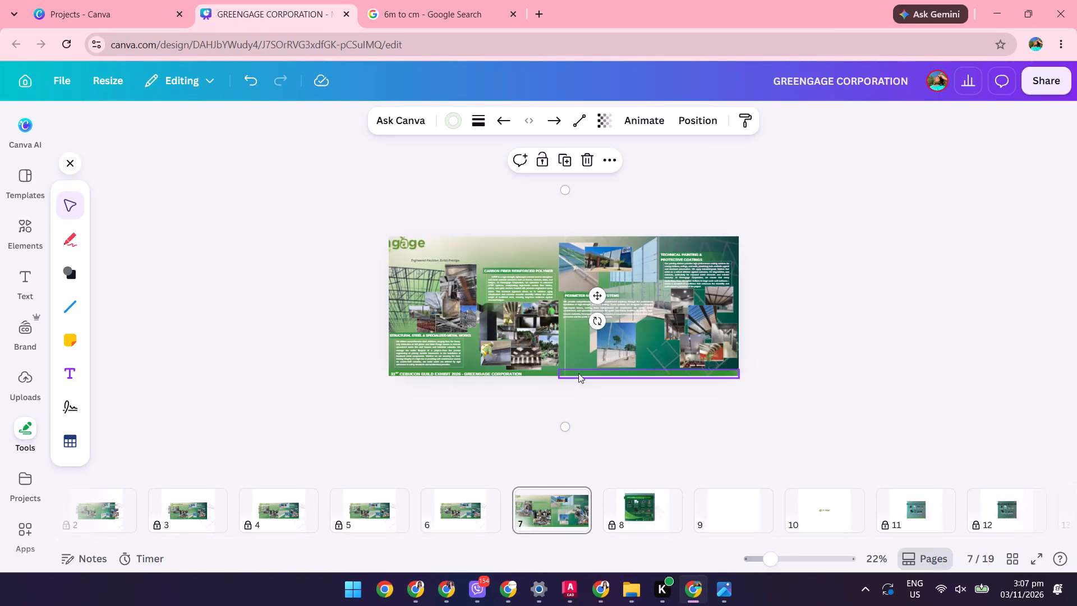
# Nudge the central white divider beside the Perimeter Netting section very slightly left and down.
pyautogui.rightClick(564, 343)
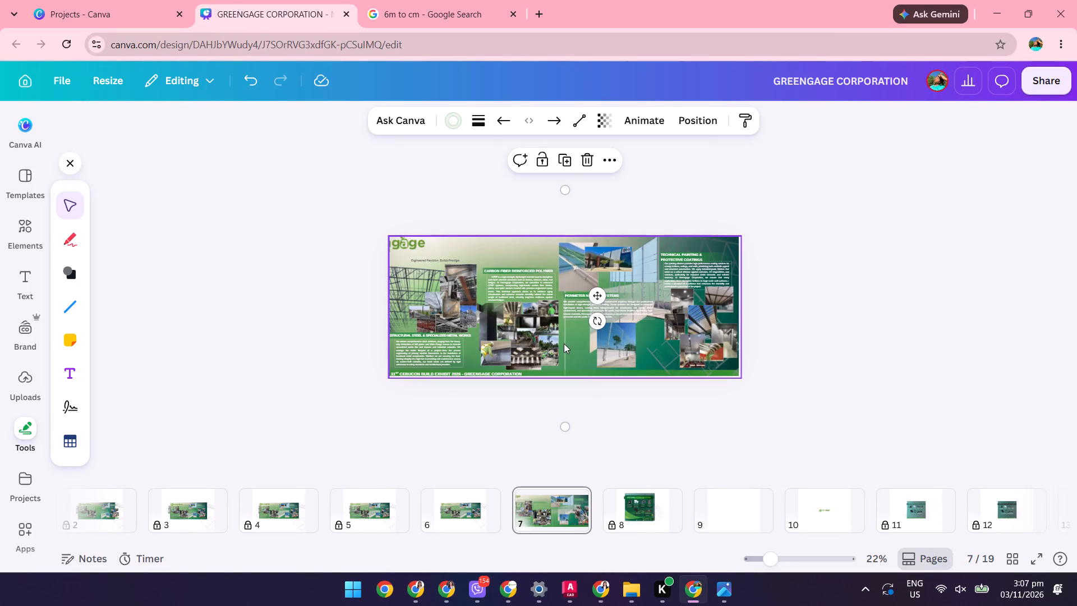
pyautogui.click(610, 252)
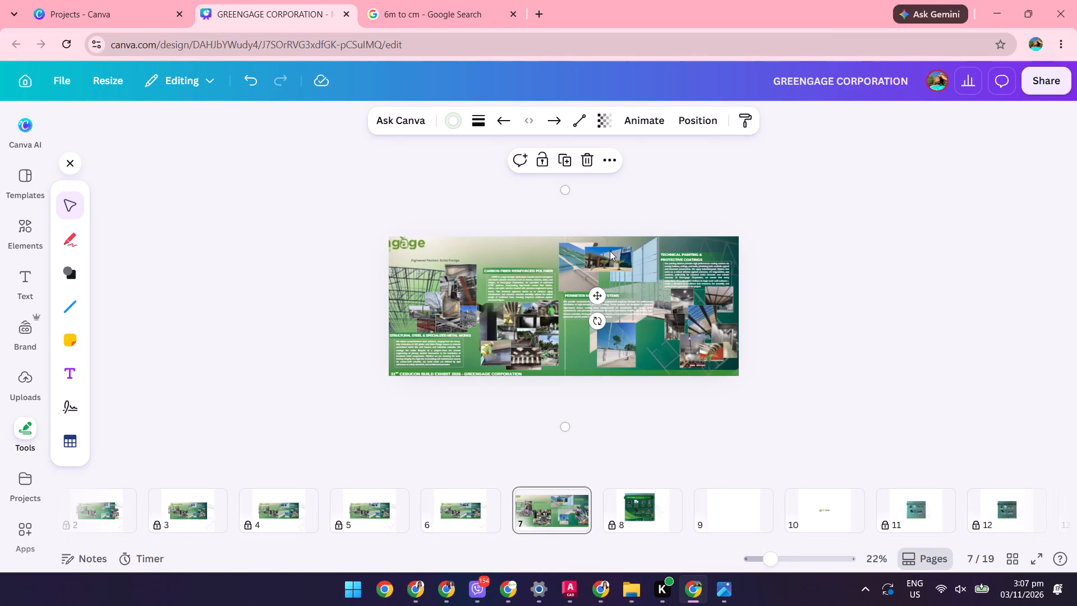
pyautogui.click(565, 354)
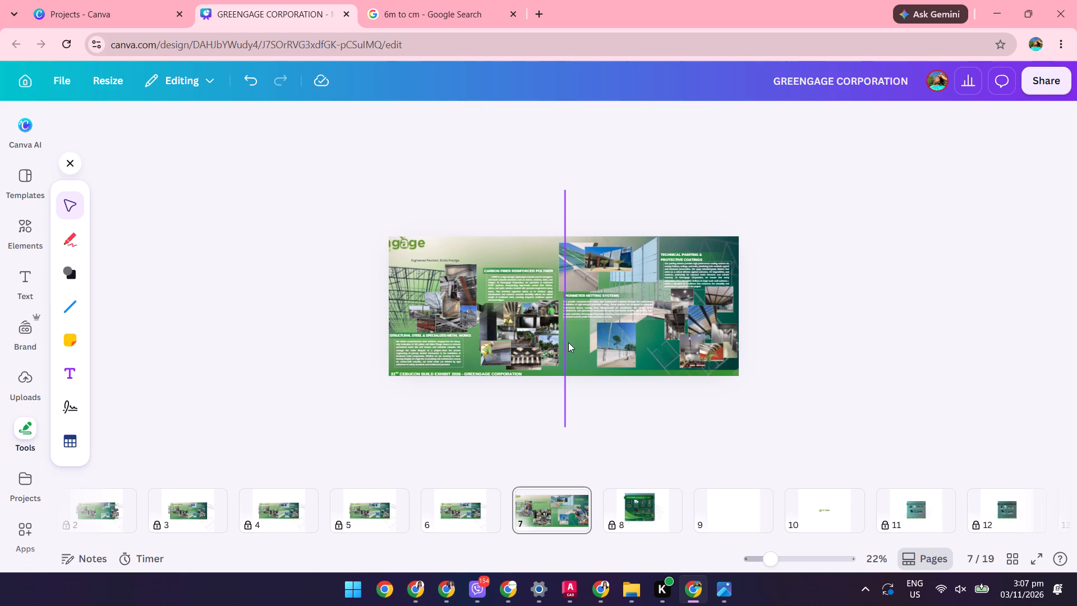
pyautogui.click(565, 346)
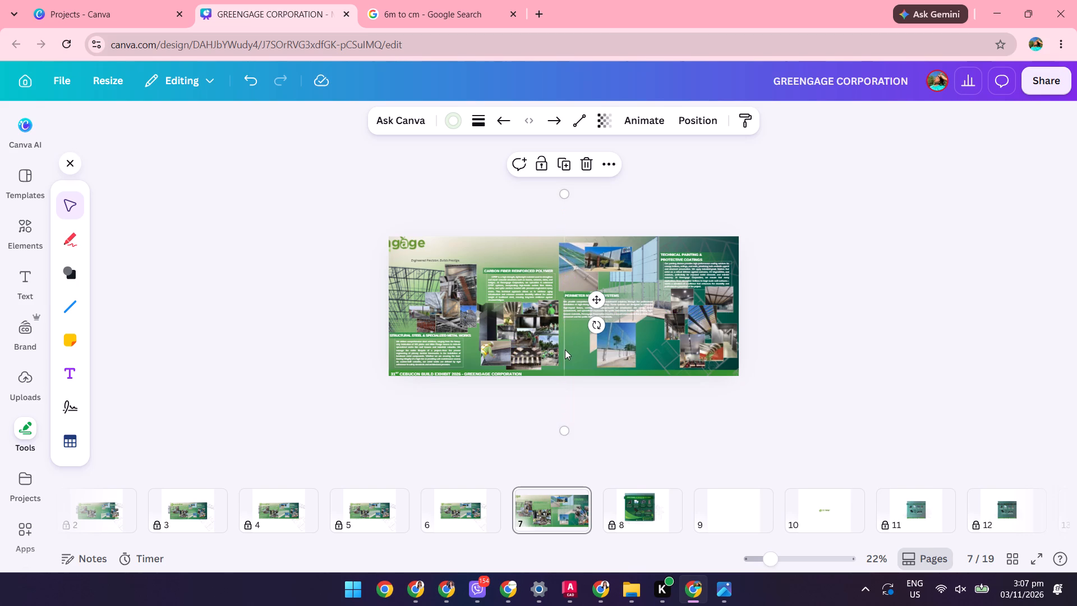
# Duplicate the central white divider and place the copy between the Perimeter Netting and Technical Painting sections.
pyautogui.rightClick(564, 348)
pyautogui.click(617, 249)
pyautogui.click(560, 166)
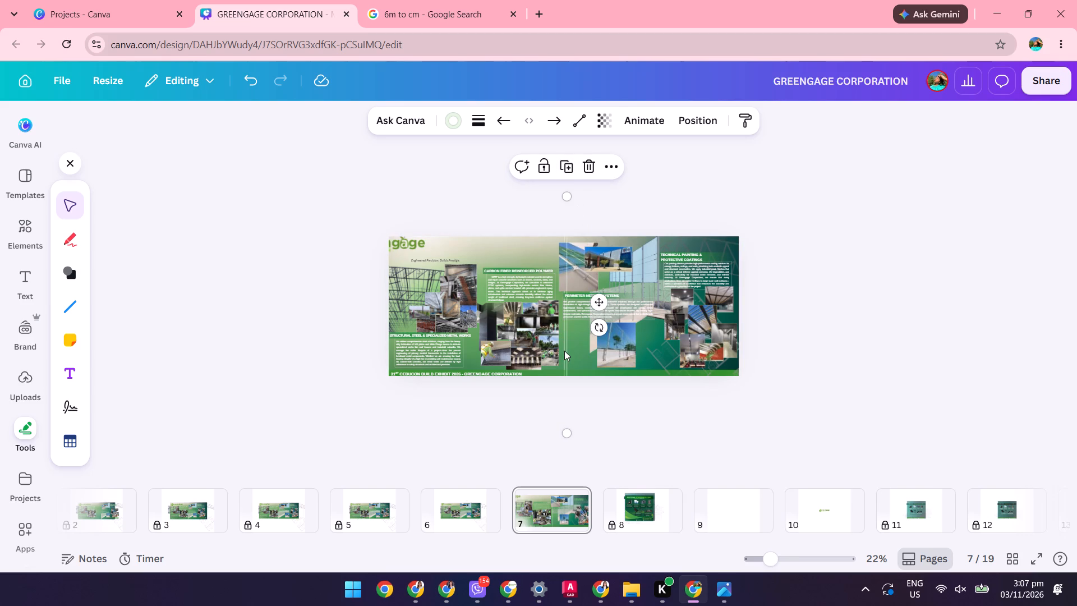
pyautogui.moveTo(566, 351); pyautogui.dragTo(641, 346)
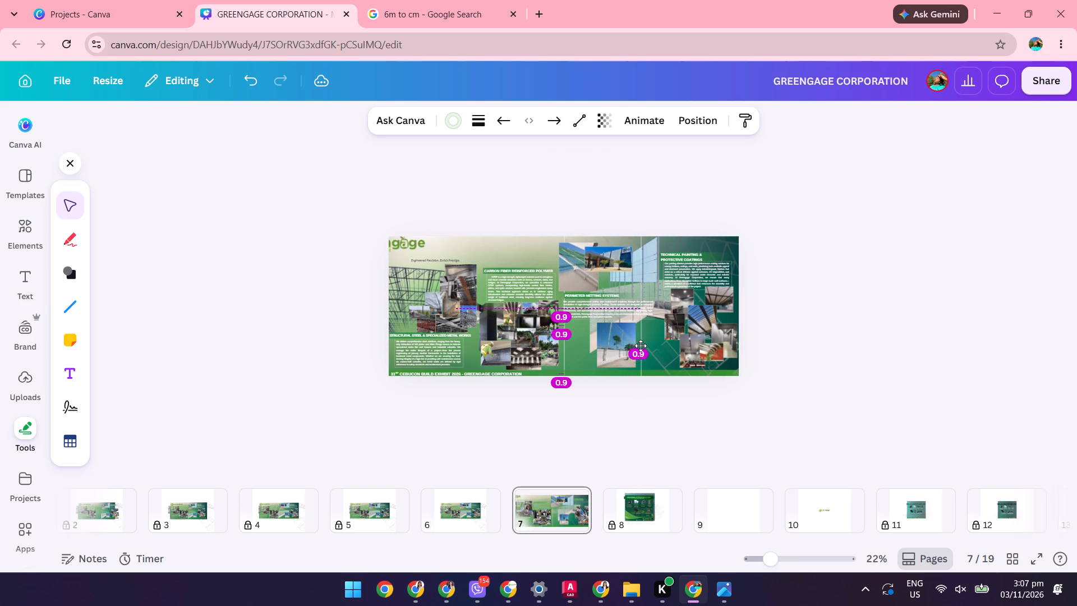
pyautogui.moveTo(641, 346); pyautogui.dragTo(646, 350)
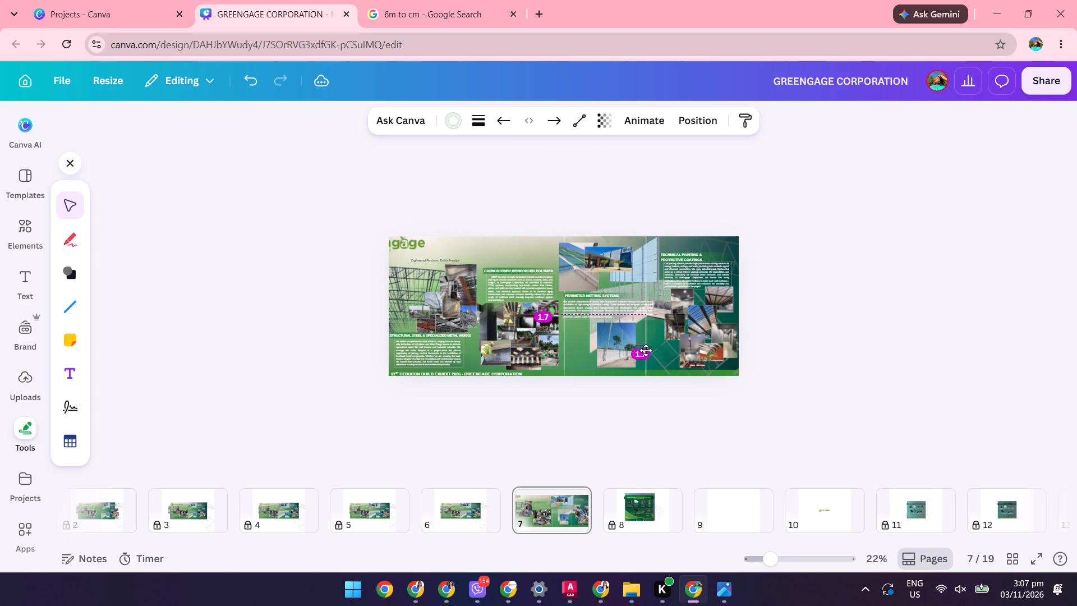
pyautogui.moveTo(646, 350); pyautogui.dragTo(641, 346)
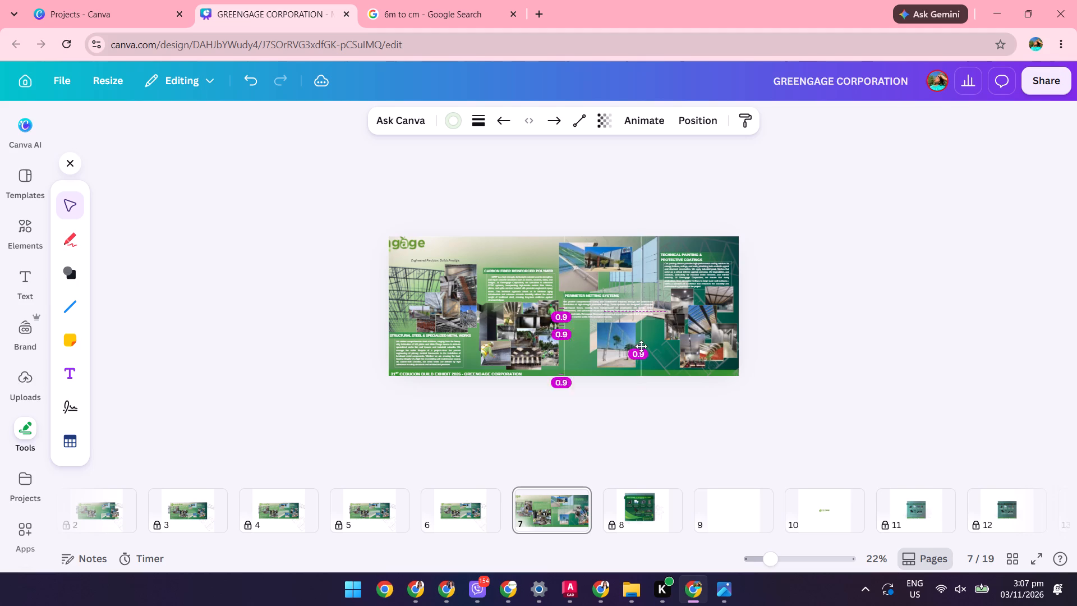
pyautogui.moveTo(641, 346); pyautogui.dragTo(655, 352)
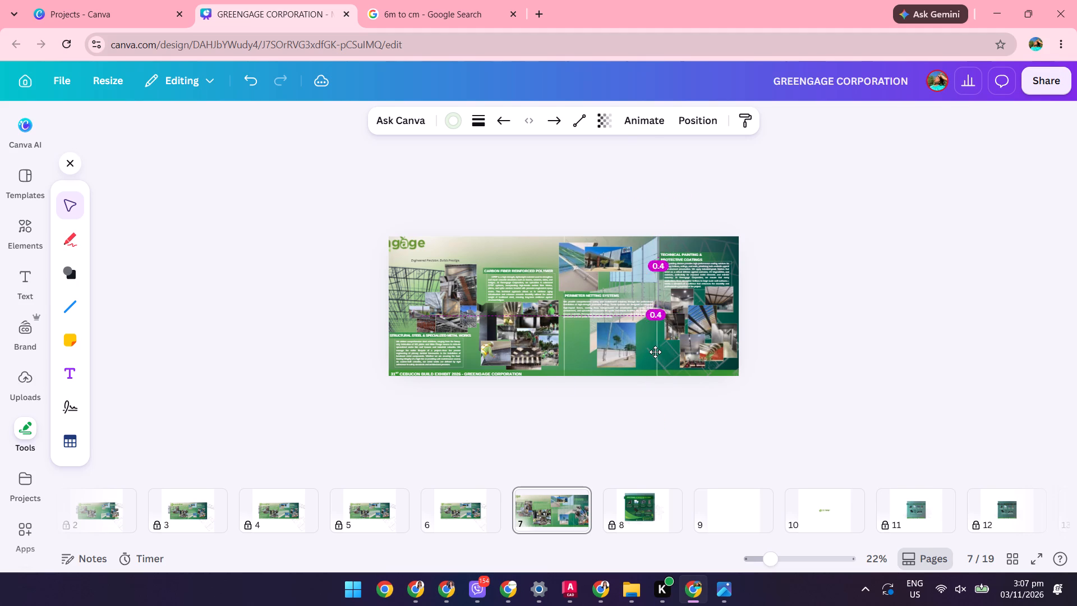
pyautogui.moveTo(655, 352); pyautogui.dragTo(653, 352)
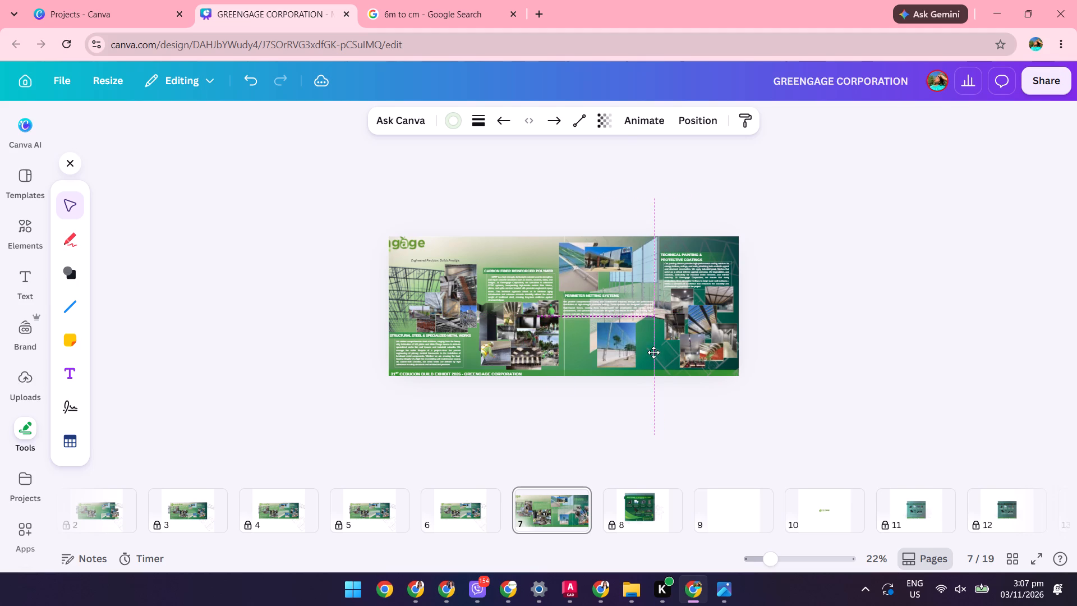
pyautogui.moveTo(653, 352); pyautogui.dragTo(652, 353)
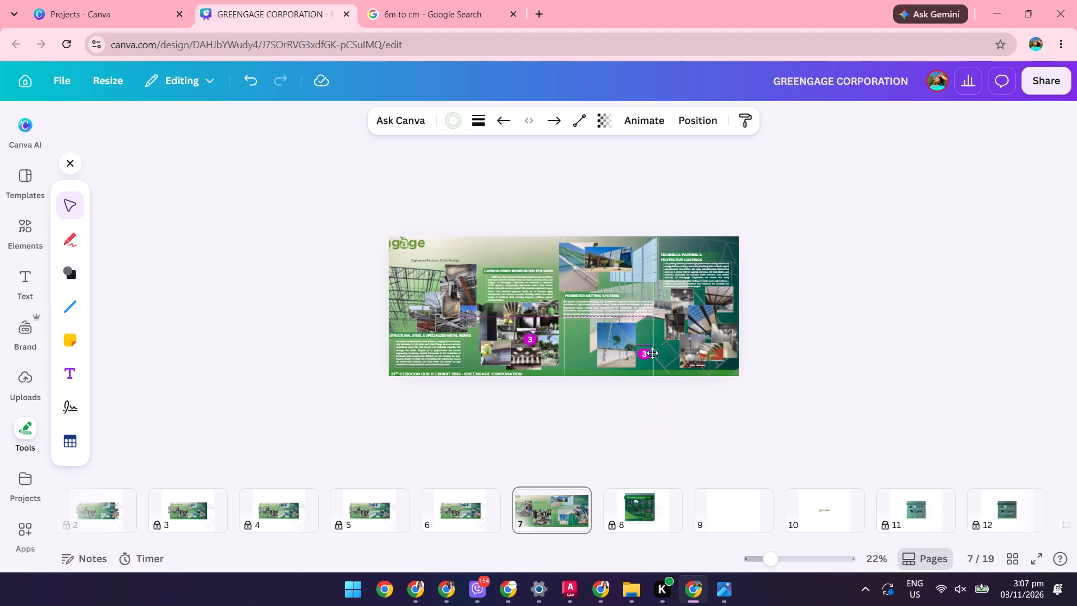
pyautogui.moveTo(652, 353); pyautogui.dragTo(653, 353)
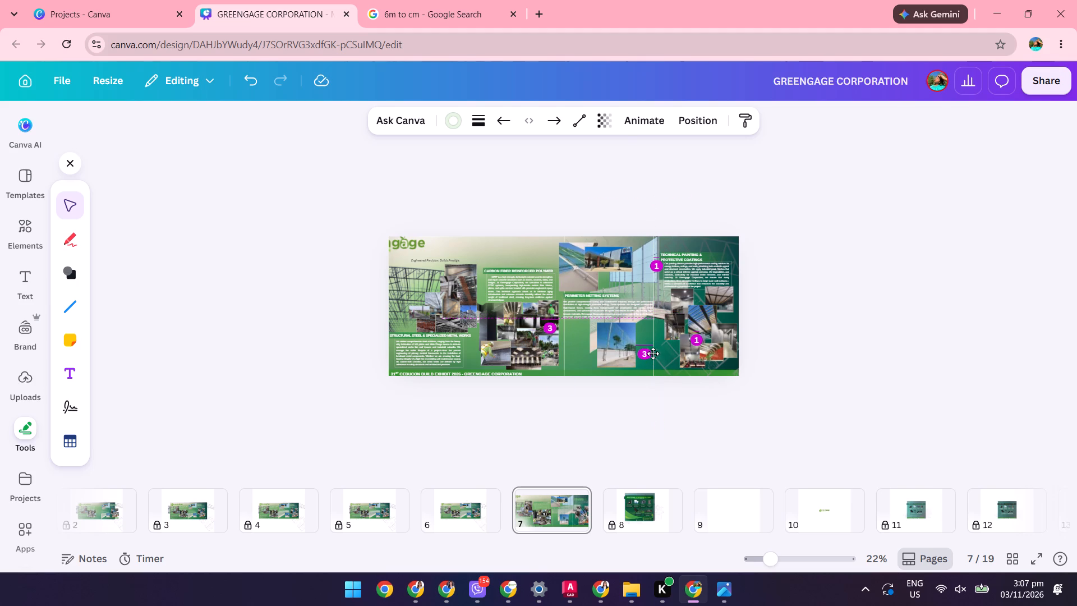
pyautogui.moveTo(653, 353); pyautogui.dragTo(654, 353)
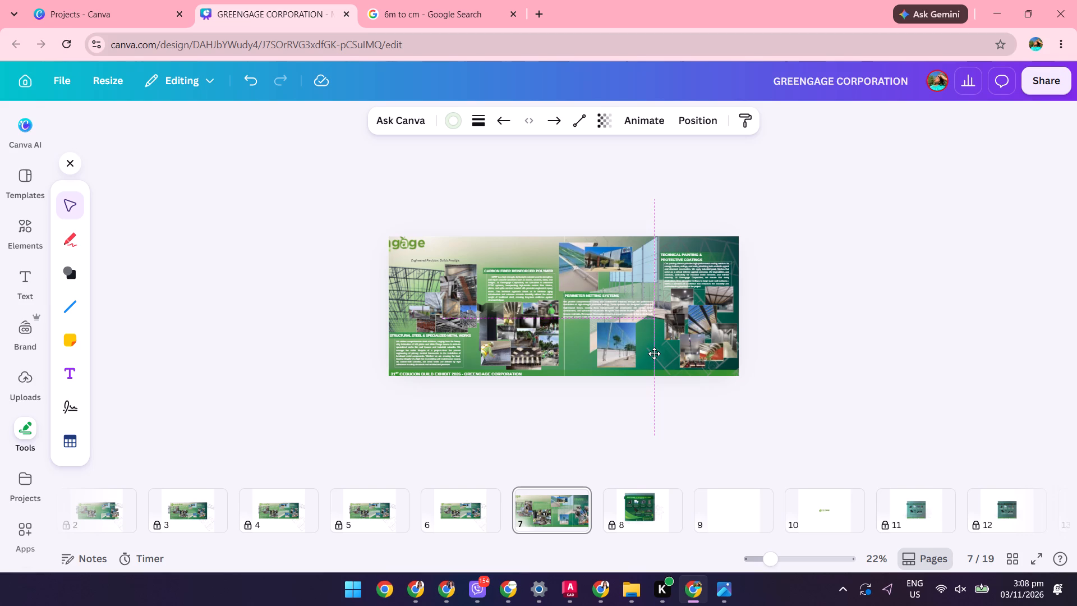
pyautogui.moveTo(654, 353); pyautogui.dragTo(655, 352)
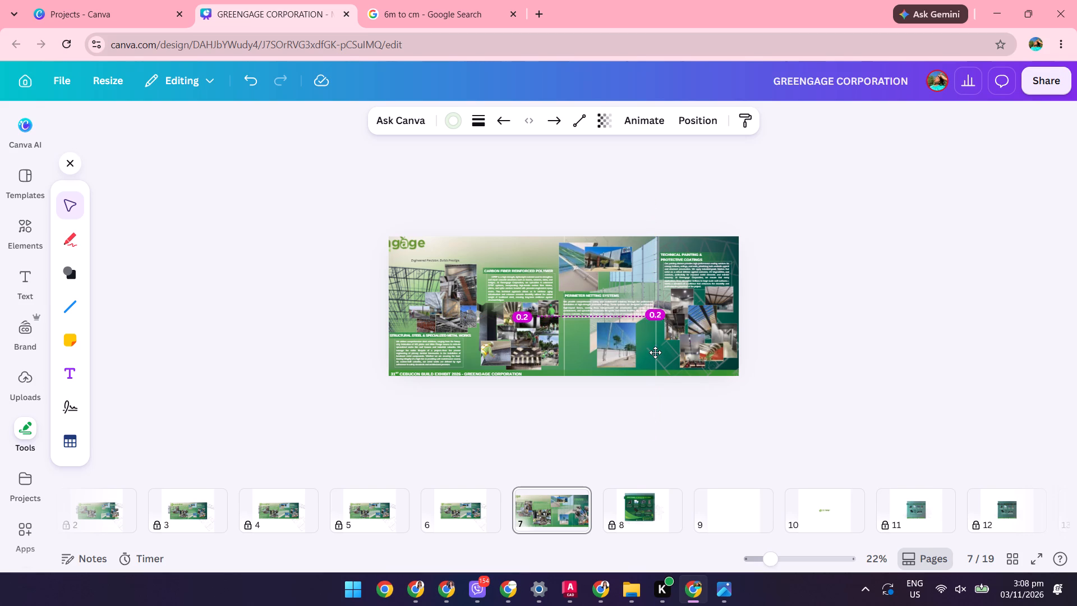
pyautogui.moveTo(655, 352); pyautogui.dragTo(655, 352)
pyautogui.moveTo(655, 352); pyautogui.dragTo(653, 352)
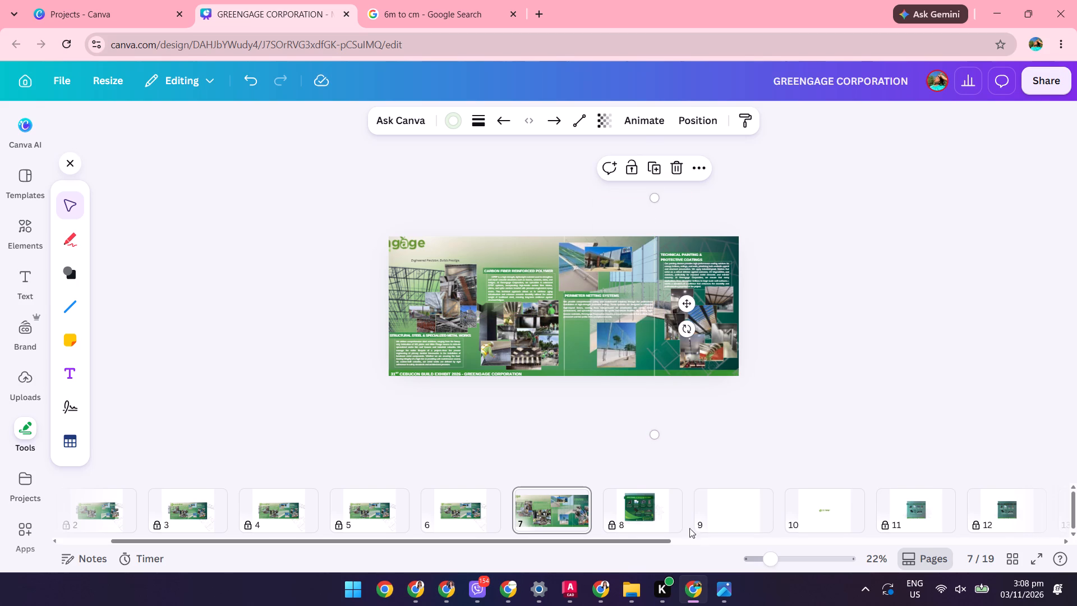
# Duplicate the central white divider again and place the copy between the Structural Steel and Carbon Fiber sections.
pyautogui.click(564, 351)
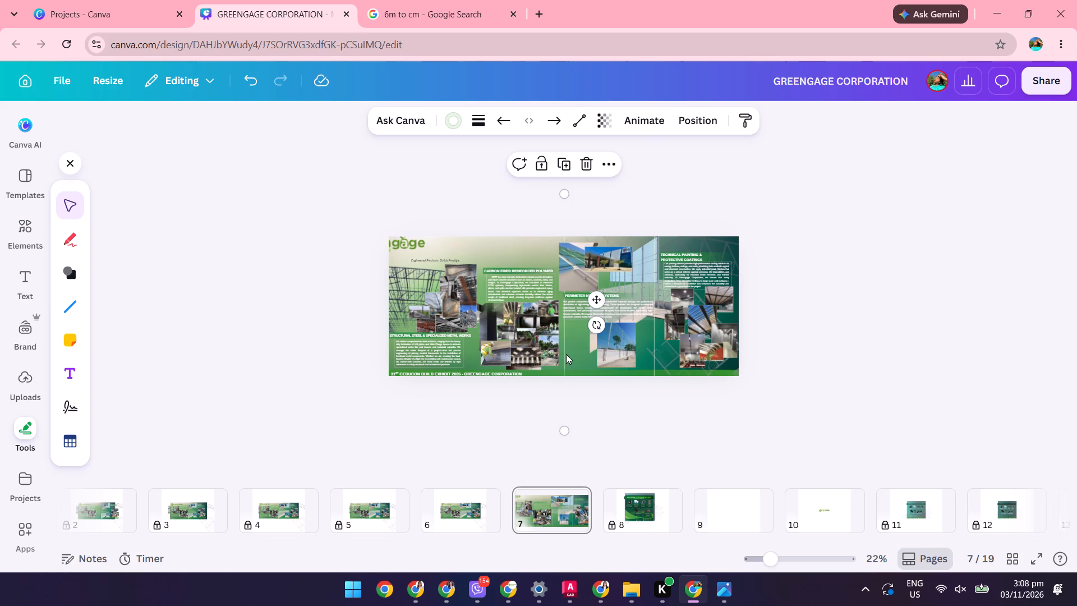
pyautogui.click(566, 162)
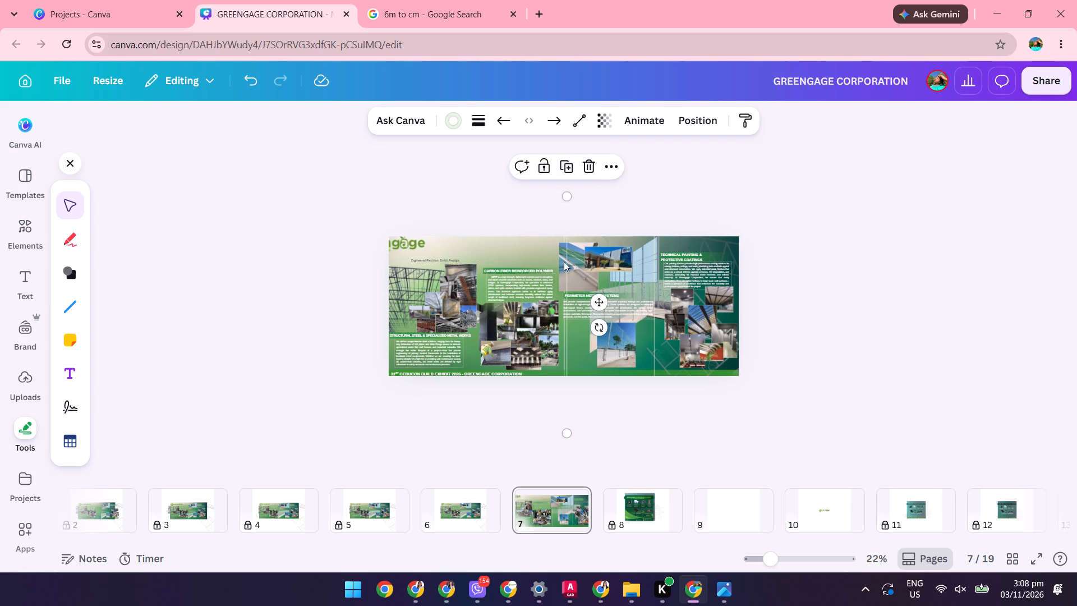
pyautogui.moveTo(567, 346); pyautogui.dragTo(498, 343)
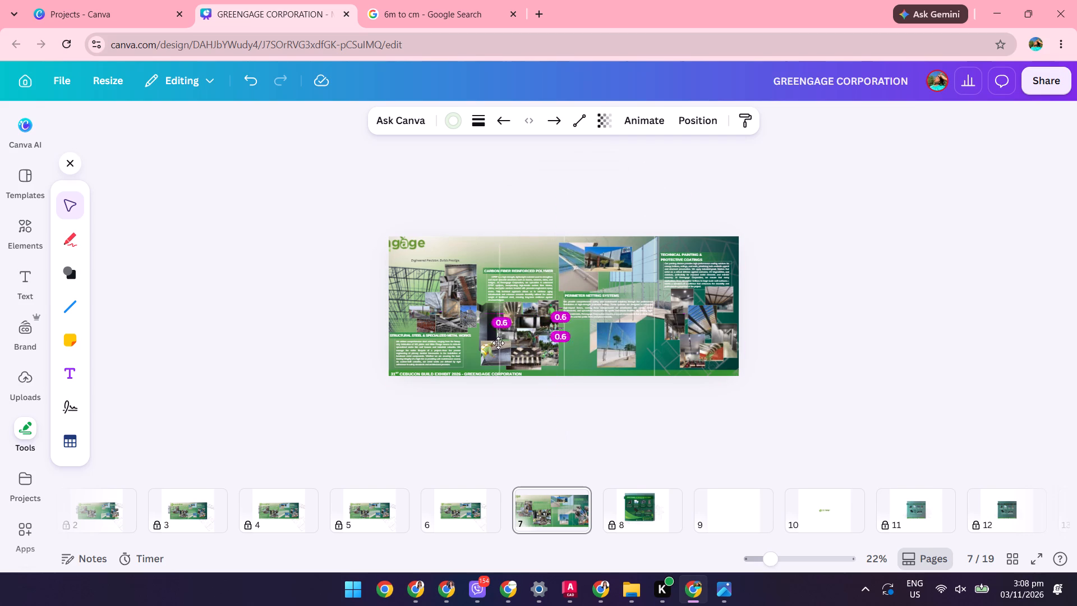
pyautogui.moveTo(498, 343); pyautogui.dragTo(489, 338)
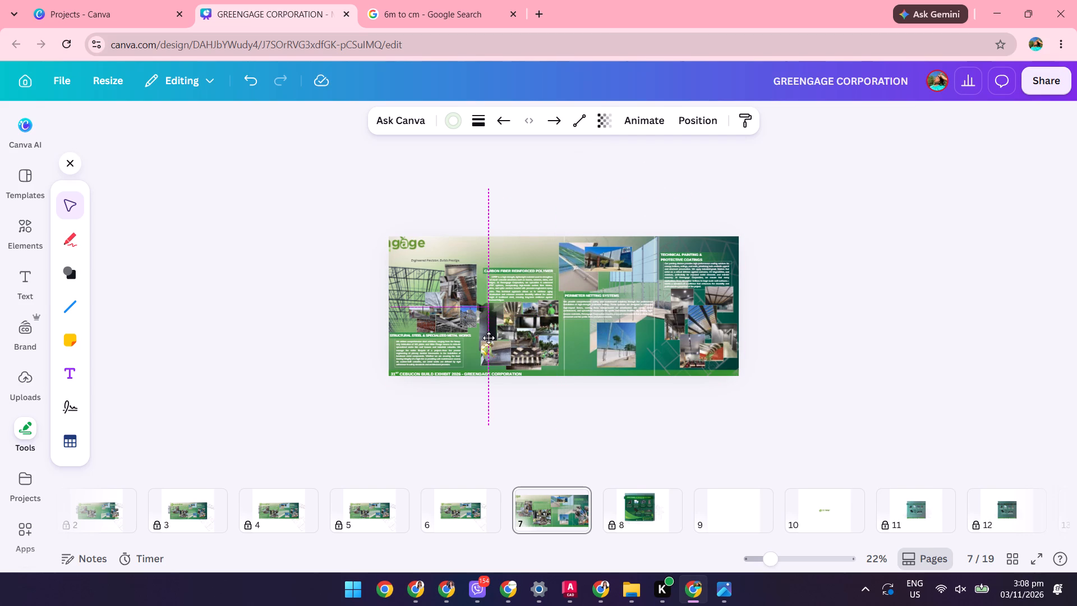
pyautogui.moveTo(489, 338); pyautogui.dragTo(481, 338)
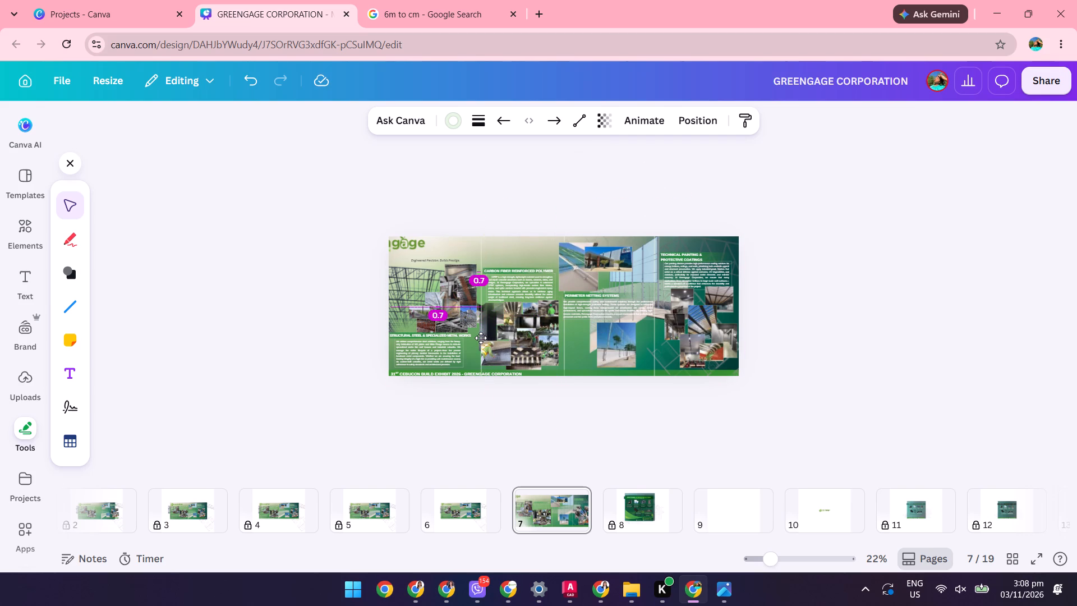
pyautogui.moveTo(481, 338); pyautogui.dragTo(481, 337)
pyautogui.moveTo(481, 337); pyautogui.dragTo(481, 337)
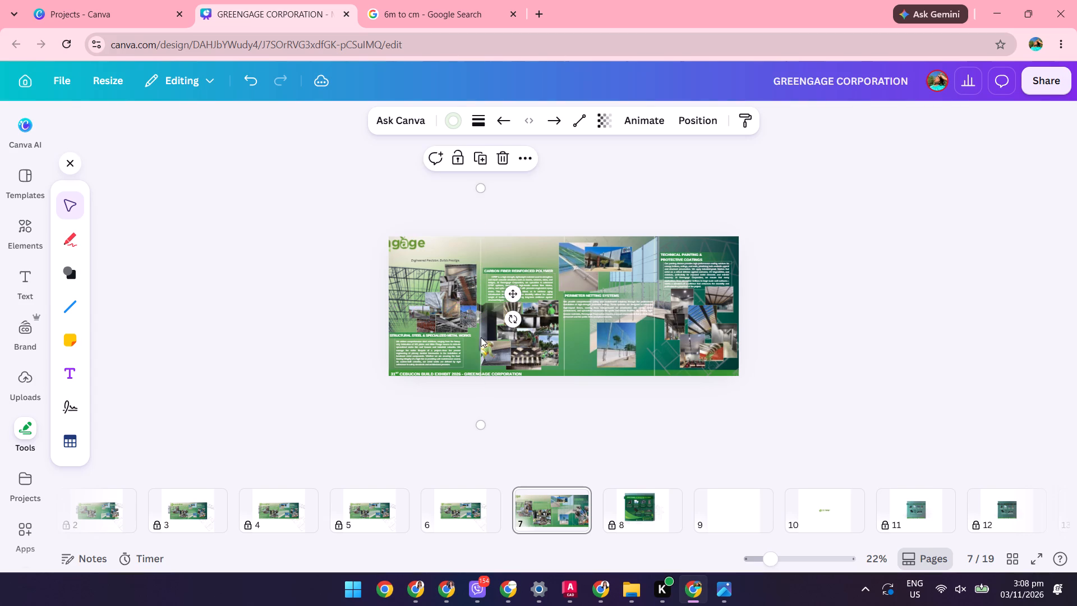
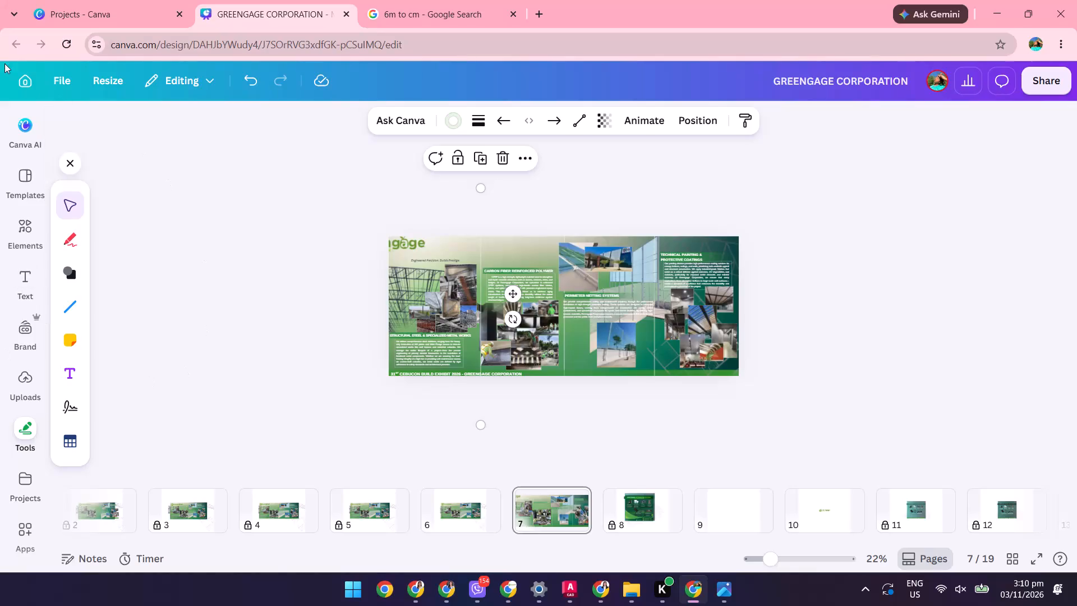
# Show the rulers and guides around the exhibit panel page.
pyautogui.click(65, 82)
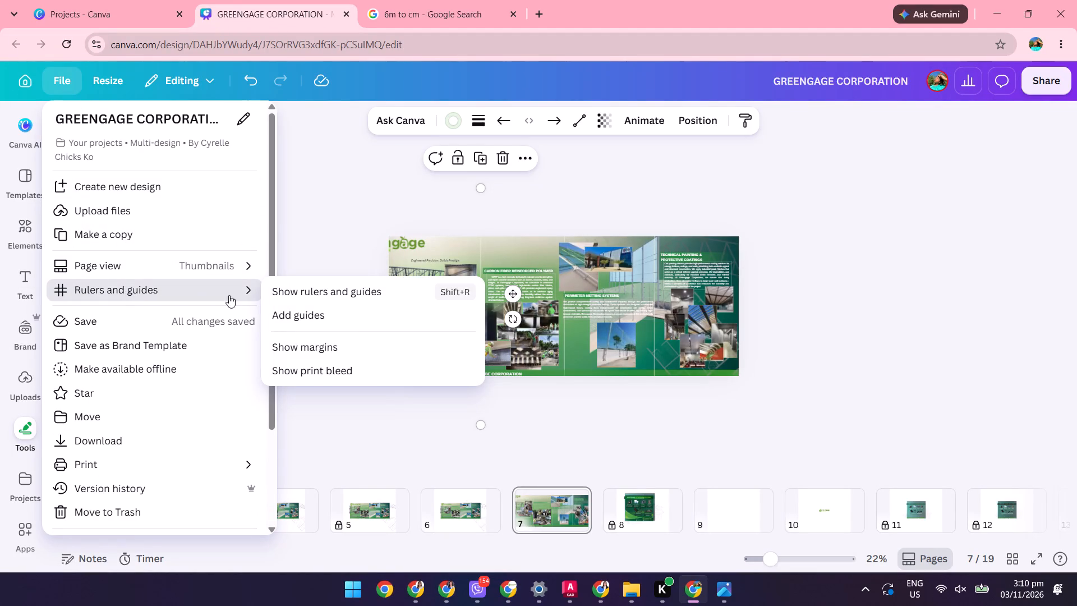
pyautogui.click(320, 290)
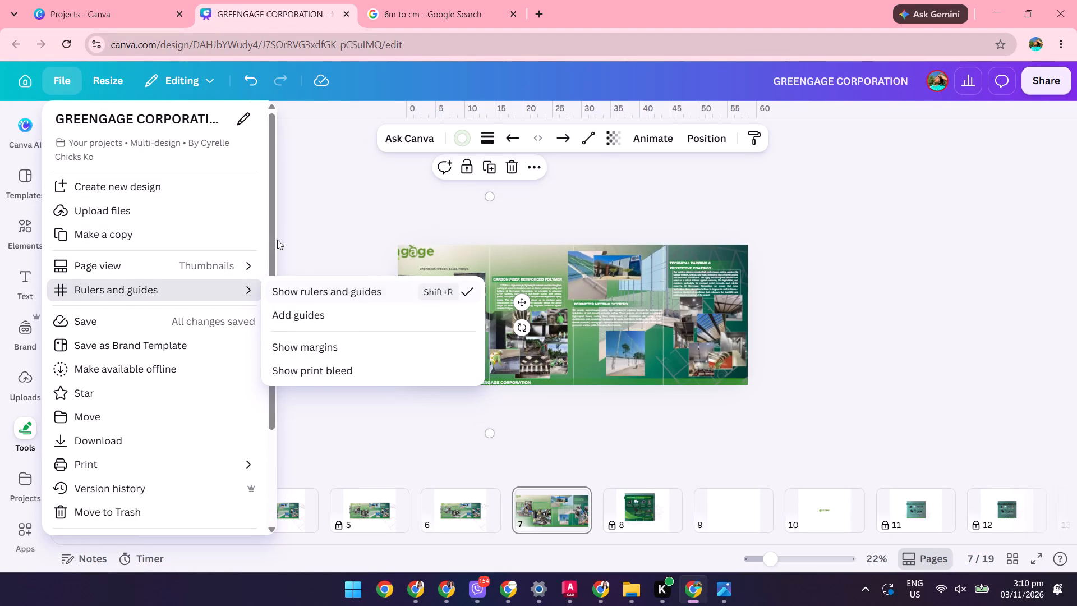
pyautogui.click(344, 195)
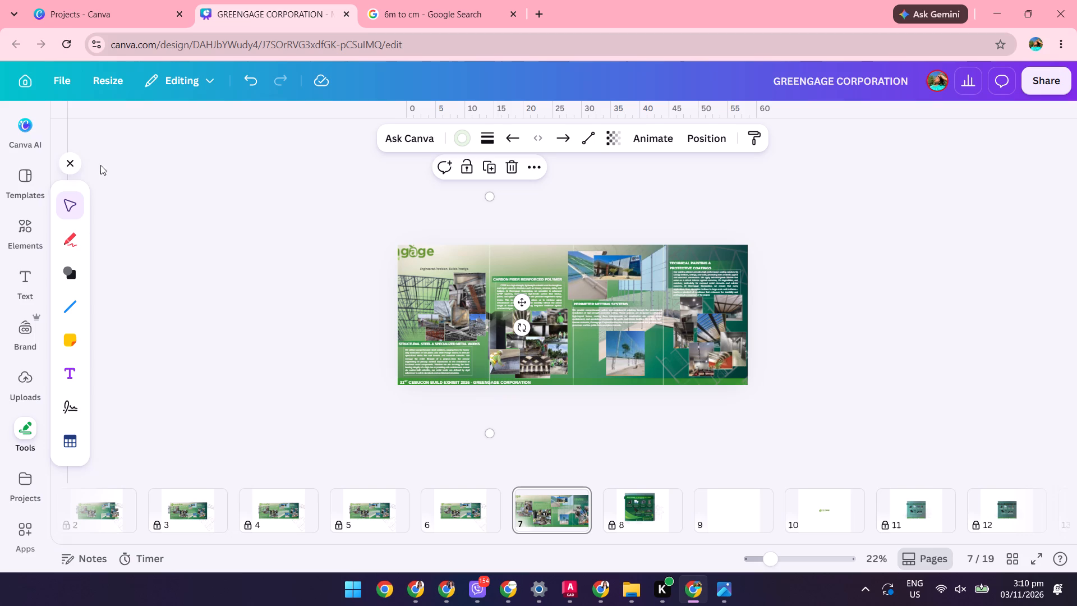
# Close the floating drawing tools and deselect the divider line beside the page.
pyautogui.click(66, 159)
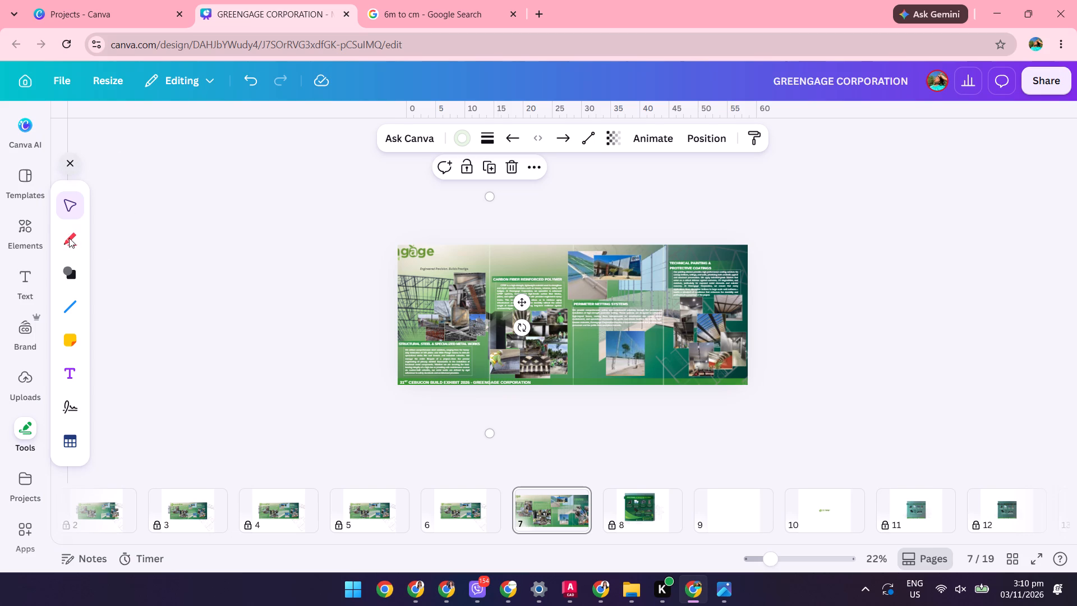
pyautogui.click(67, 237)
pyautogui.moveTo(89, 259); pyautogui.dragTo(194, 268)
pyautogui.click(116, 287)
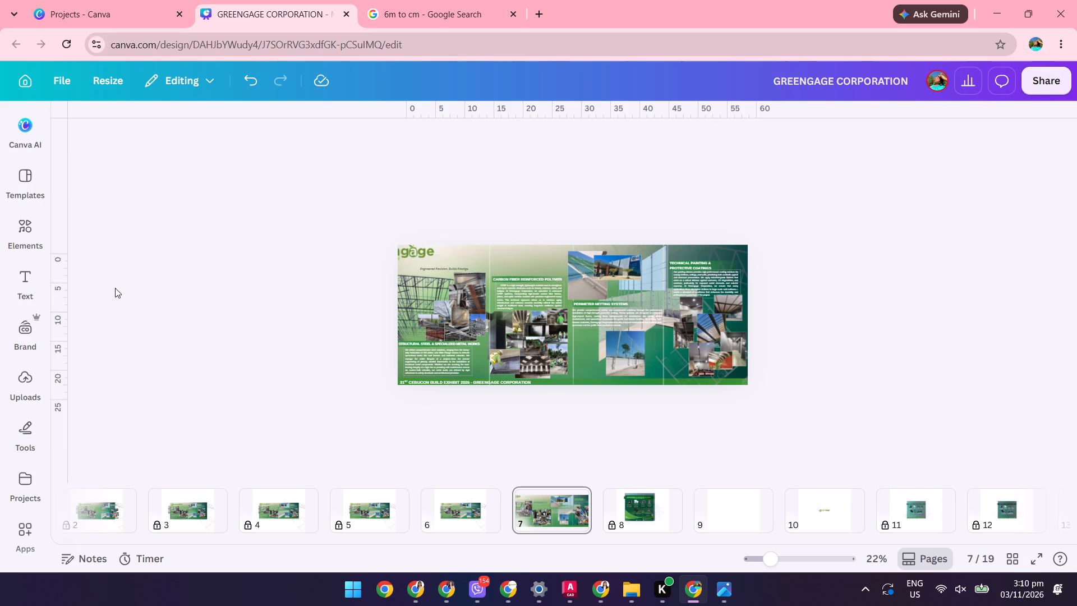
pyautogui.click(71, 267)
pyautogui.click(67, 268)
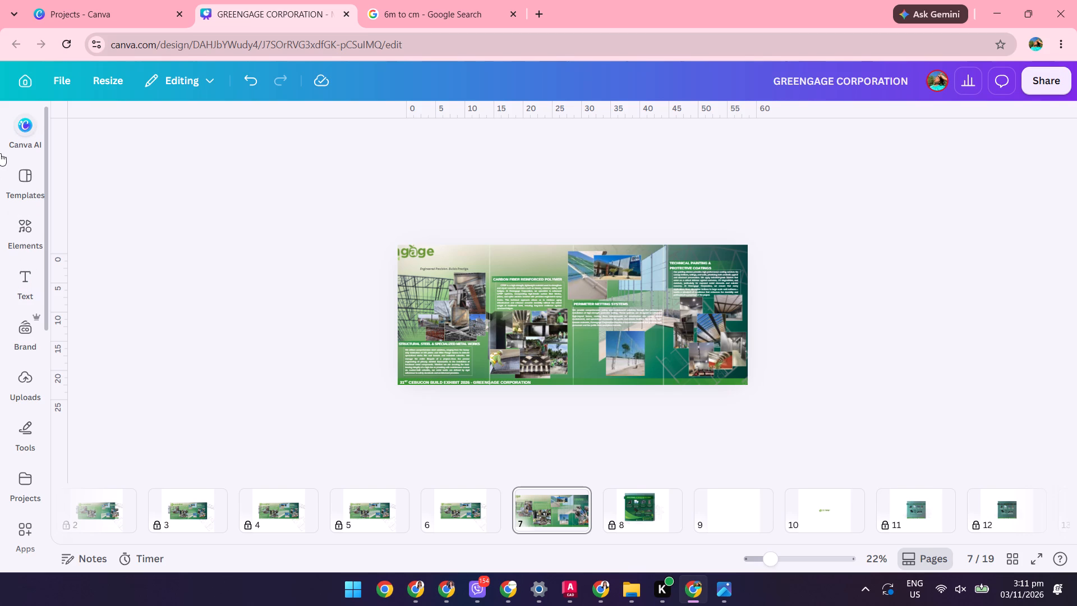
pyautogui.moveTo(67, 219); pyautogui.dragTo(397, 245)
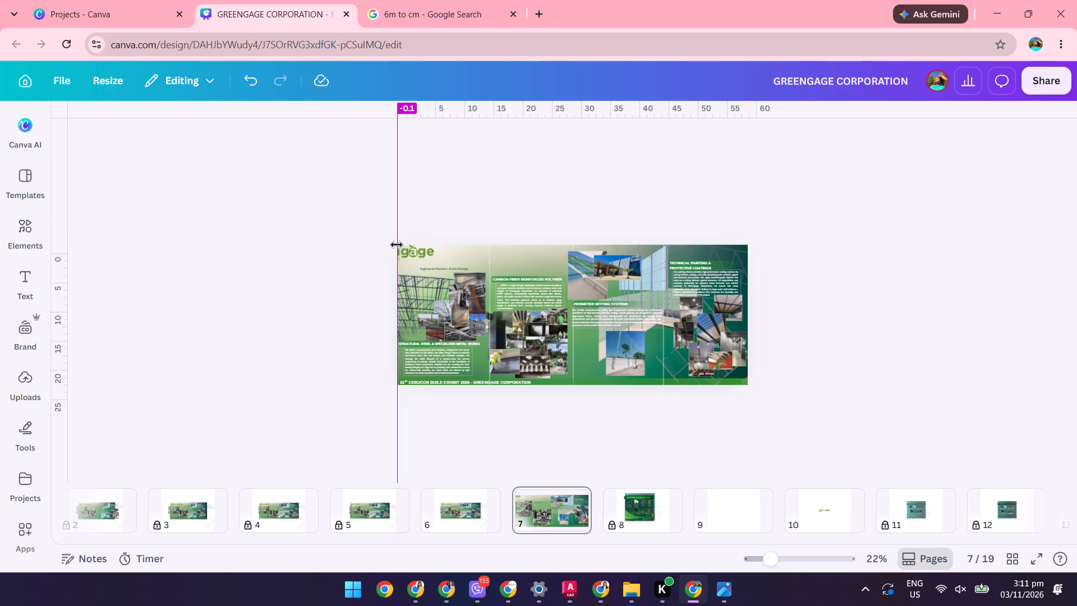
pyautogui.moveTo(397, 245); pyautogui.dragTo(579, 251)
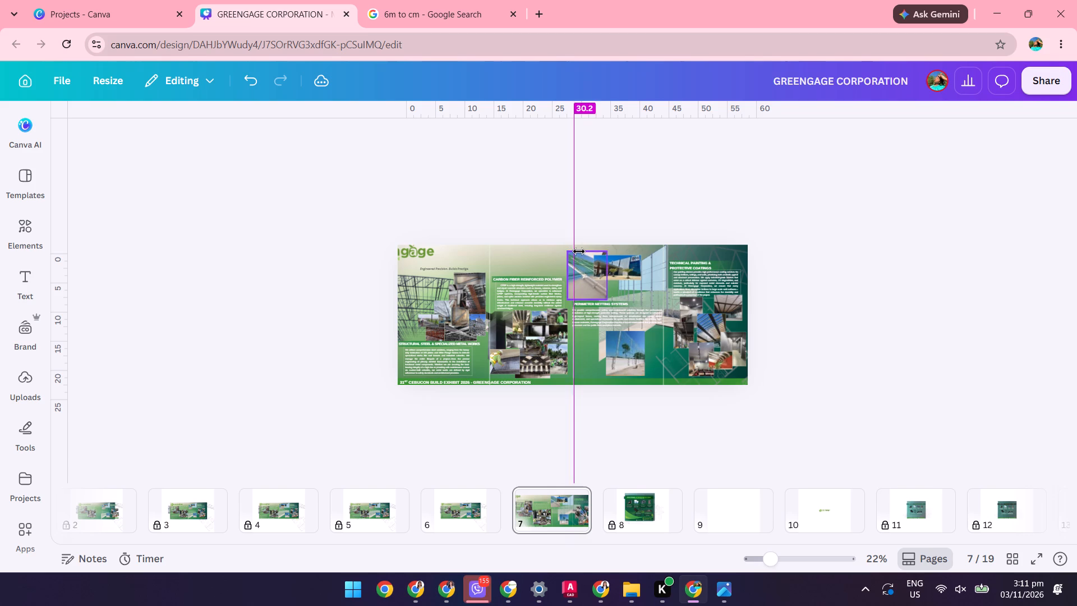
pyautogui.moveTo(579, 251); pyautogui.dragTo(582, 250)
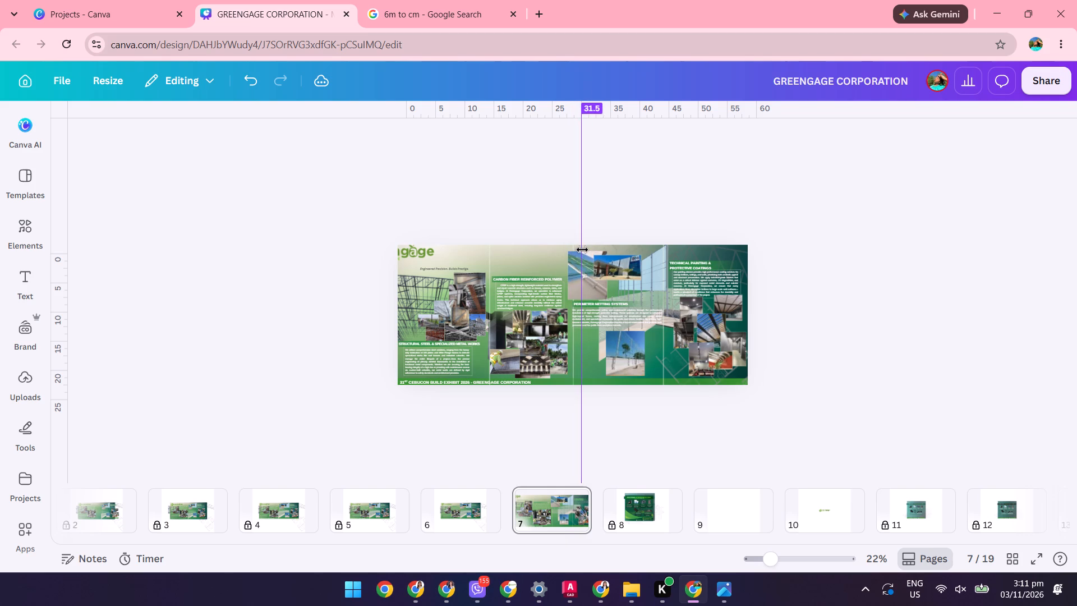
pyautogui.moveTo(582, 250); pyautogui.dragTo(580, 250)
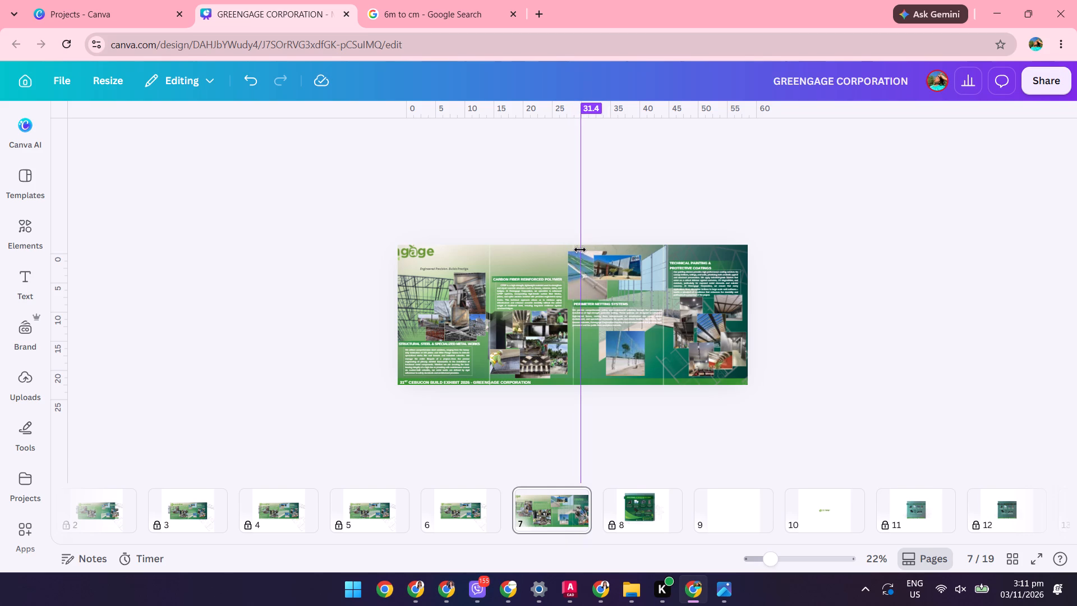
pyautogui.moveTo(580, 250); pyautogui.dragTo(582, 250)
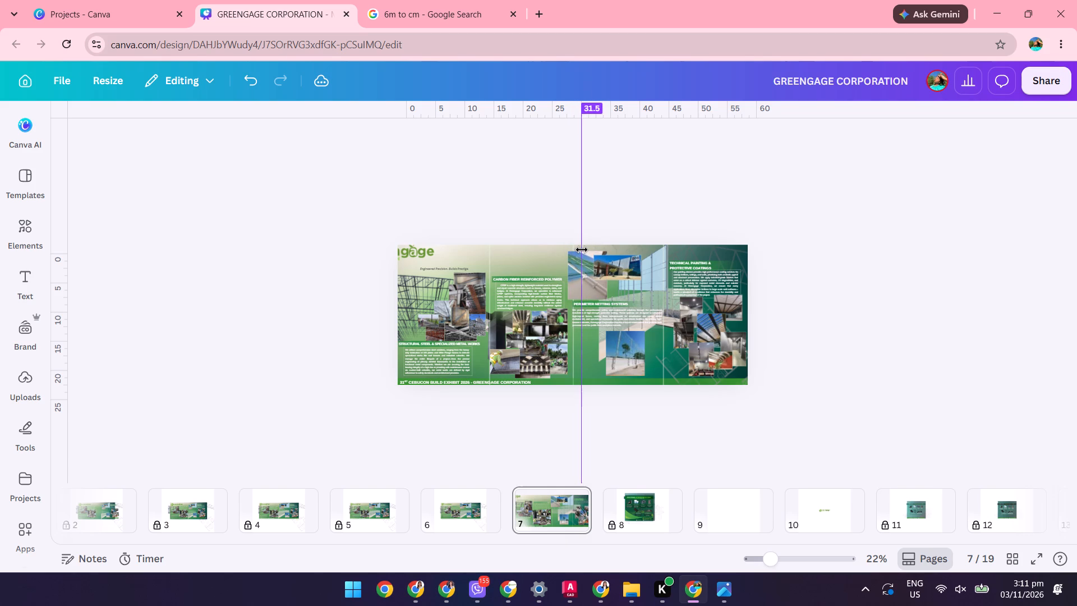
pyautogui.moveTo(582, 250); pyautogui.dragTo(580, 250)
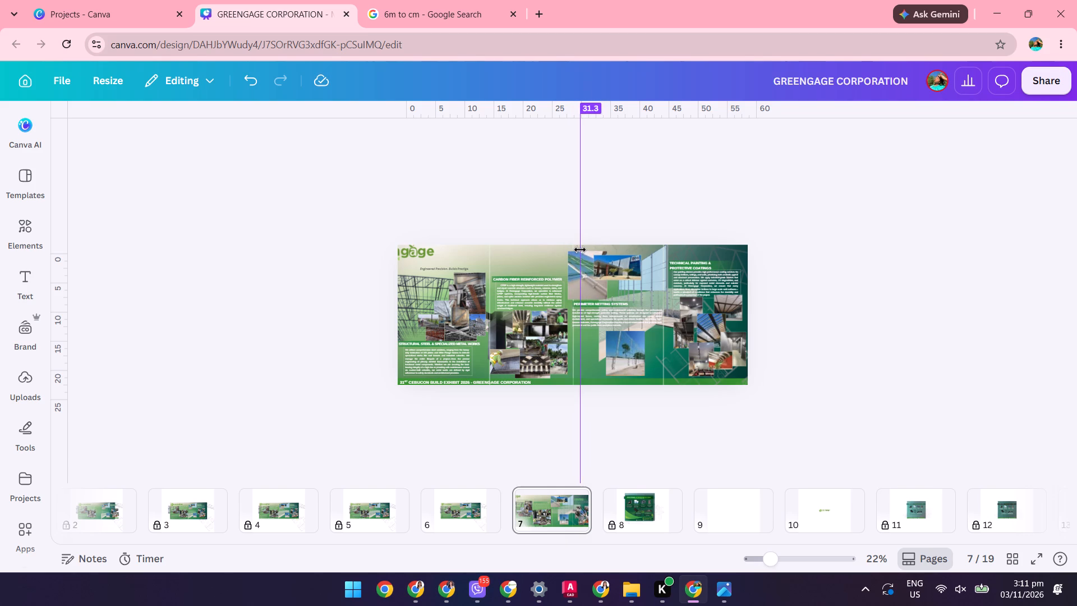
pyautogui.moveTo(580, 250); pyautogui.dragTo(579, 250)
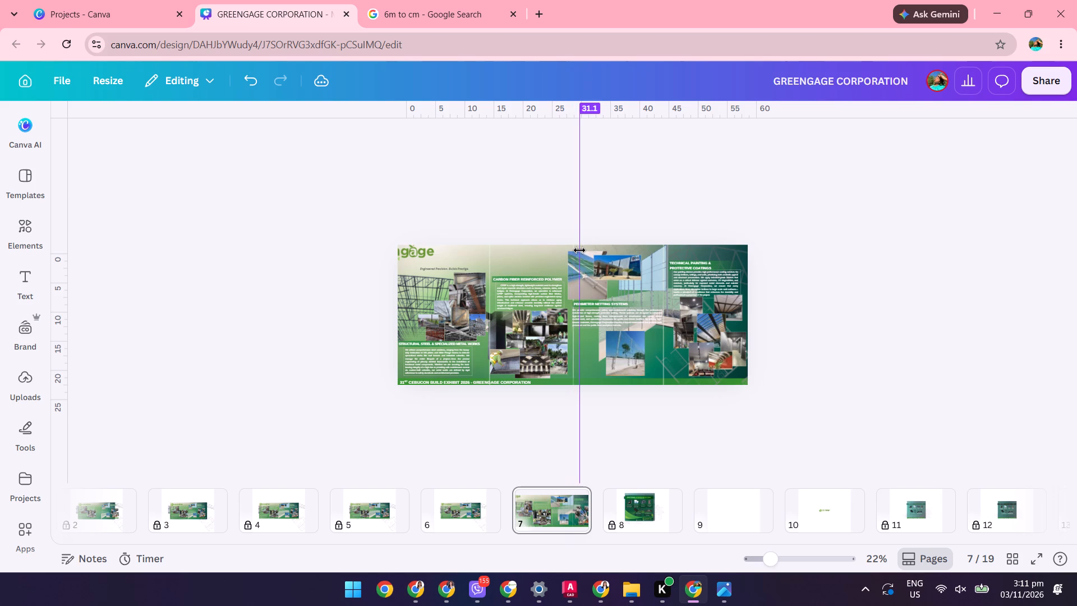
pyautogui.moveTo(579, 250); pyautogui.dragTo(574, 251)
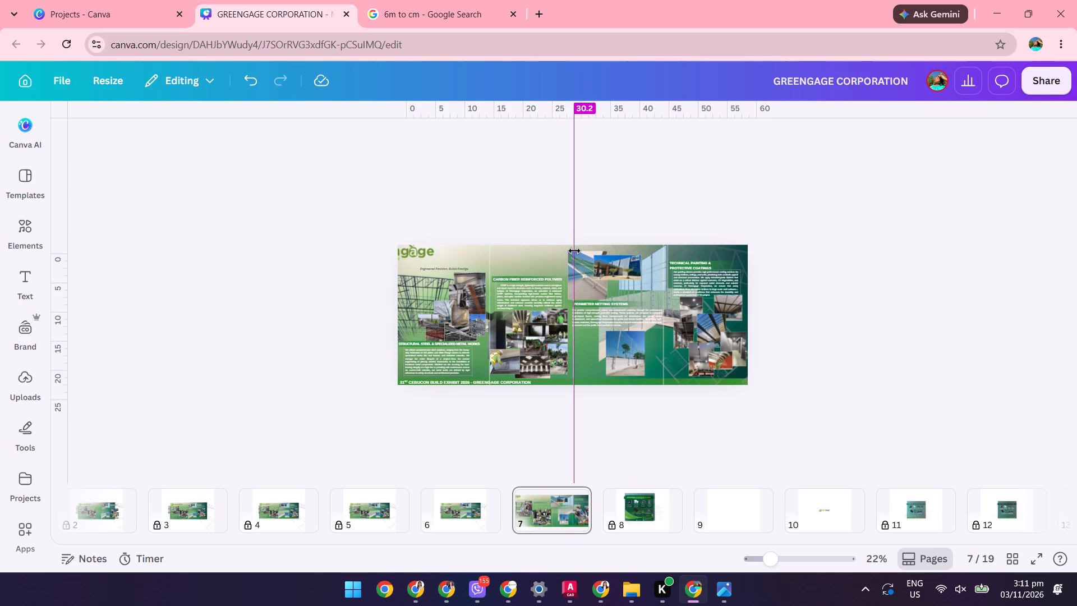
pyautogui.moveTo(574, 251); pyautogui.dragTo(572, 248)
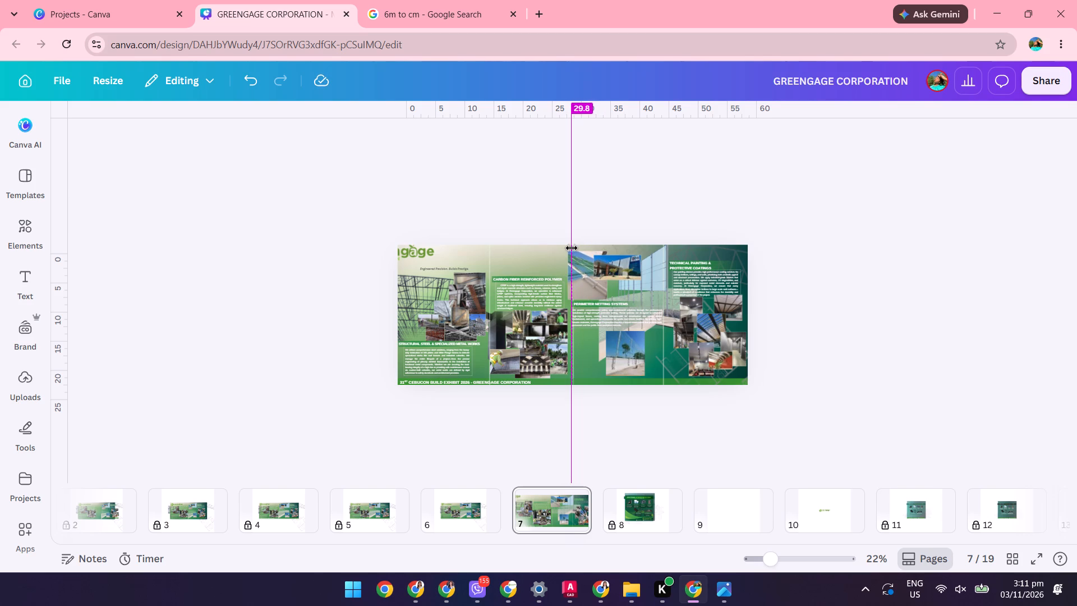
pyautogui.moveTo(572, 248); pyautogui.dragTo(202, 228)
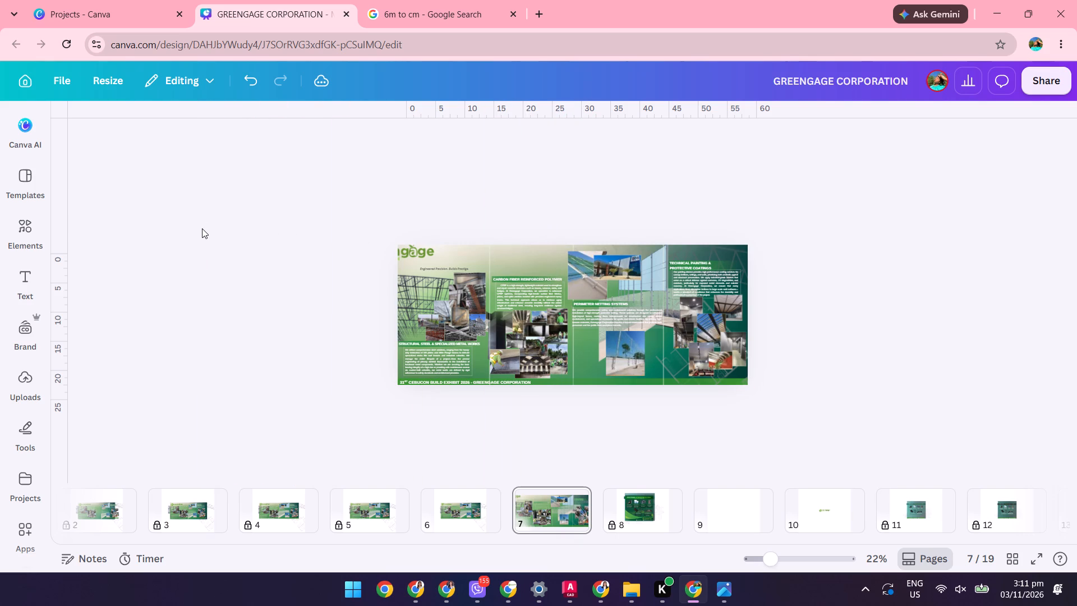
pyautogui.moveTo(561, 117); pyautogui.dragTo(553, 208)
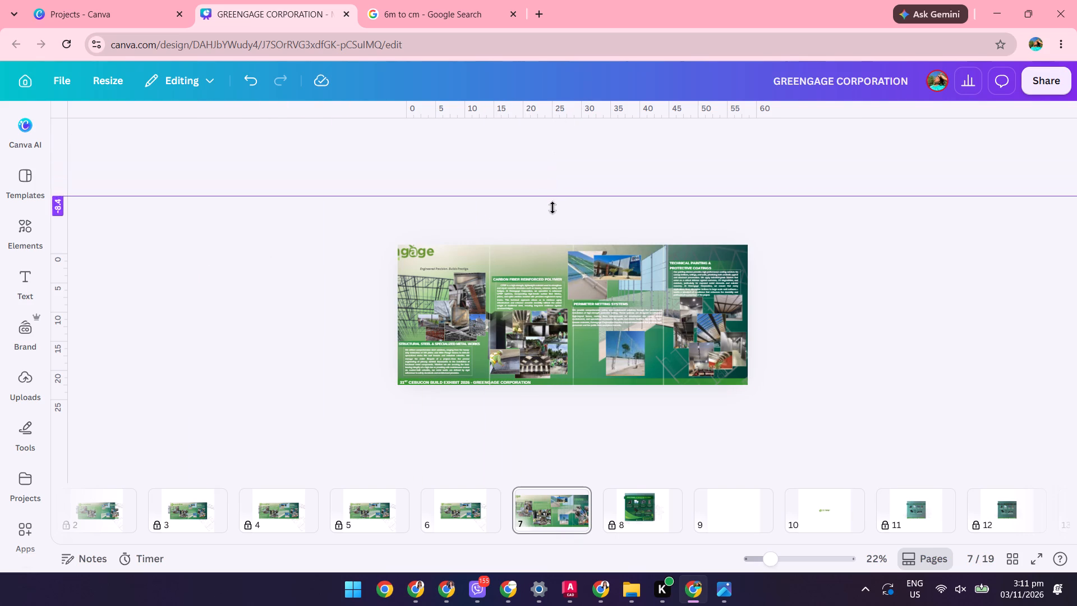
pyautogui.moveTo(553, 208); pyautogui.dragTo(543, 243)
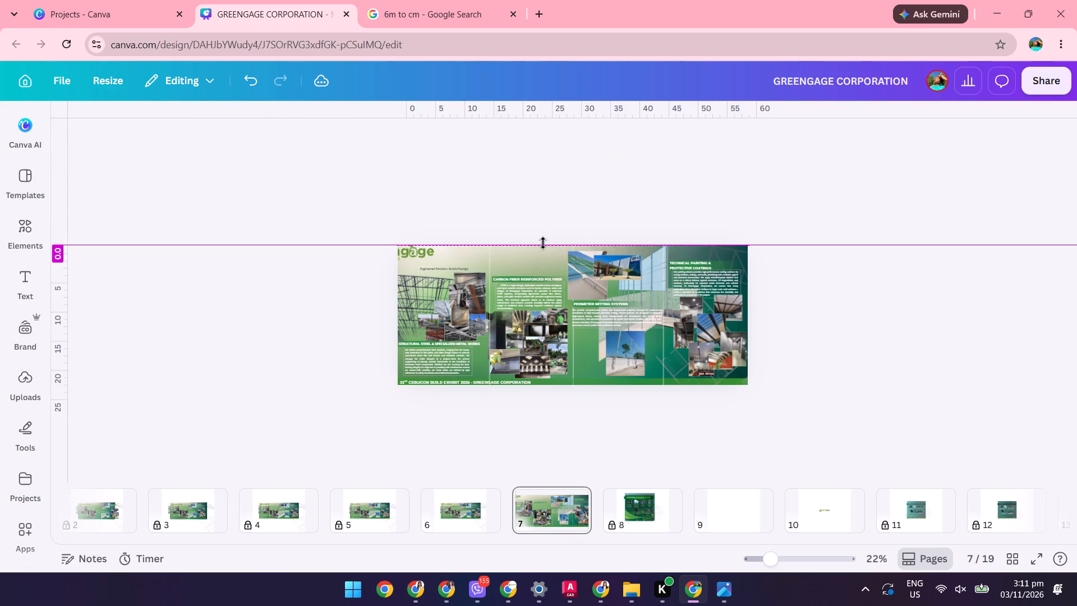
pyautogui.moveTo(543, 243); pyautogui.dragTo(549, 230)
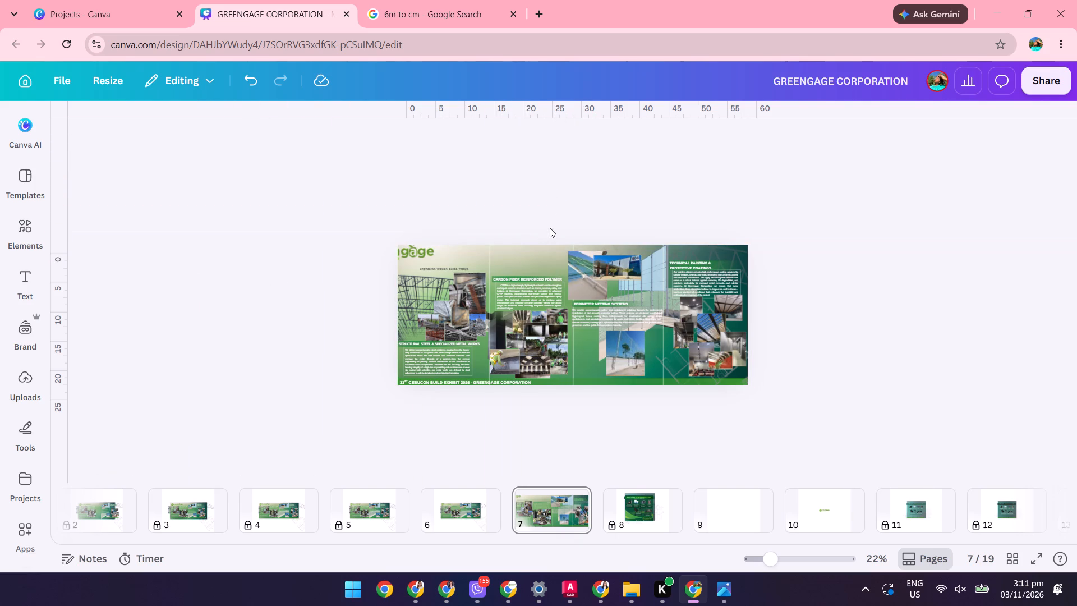
# Place a vertical guide at the page's centre, at about 30 cm, along the central white divider.
pyautogui.moveTo(65, 272); pyautogui.dragTo(558, 328)
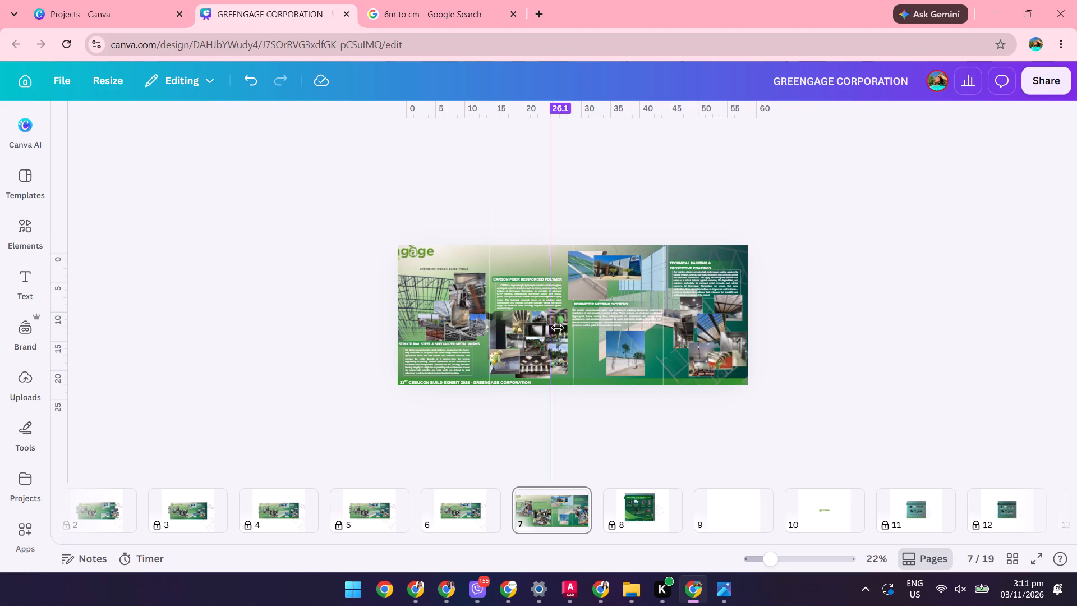
pyautogui.moveTo(558, 328); pyautogui.dragTo(582, 326)
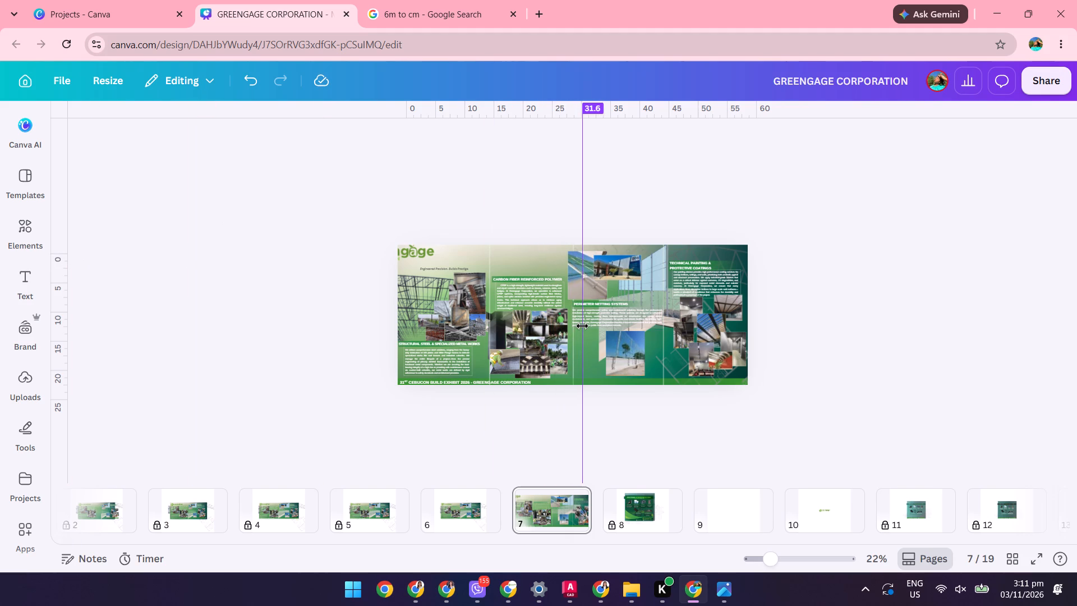
pyautogui.moveTo(582, 326); pyautogui.dragTo(578, 328)
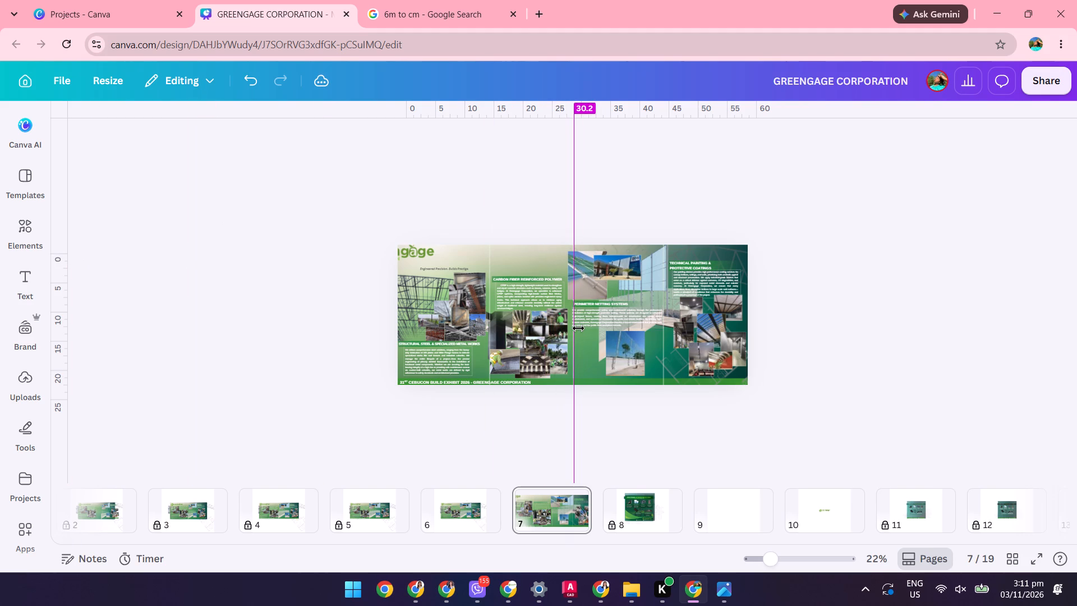
pyautogui.moveTo(578, 328); pyautogui.dragTo(577, 328)
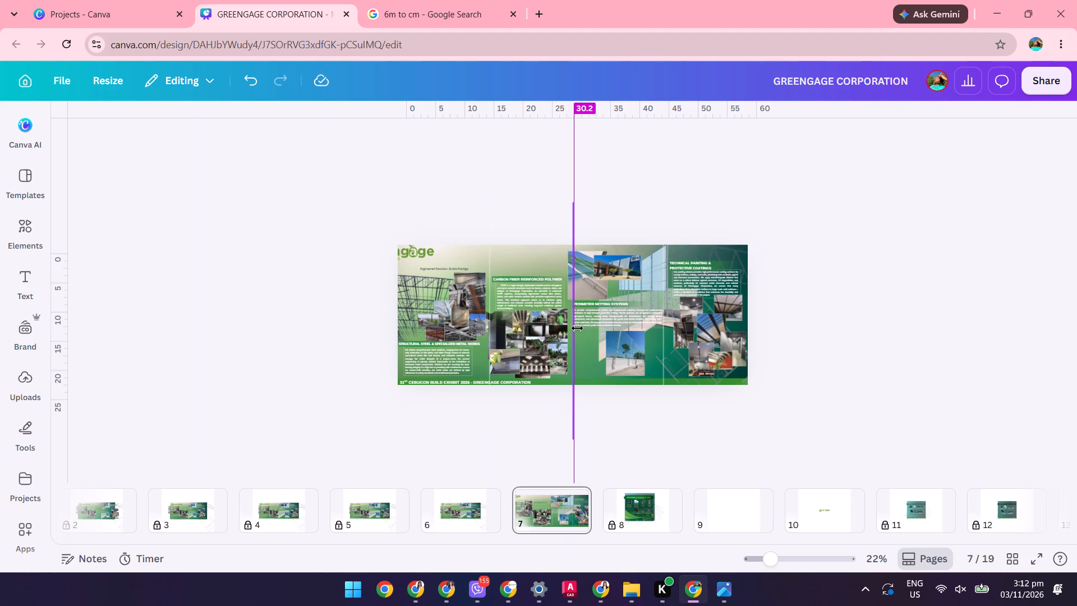
pyautogui.moveTo(577, 328); pyautogui.dragTo(572, 329)
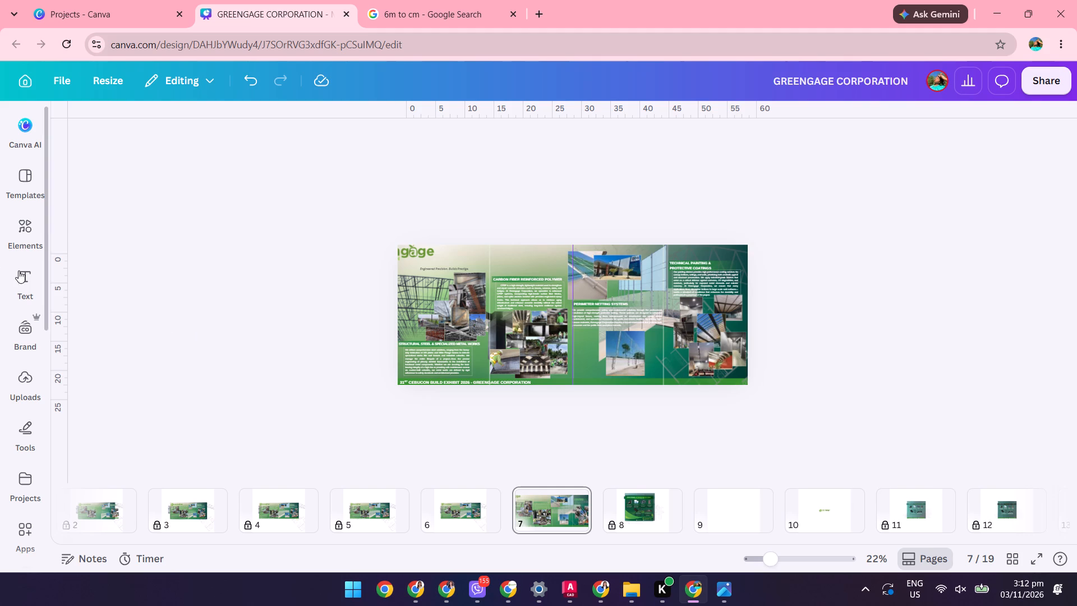
# Place a vertical guide at about 15 cm, near the divider between the Structural Steel and Carbon Fiber sections.
pyautogui.moveTo(65, 225); pyautogui.dragTo(491, 299)
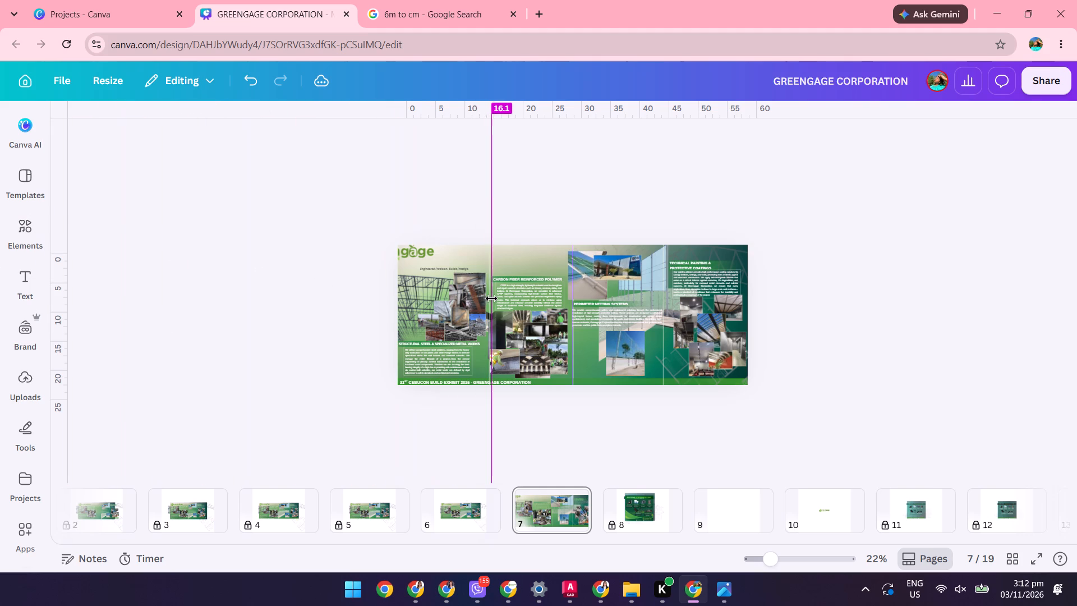
pyautogui.moveTo(491, 299); pyautogui.dragTo(491, 299)
pyautogui.moveTo(491, 299); pyautogui.dragTo(487, 302)
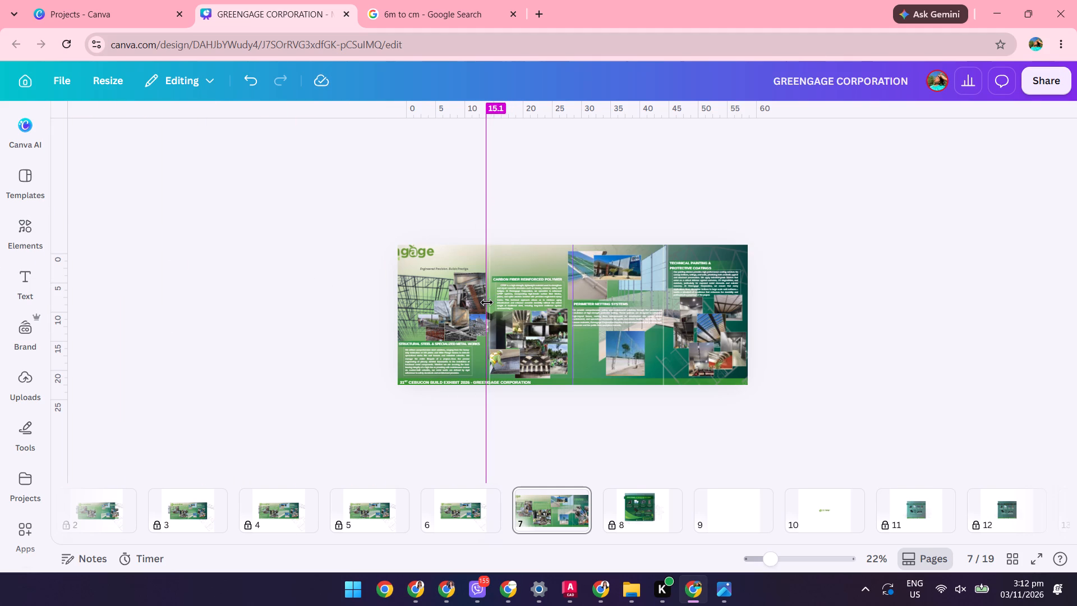
pyautogui.moveTo(487, 302); pyautogui.dragTo(486, 302)
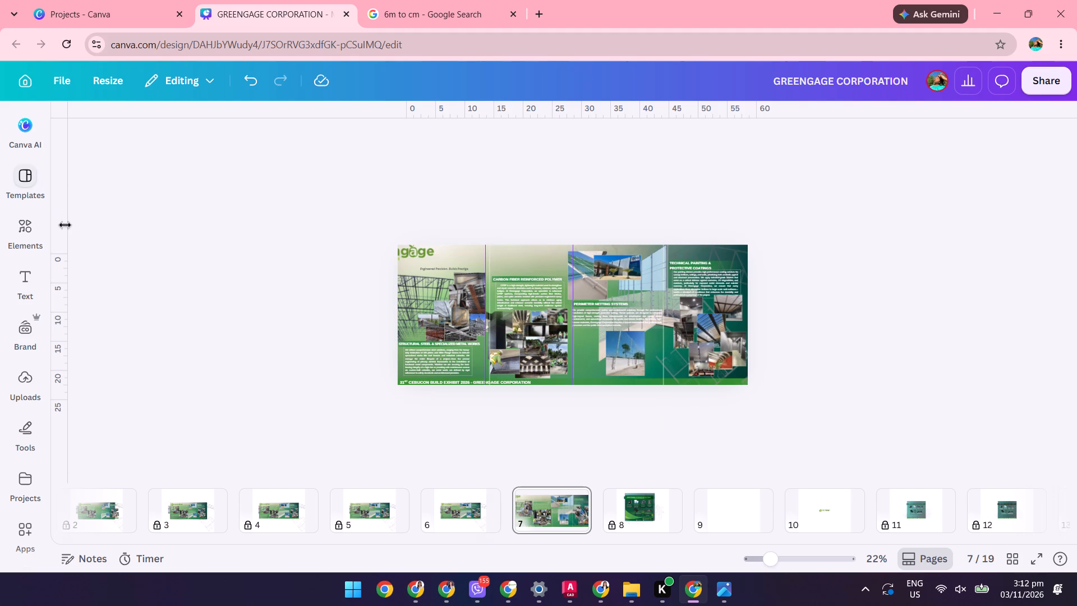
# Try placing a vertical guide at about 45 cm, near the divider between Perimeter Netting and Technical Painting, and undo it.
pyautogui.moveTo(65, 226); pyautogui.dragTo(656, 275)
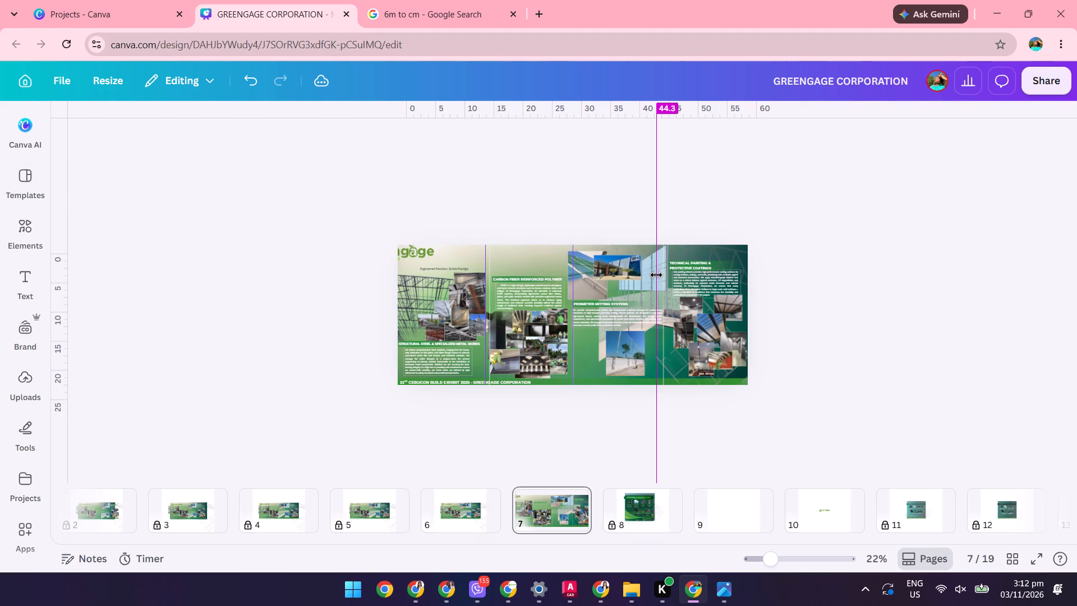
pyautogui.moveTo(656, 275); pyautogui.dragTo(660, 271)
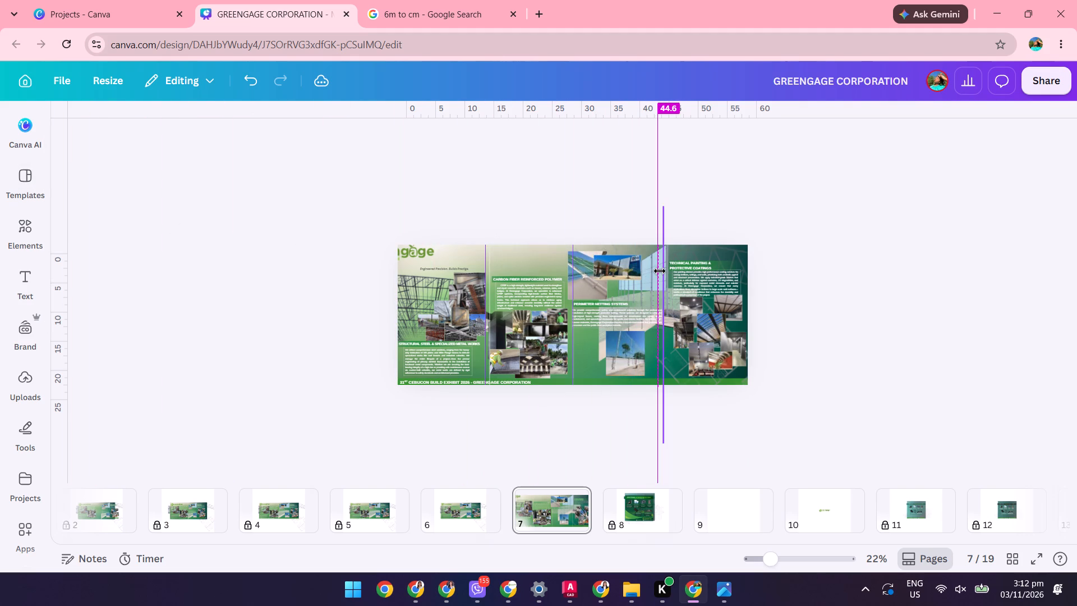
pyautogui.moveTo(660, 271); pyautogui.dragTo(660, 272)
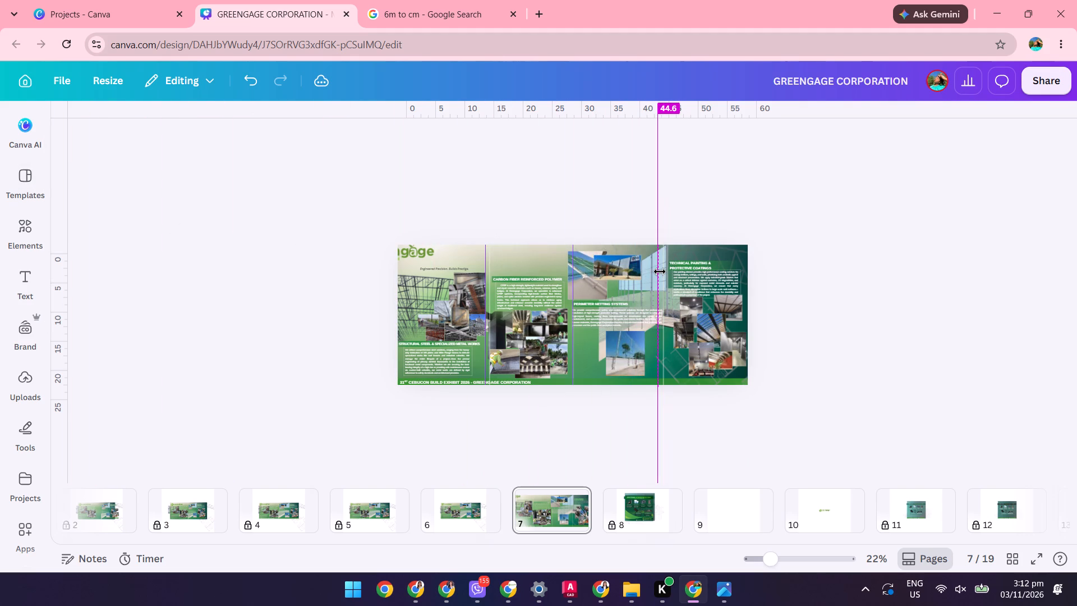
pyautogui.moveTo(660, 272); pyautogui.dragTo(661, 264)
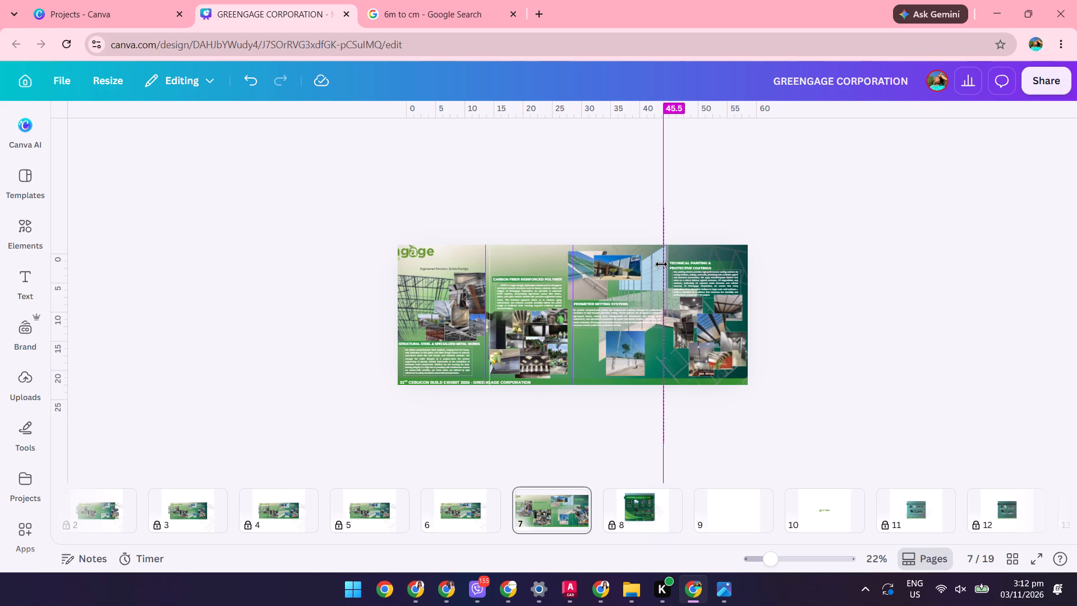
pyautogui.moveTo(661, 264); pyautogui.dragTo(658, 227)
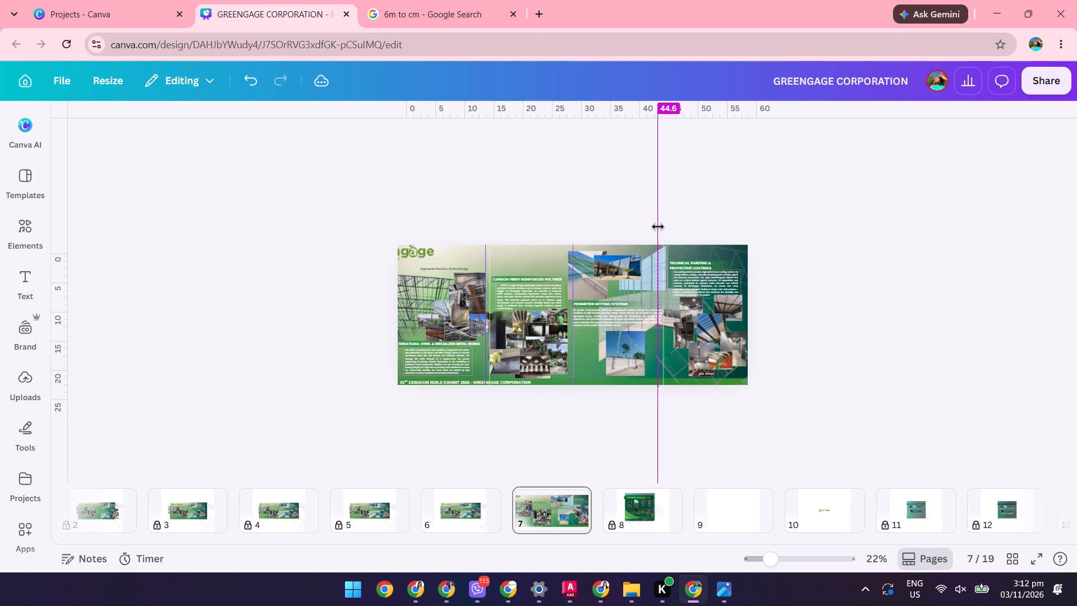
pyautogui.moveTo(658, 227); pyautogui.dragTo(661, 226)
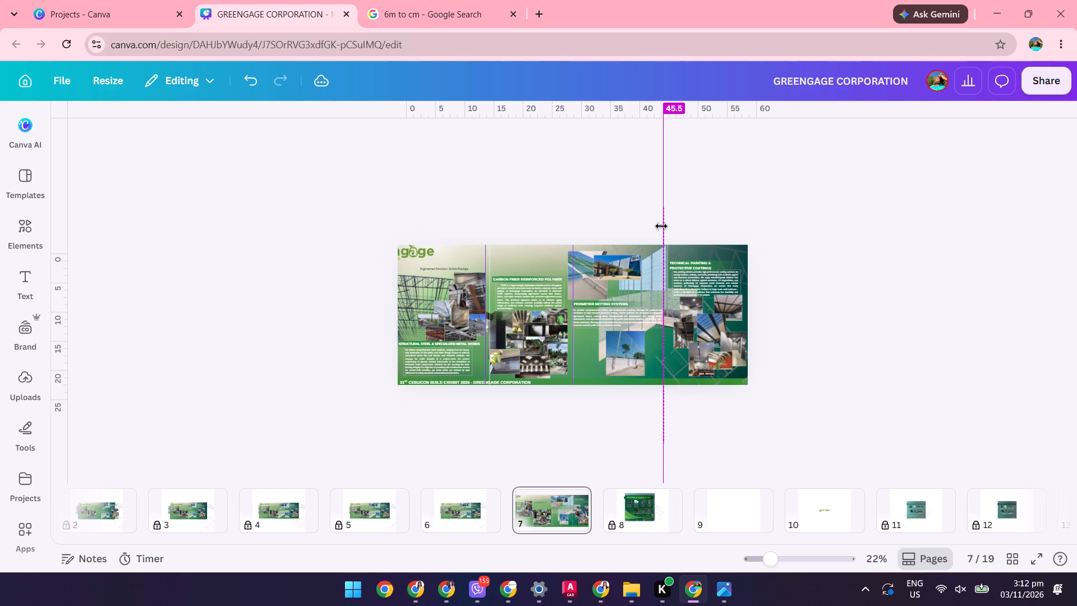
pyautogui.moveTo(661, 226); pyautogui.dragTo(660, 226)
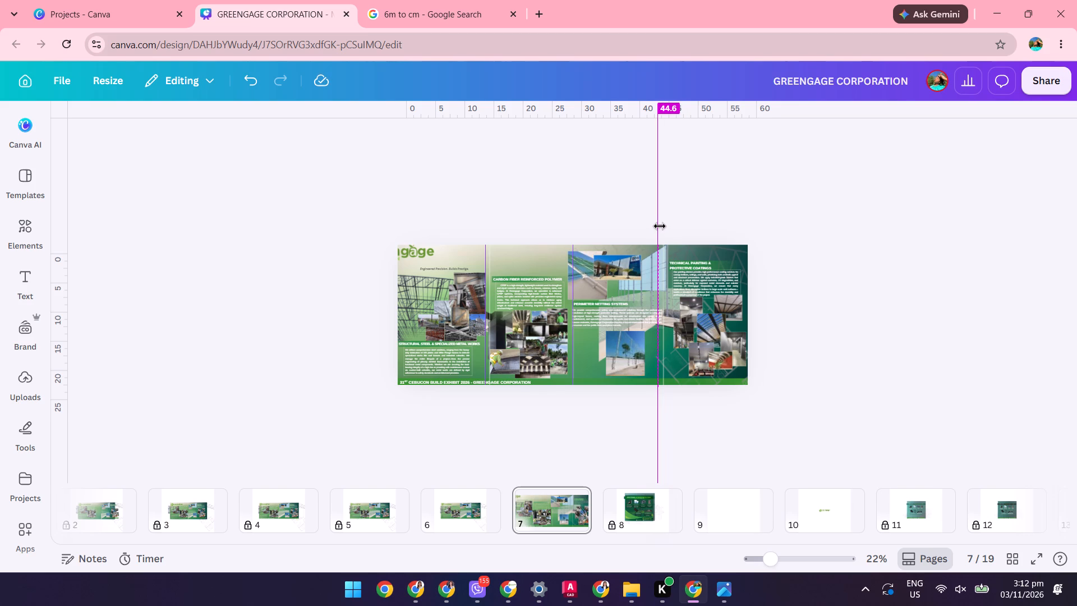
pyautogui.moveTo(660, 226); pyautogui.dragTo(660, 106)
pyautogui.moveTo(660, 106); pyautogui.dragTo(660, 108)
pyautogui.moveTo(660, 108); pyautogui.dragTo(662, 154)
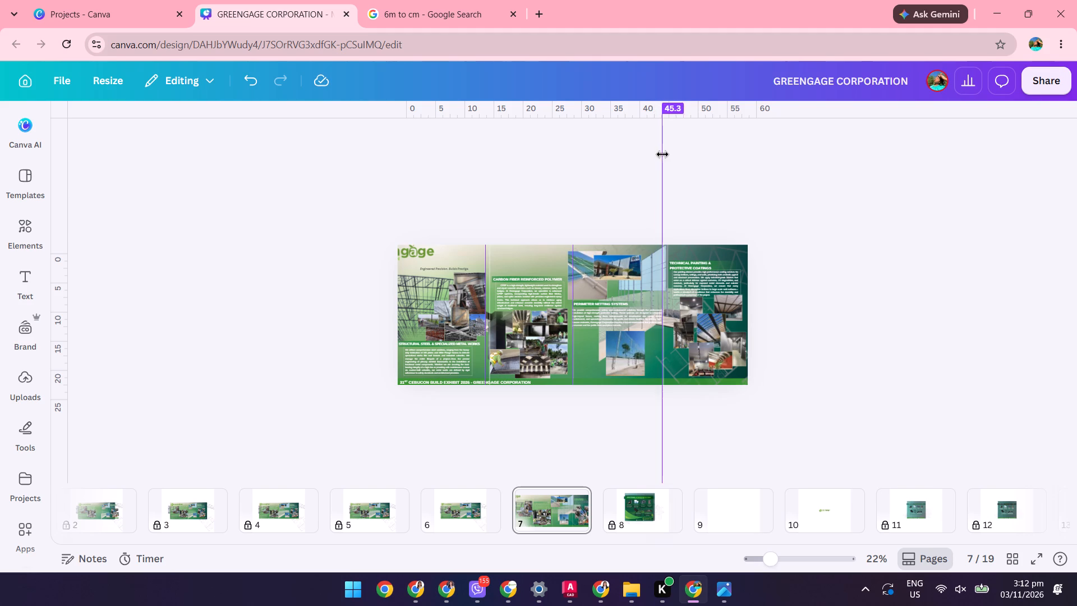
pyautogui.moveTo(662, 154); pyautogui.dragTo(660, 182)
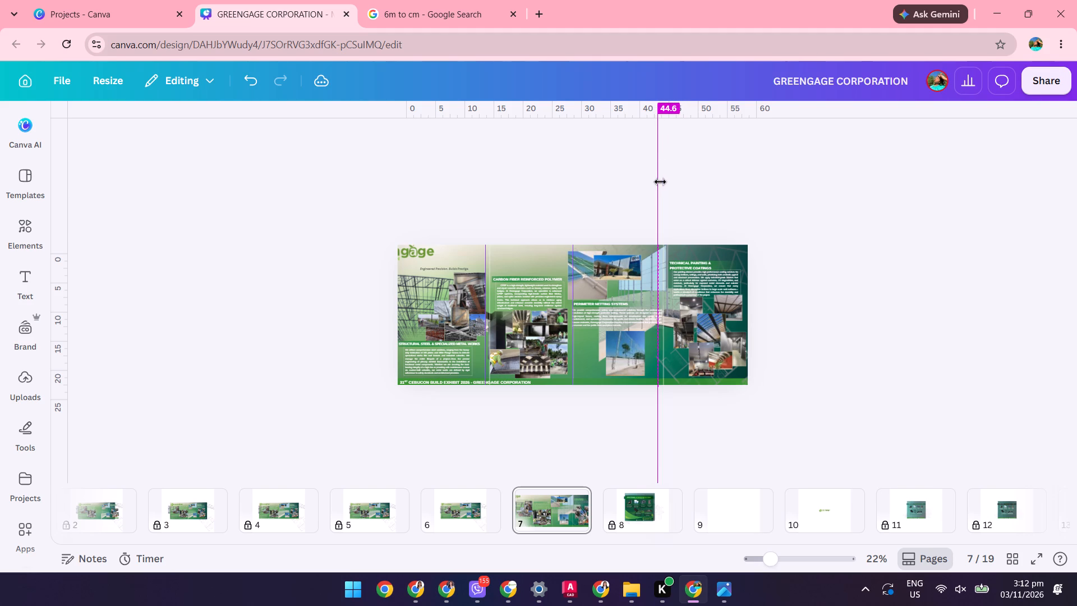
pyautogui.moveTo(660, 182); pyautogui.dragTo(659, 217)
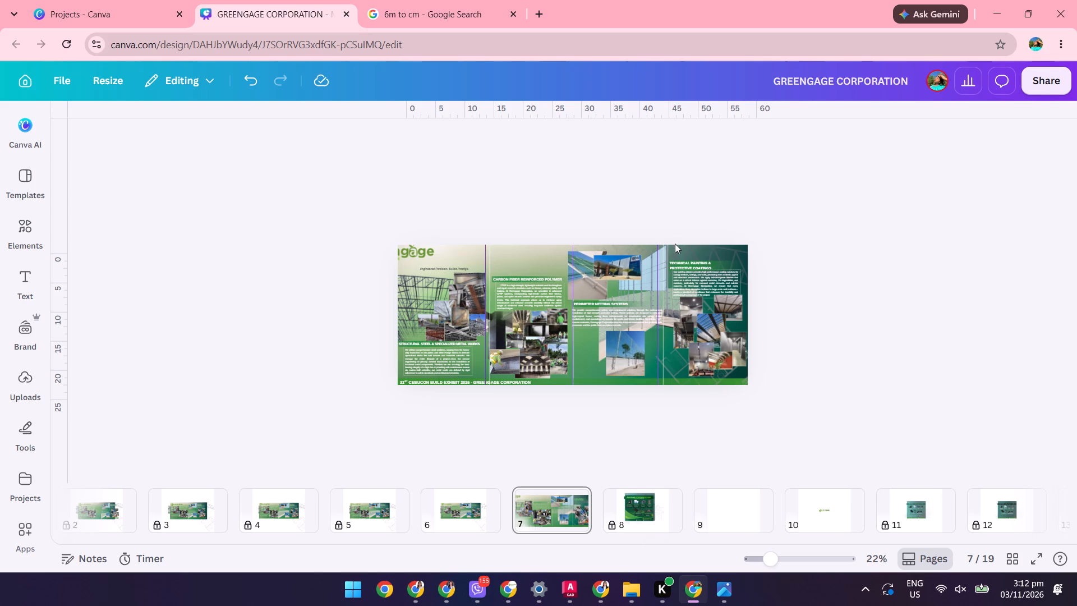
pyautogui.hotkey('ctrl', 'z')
# Place a vertical guide at about 45.5 cm, near the divider between the Perimeter Netting and Technical Painting sections.
pyautogui.moveTo(63, 196); pyautogui.dragTo(683, 104)
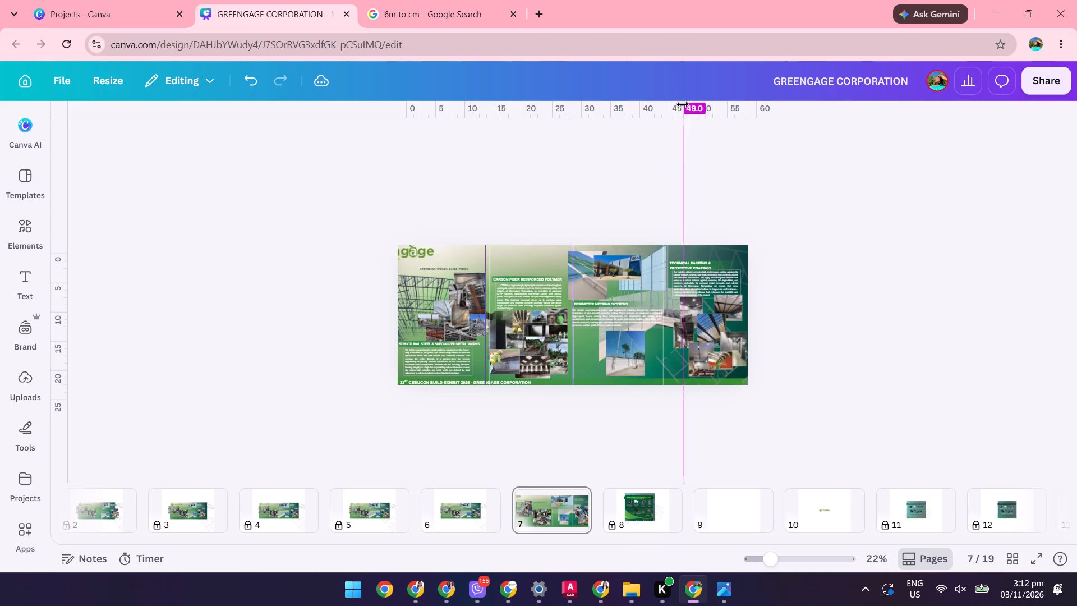
pyautogui.moveTo(683, 104); pyautogui.dragTo(669, 111)
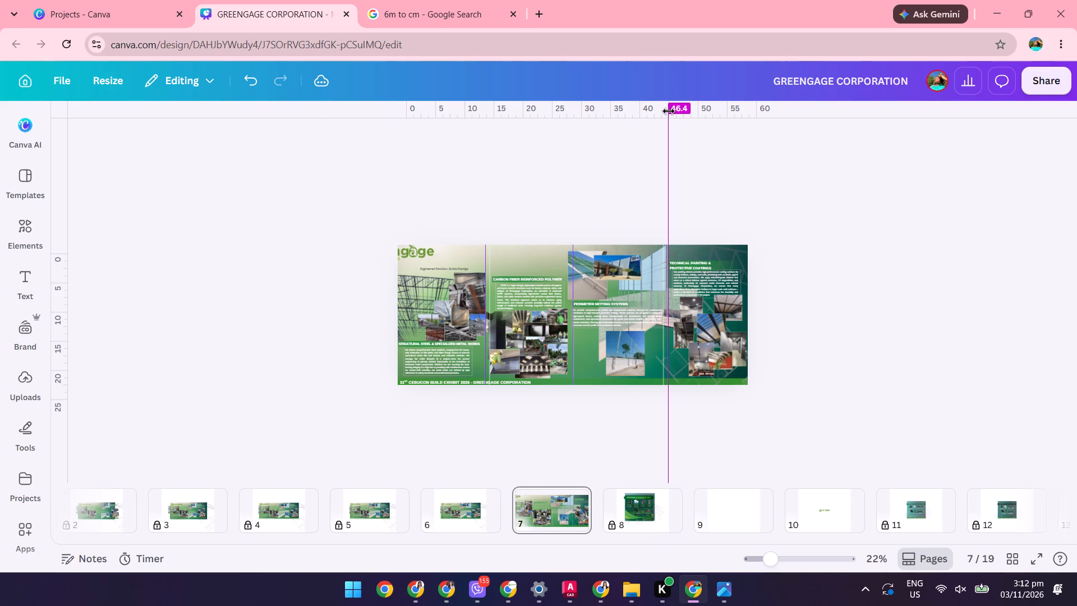
pyautogui.moveTo(669, 111); pyautogui.dragTo(663, 113)
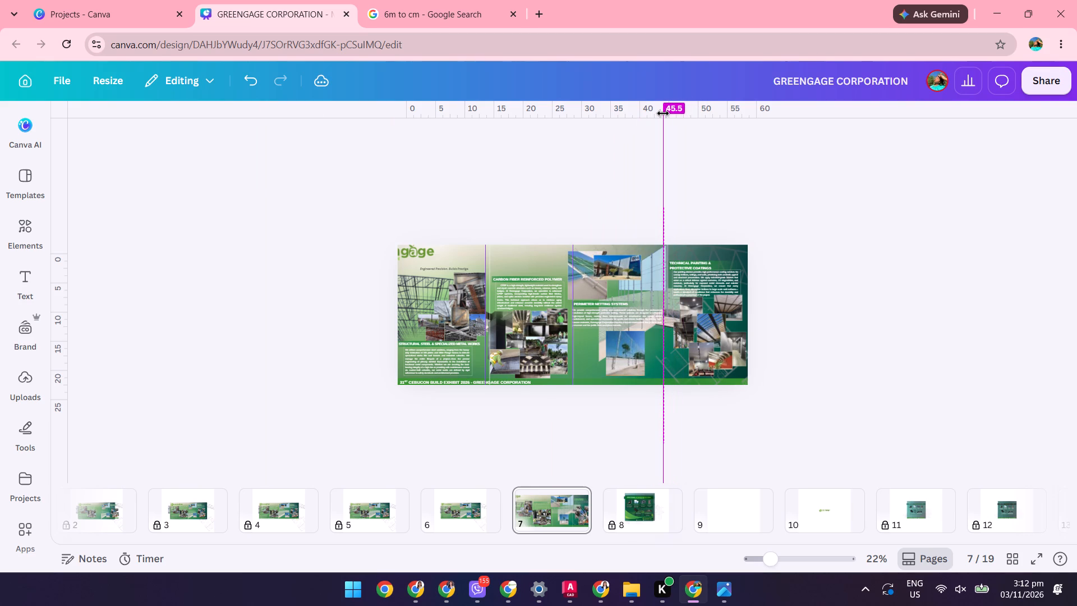
pyautogui.moveTo(663, 113); pyautogui.dragTo(661, 114)
pyautogui.moveTo(661, 114); pyautogui.dragTo(661, 114)
pyautogui.moveTo(661, 114); pyautogui.dragTo(661, 114)
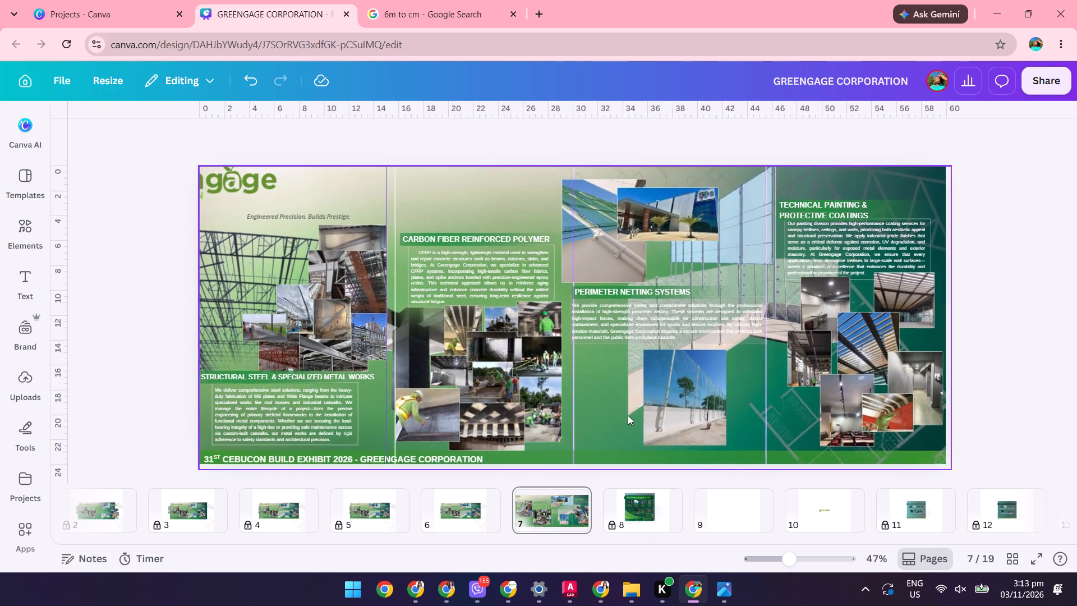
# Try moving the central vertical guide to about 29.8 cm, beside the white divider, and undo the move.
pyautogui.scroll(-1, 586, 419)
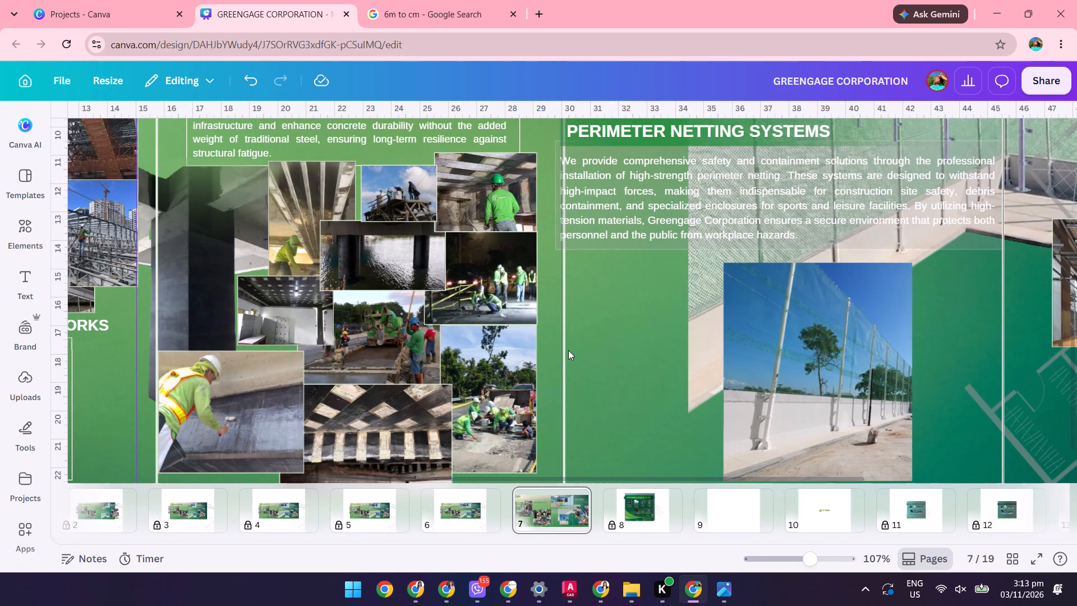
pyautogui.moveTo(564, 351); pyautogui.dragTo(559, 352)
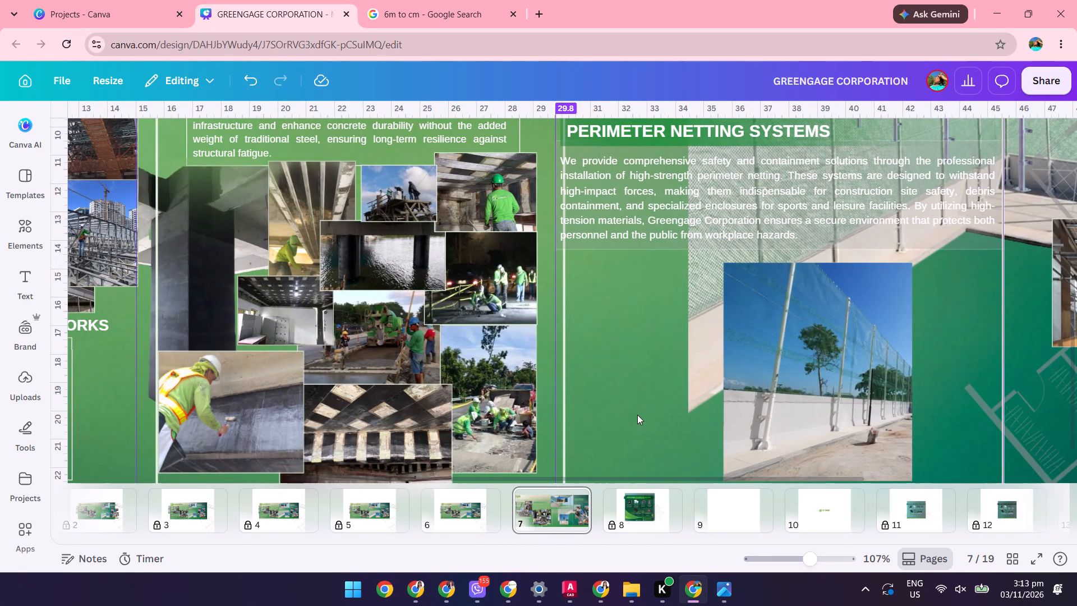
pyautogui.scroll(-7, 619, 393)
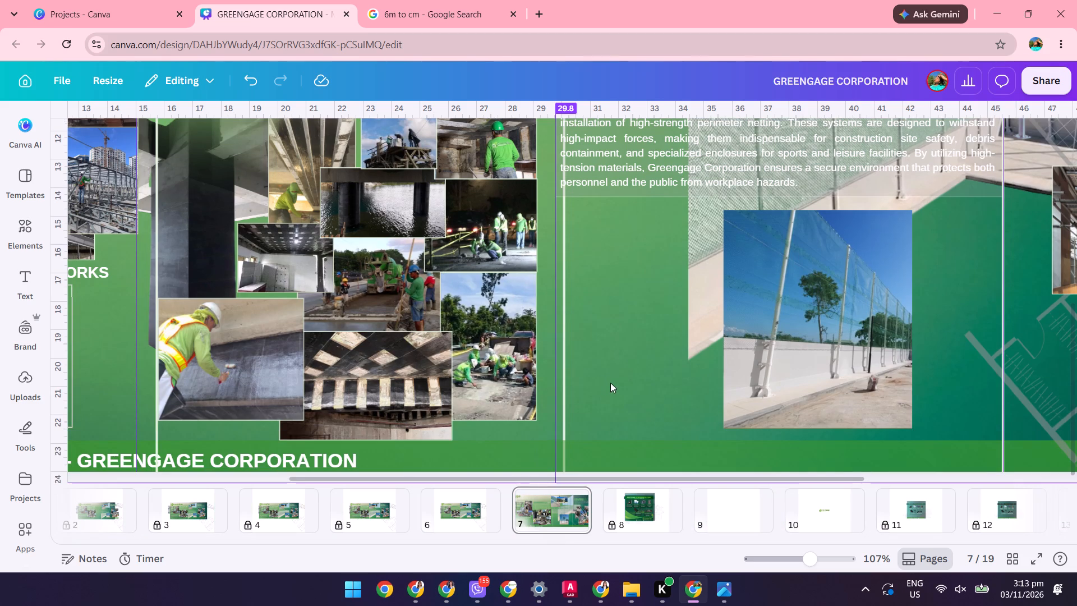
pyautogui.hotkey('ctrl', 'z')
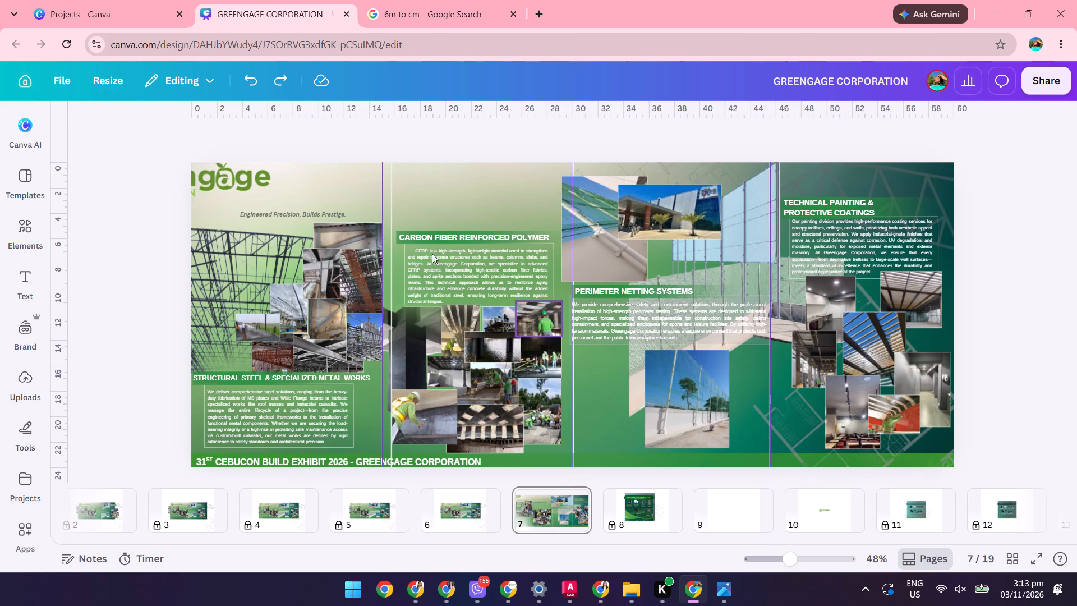
# Move the white divider line between the Structural Steel and Carbon Fiber sections onto the 15 cm guide.
pyautogui.click(391, 183)
pyautogui.click(391, 183)
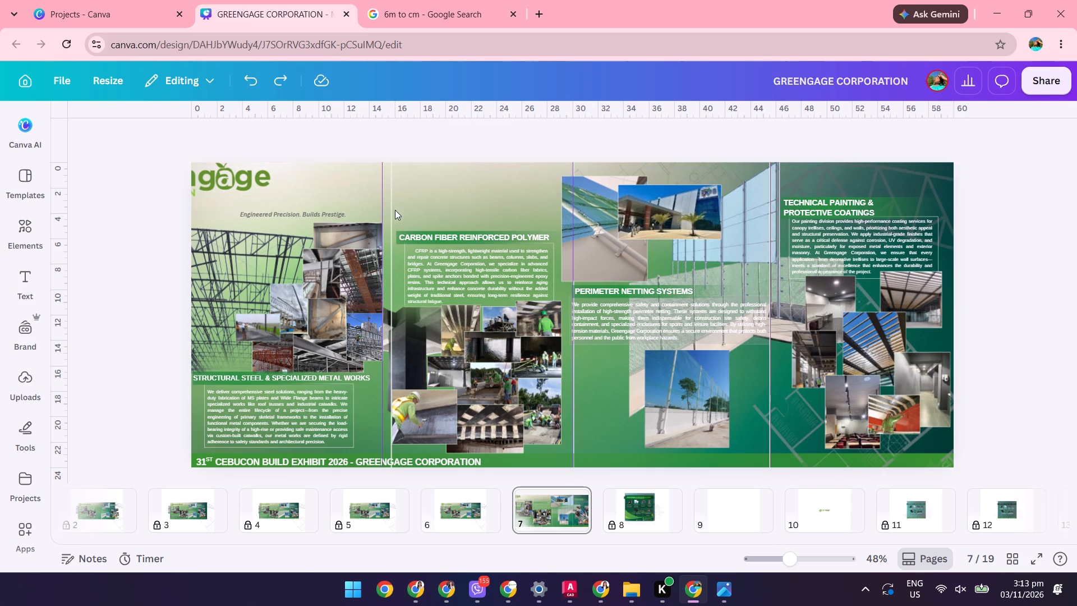
pyautogui.click(390, 302)
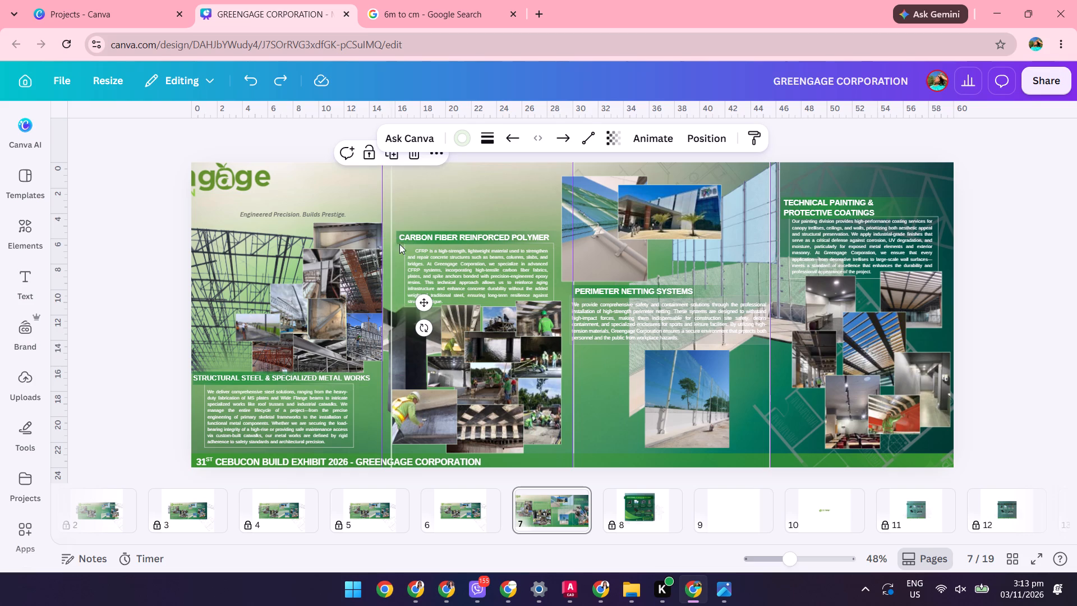
pyautogui.tripleClick(391, 181)
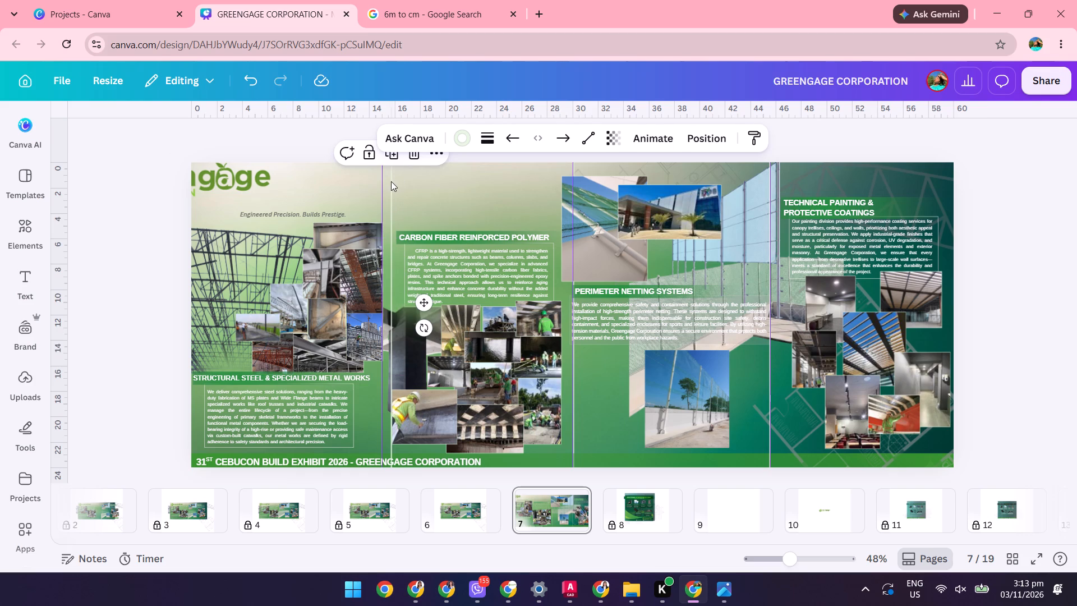
pyautogui.click(391, 181)
pyautogui.moveTo(392, 221); pyautogui.dragTo(388, 222)
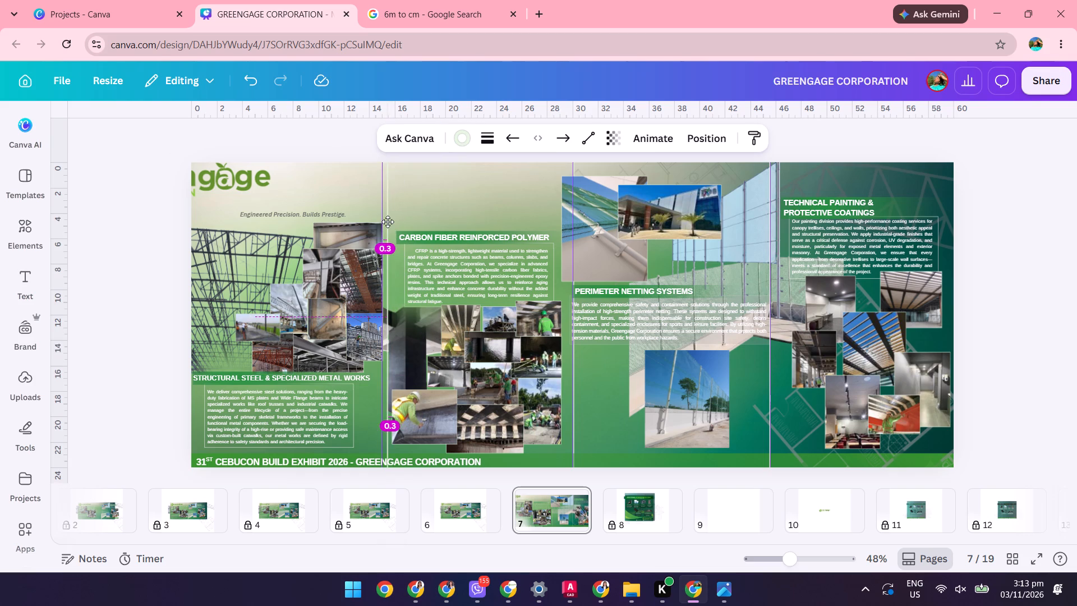
pyautogui.moveTo(388, 222); pyautogui.dragTo(384, 221)
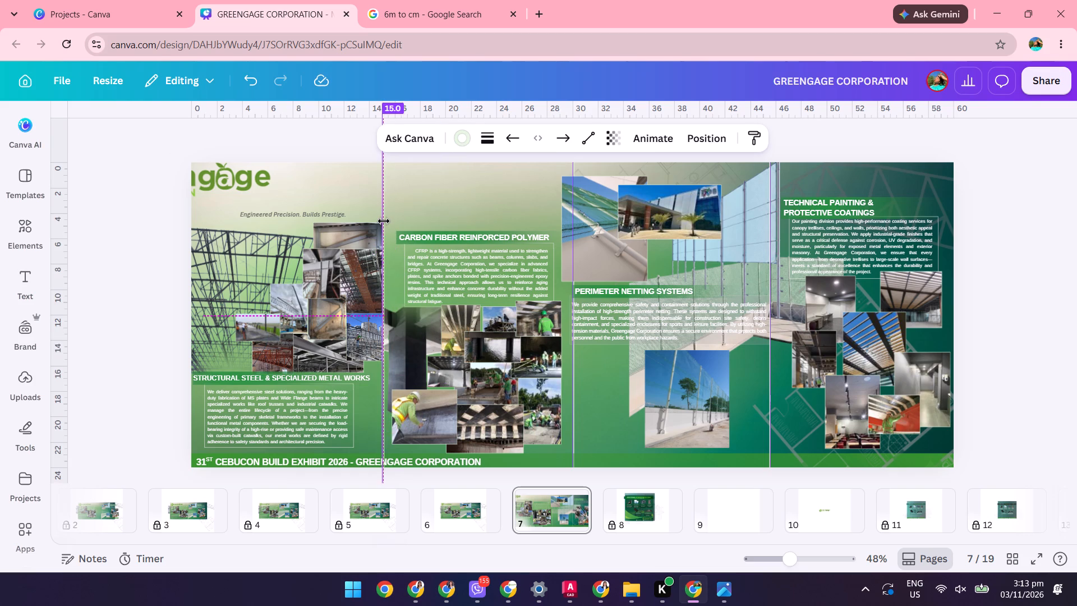
pyautogui.moveTo(384, 221); pyautogui.dragTo(385, 221)
pyautogui.moveTo(385, 221); pyautogui.dragTo(383, 221)
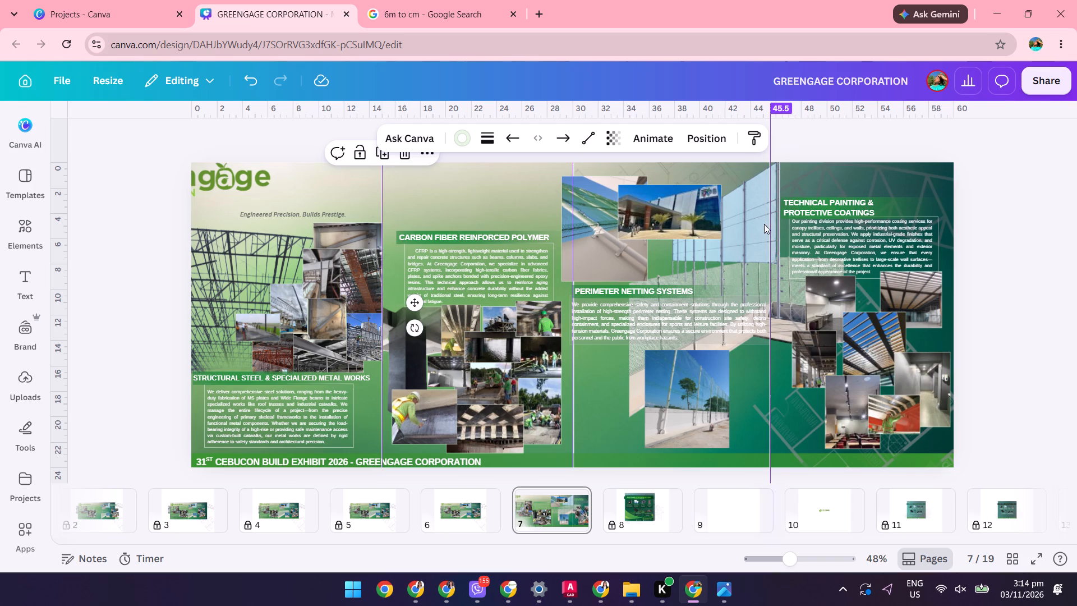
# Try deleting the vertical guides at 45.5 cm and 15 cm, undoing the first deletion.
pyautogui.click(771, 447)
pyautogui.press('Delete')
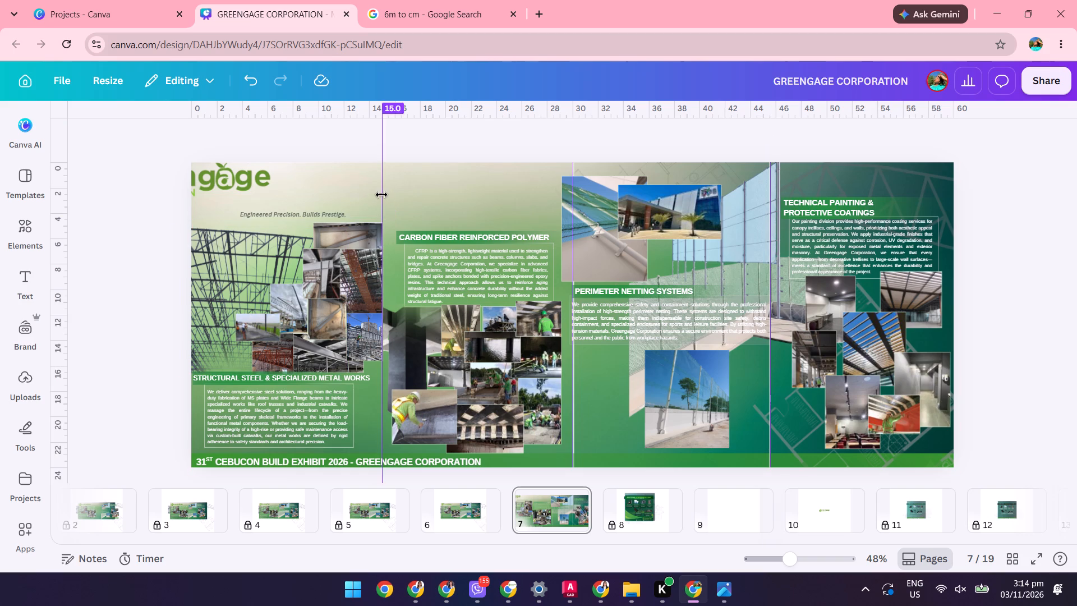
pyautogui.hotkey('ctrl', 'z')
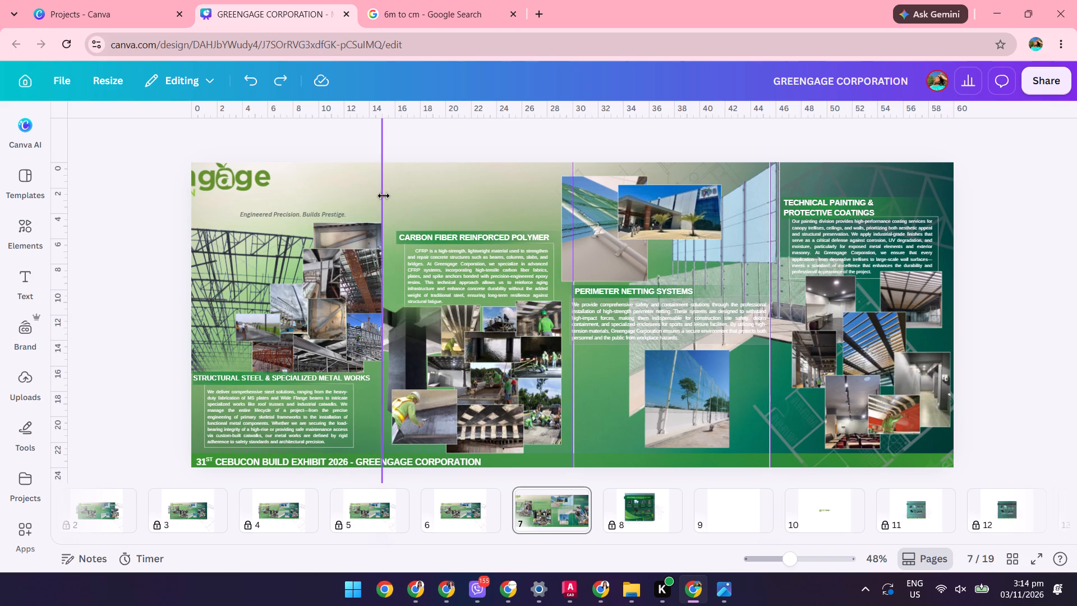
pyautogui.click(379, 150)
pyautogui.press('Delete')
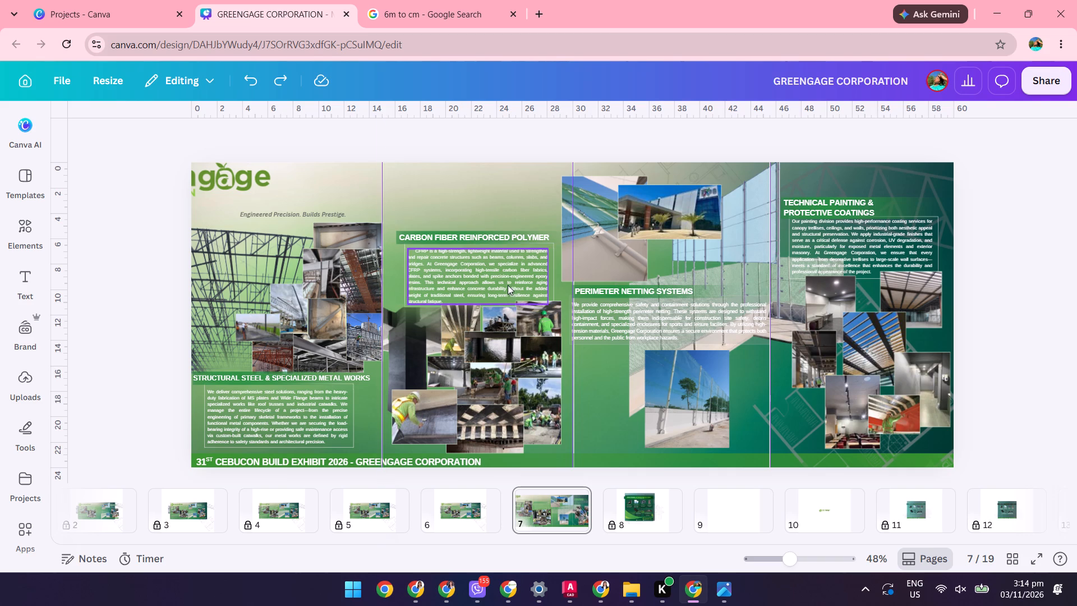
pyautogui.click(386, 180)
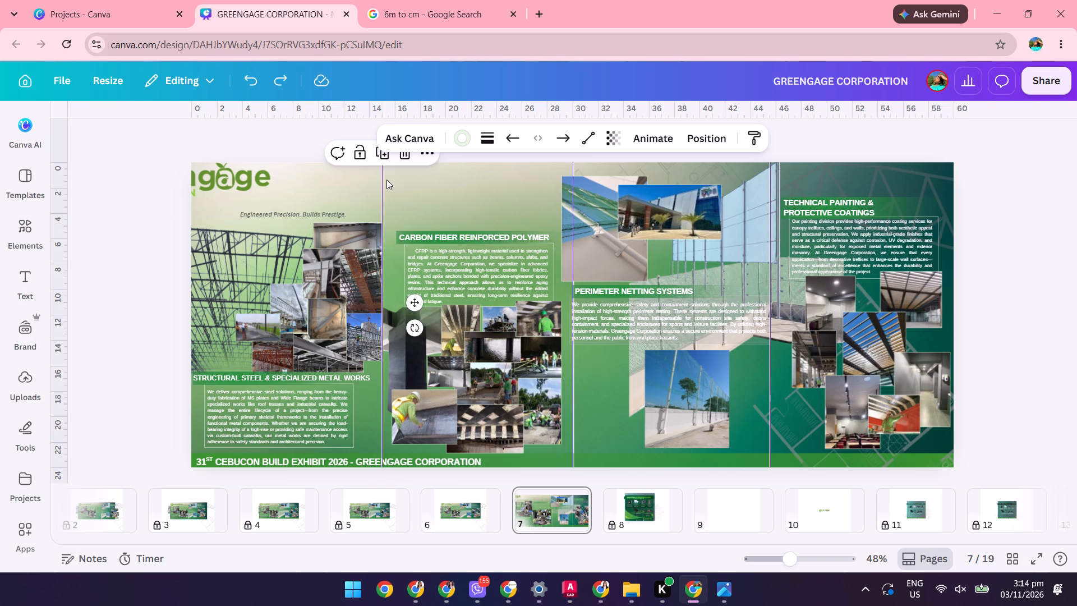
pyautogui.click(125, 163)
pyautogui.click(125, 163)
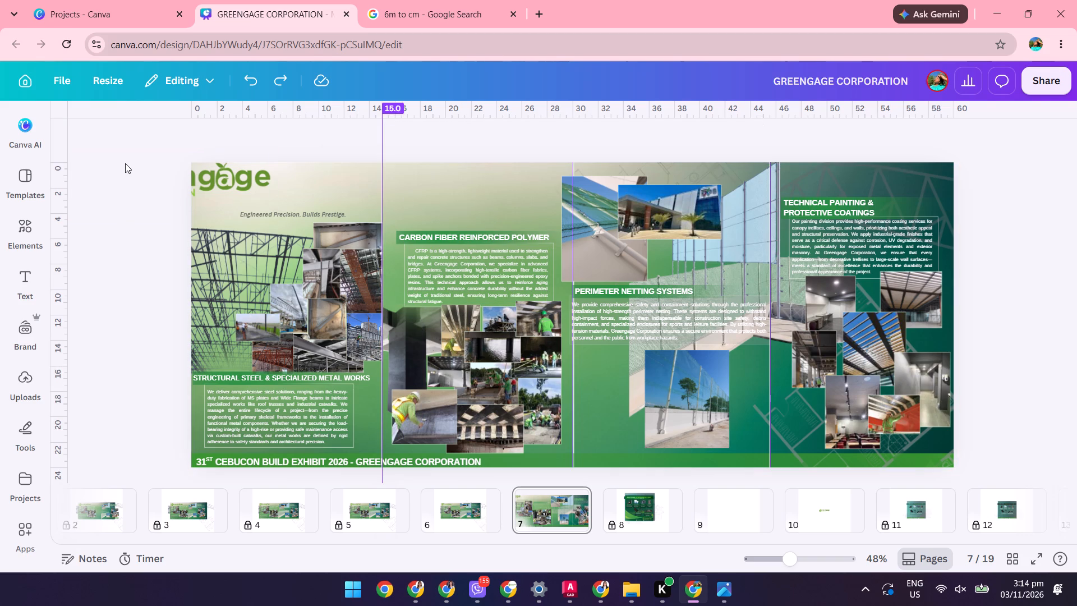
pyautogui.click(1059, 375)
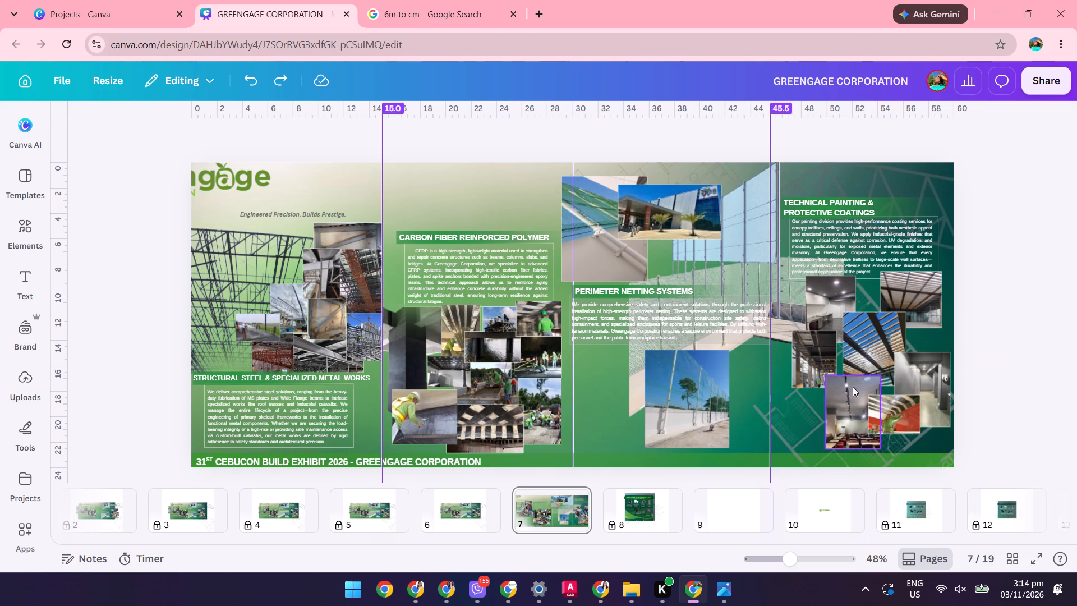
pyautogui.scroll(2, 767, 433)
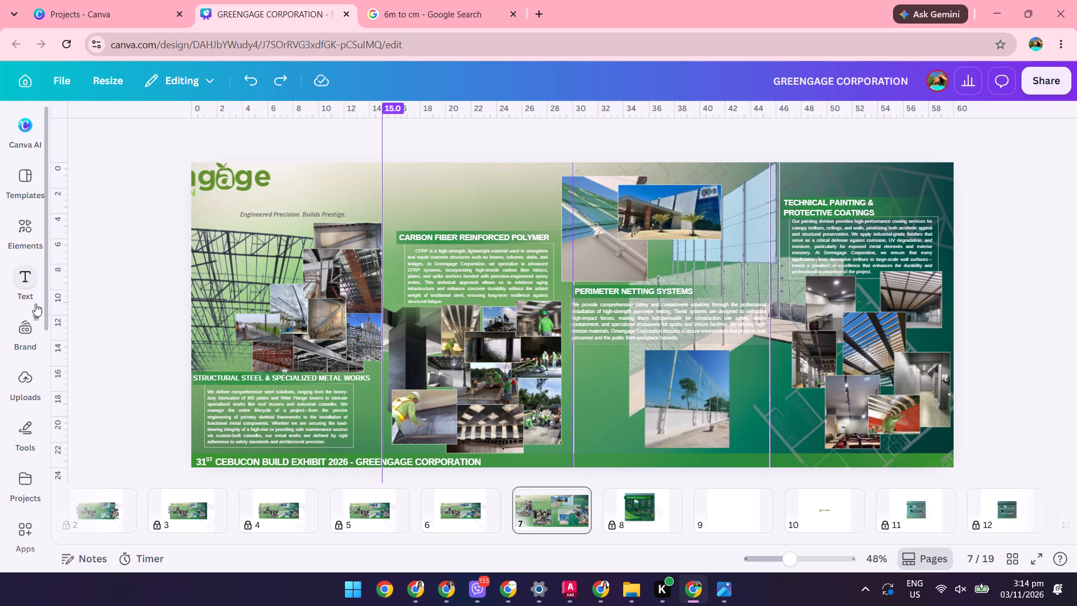
# Hide the rulers and guides around the exhibit panel.
pyautogui.click(56, 87)
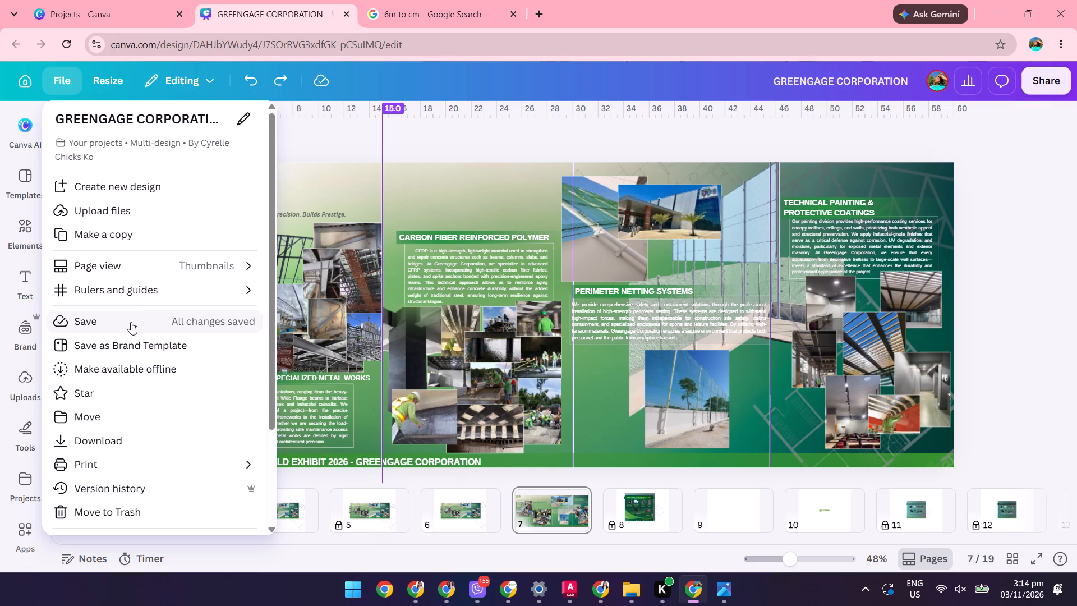
pyautogui.click(149, 287)
pyautogui.click(422, 284)
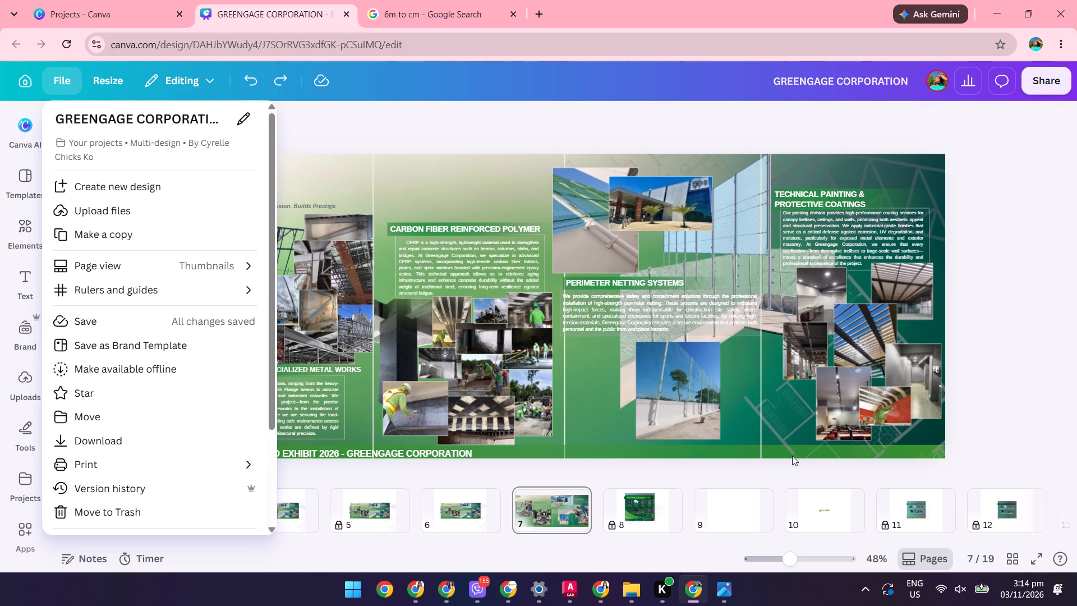
pyautogui.scroll(-3, 706, 405)
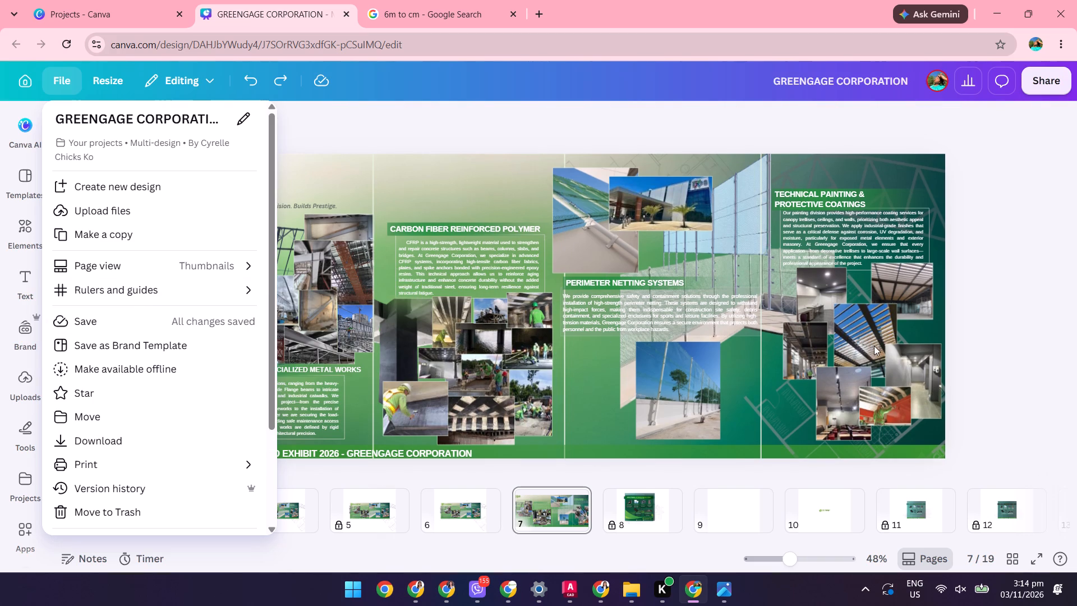
pyautogui.click(327, 113)
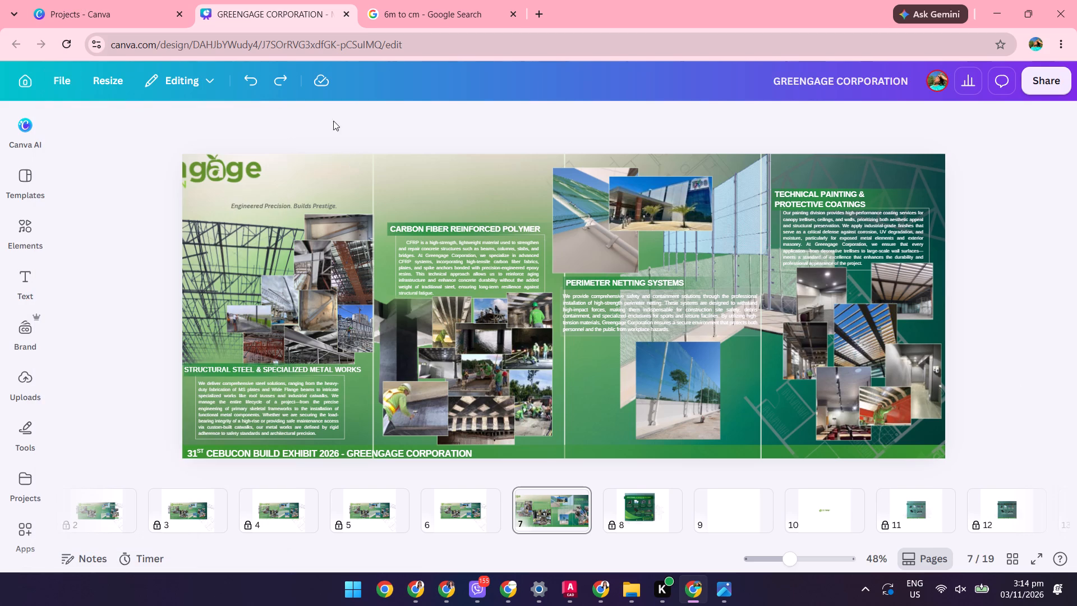
# Shift the white divider after the Structural Steel section and the one before Perimeter Netting Systems slightly to the right.
pyautogui.click(373, 172)
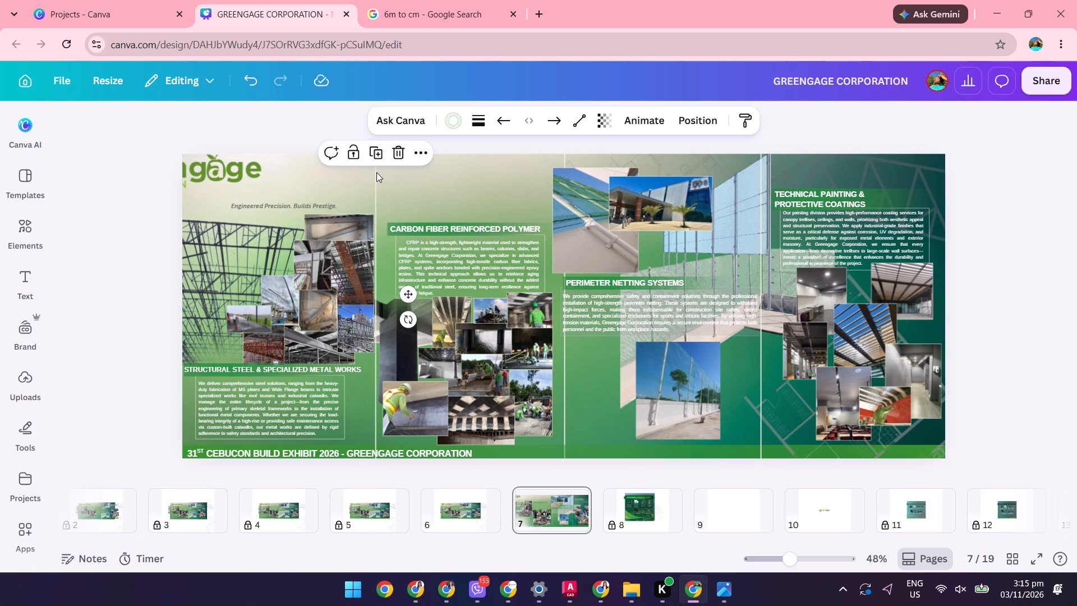
pyautogui.click(564, 366)
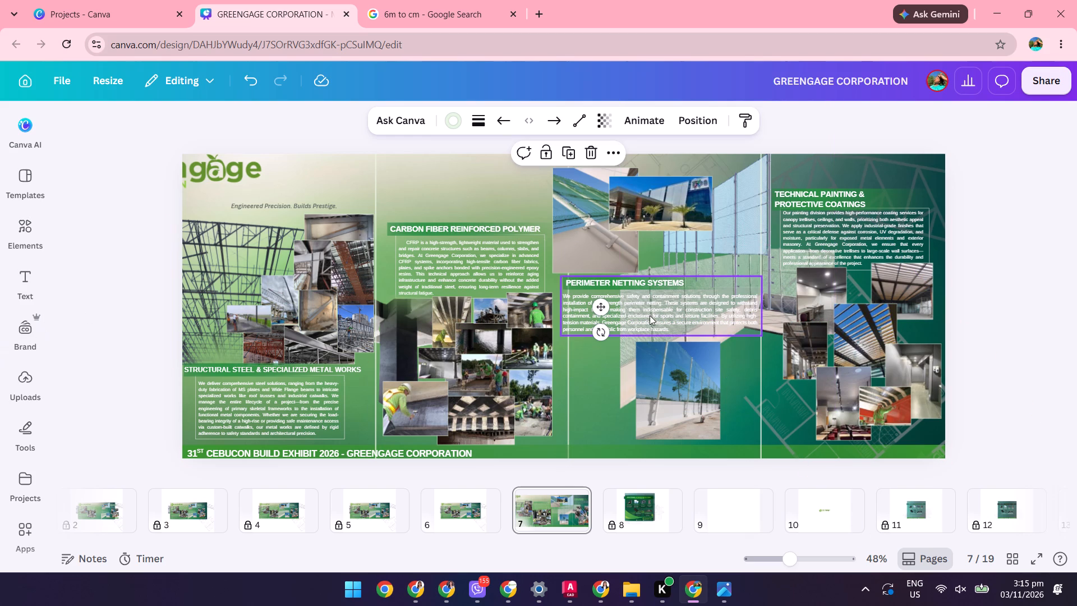
pyautogui.click(1037, 305)
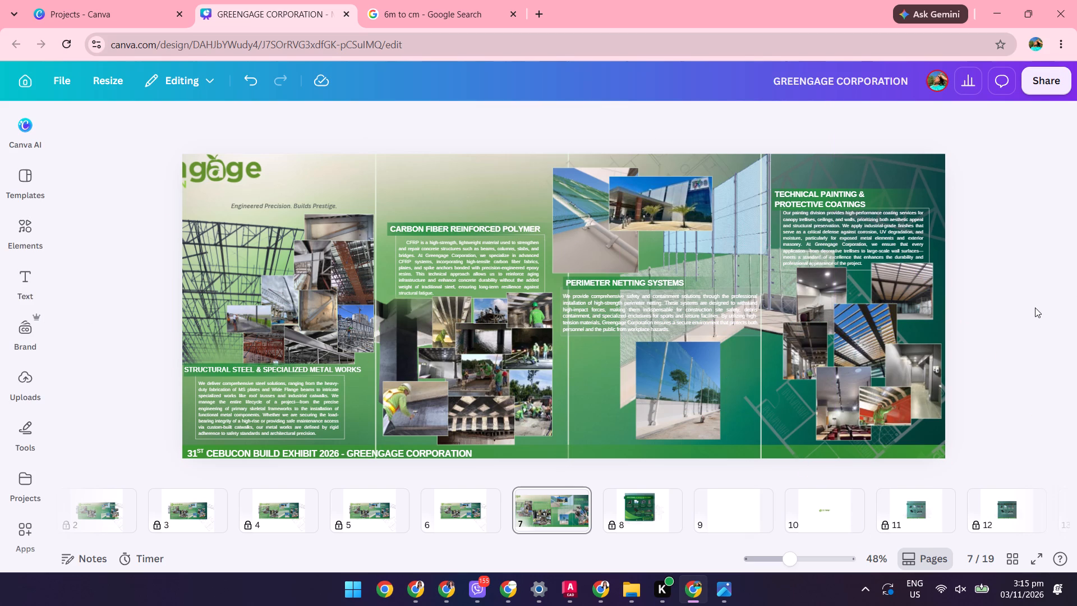
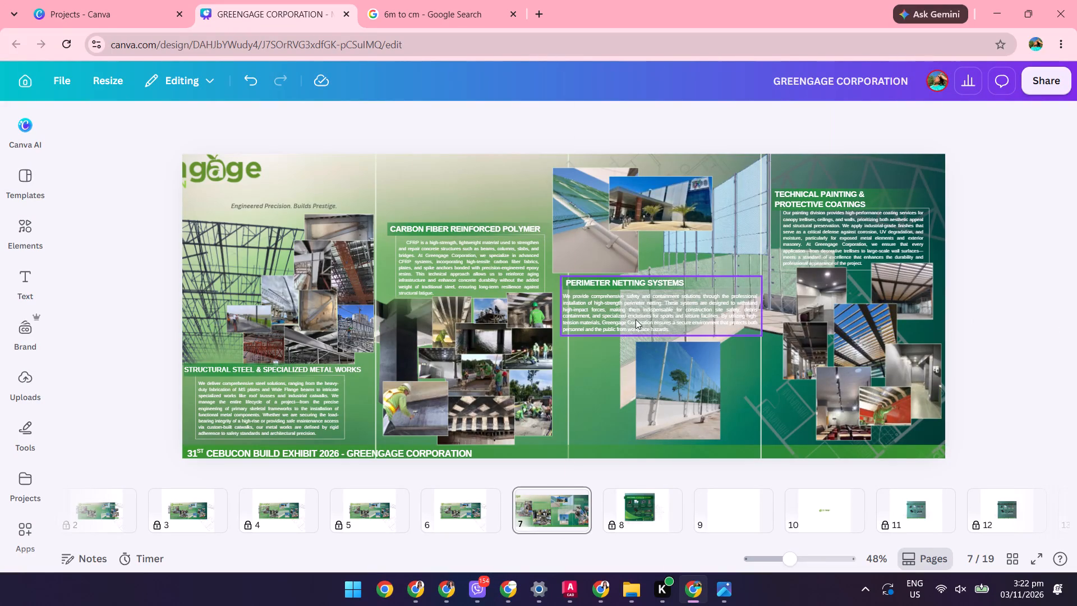
# Move the large netting background photo so its left edge meets the white divider before the Perimeter Netting Systems section.
pyautogui.moveTo(628, 350); pyautogui.dragTo(587, 362)
pyautogui.moveTo(606, 360); pyautogui.dragTo(594, 393)
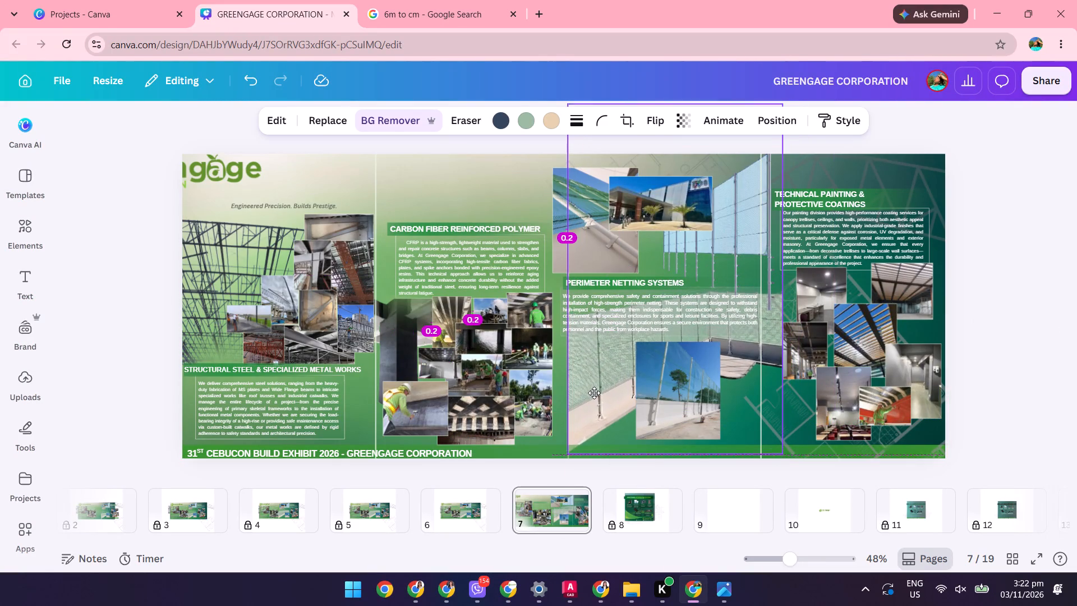
pyautogui.moveTo(594, 393); pyautogui.dragTo(593, 396)
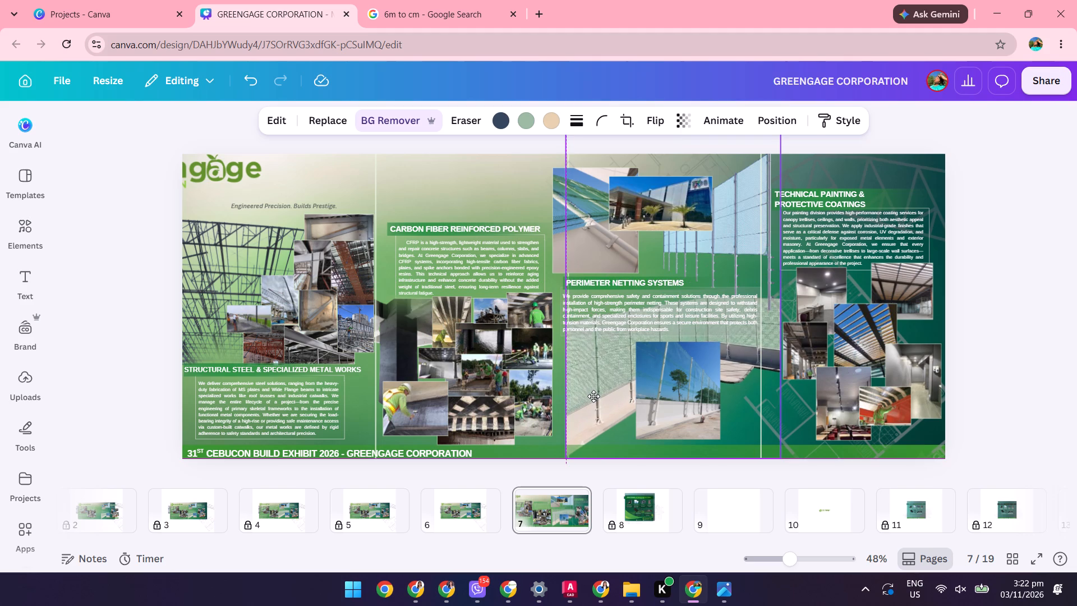
pyautogui.moveTo(593, 396); pyautogui.dragTo(593, 396)
pyautogui.moveTo(593, 396); pyautogui.dragTo(594, 393)
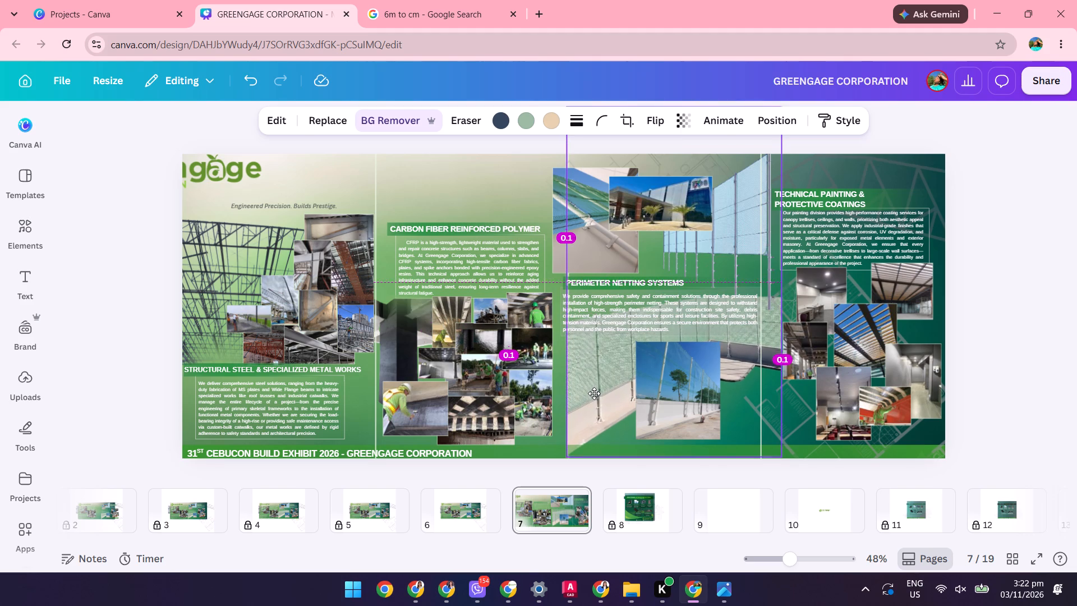
pyautogui.moveTo(594, 393); pyautogui.dragTo(593, 396)
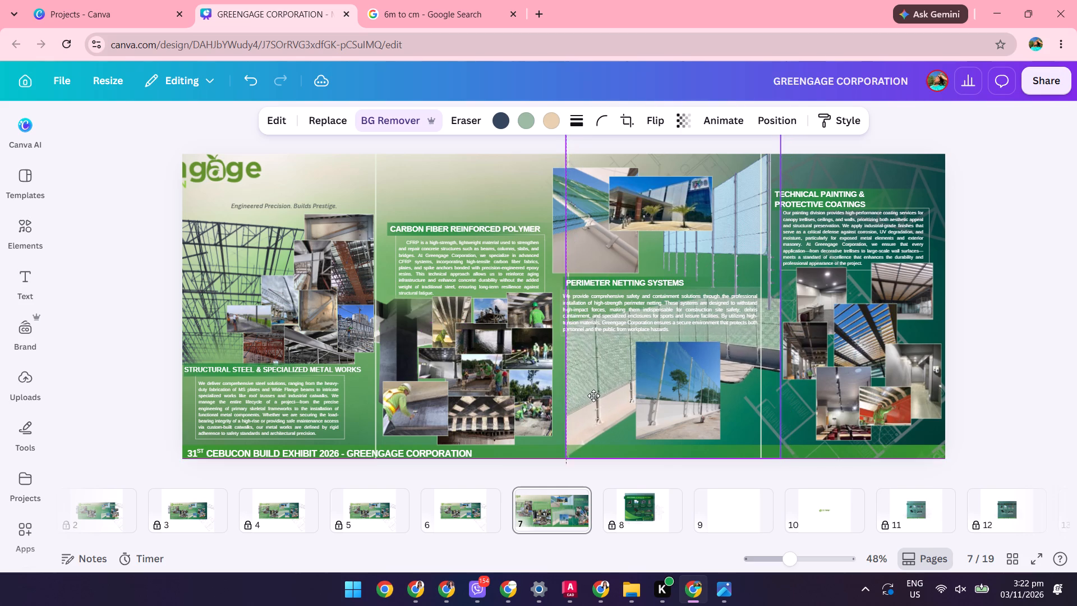
pyautogui.moveTo(593, 396); pyautogui.dragTo(595, 398)
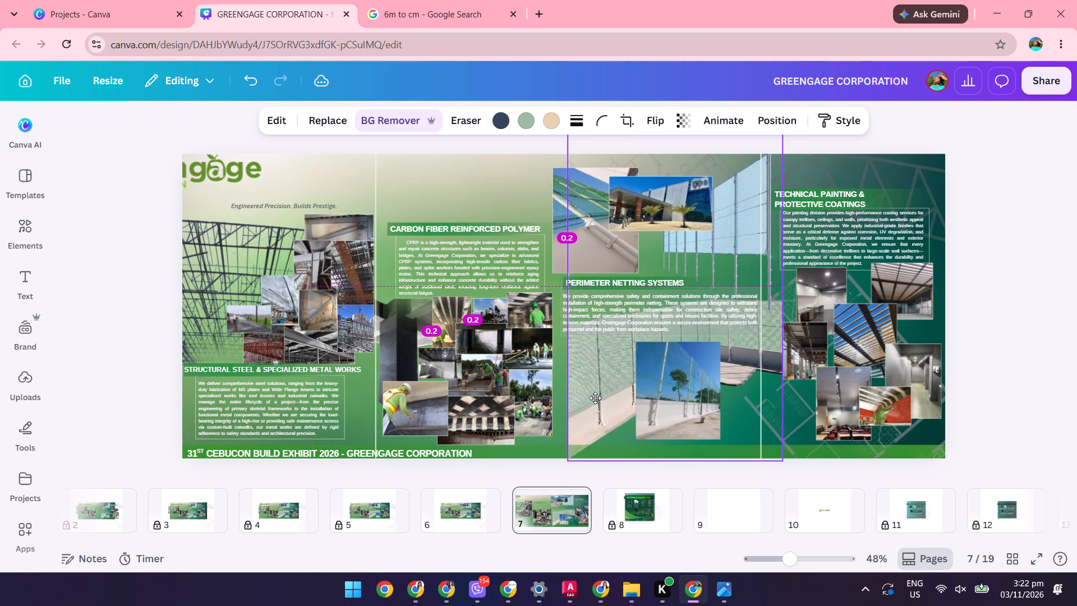
pyautogui.moveTo(595, 398); pyautogui.dragTo(596, 397)
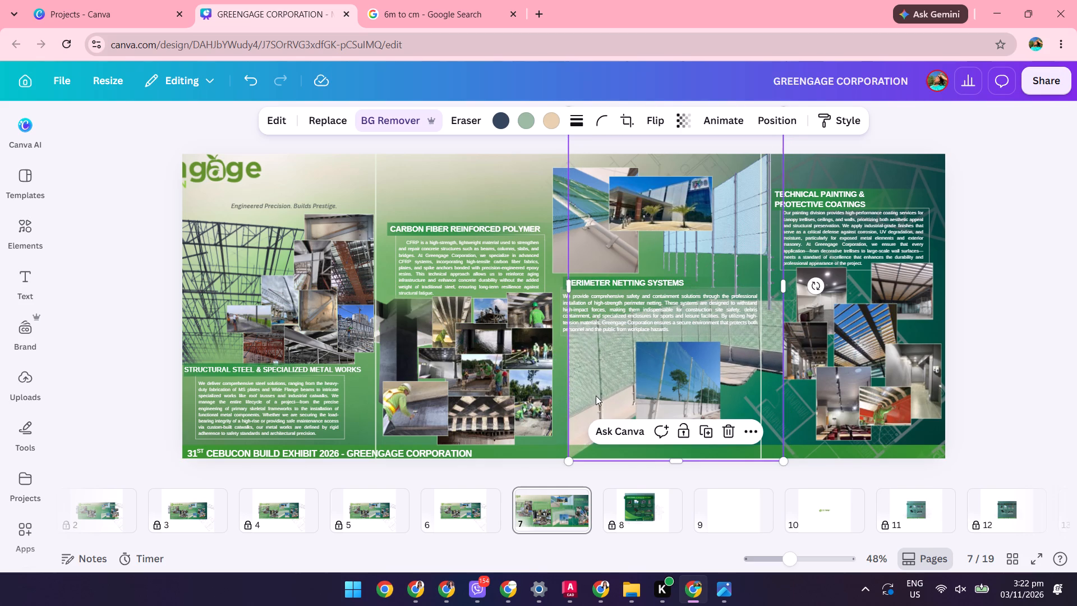
pyautogui.click(596, 396)
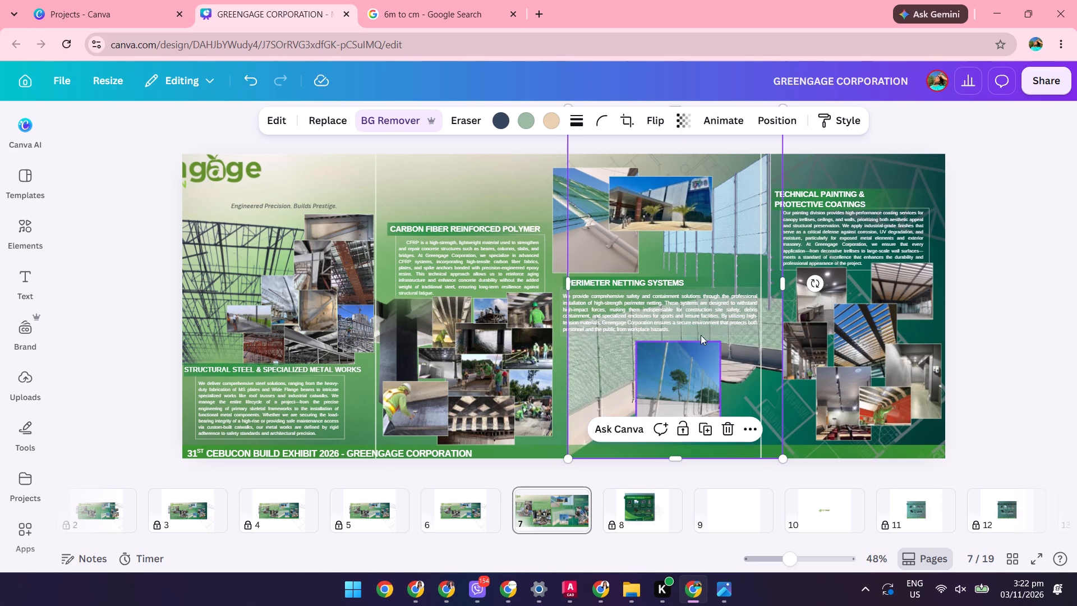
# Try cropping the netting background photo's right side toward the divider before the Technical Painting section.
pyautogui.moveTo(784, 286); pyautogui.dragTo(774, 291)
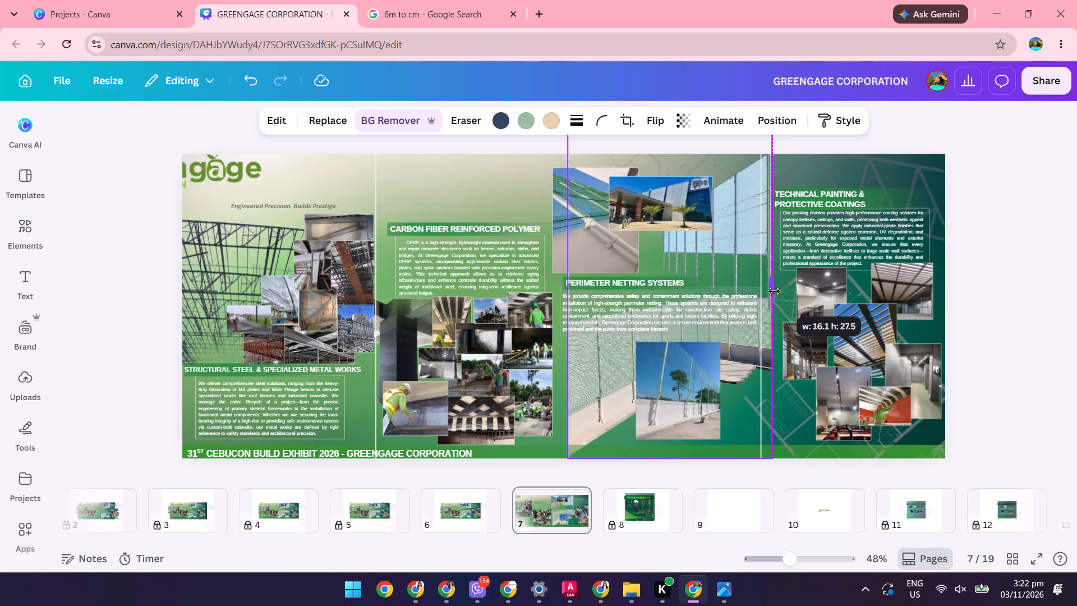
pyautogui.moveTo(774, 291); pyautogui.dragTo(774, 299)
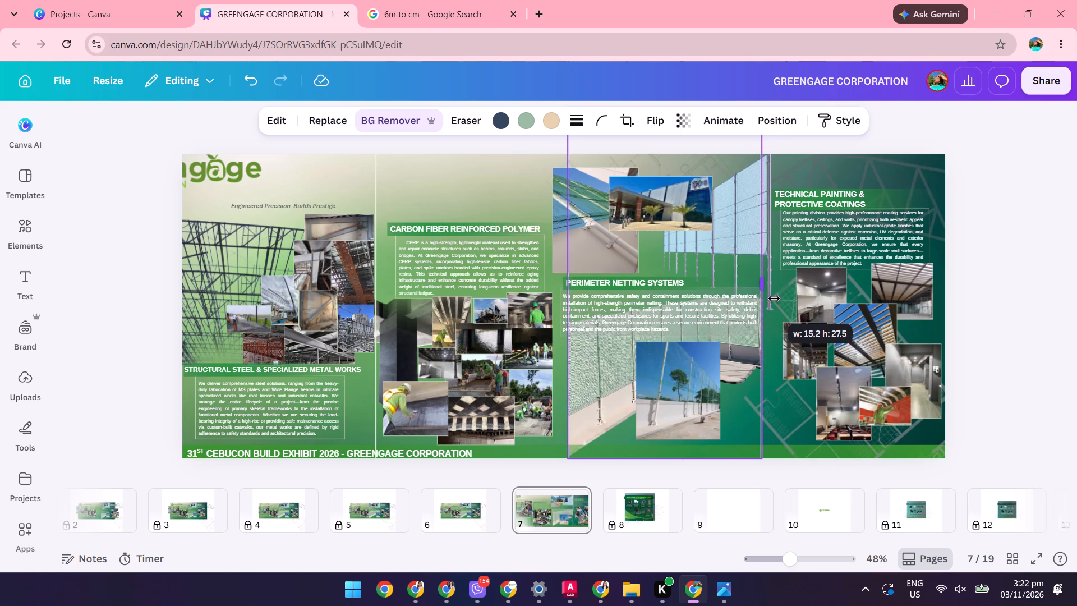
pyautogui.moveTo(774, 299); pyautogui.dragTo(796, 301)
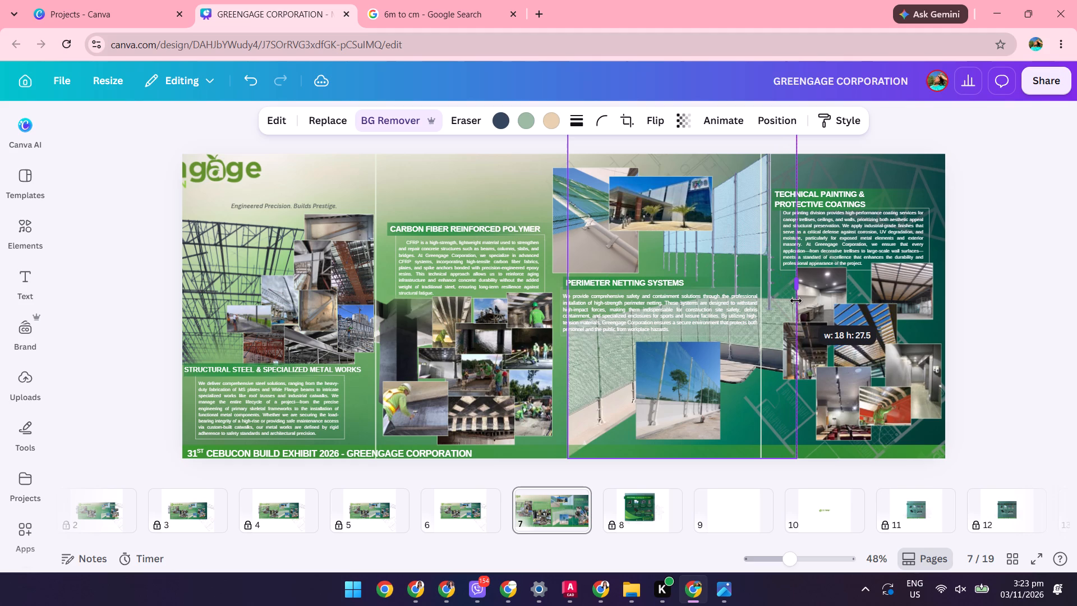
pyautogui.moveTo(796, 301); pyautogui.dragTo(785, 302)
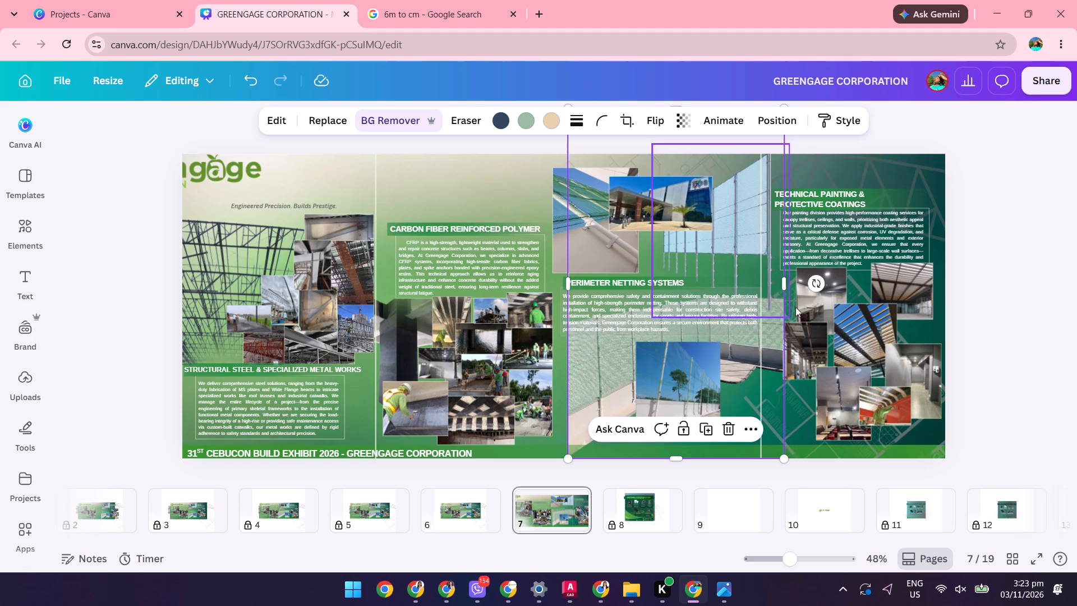
# Scale down the netting background photo and shift it so its right edge meets the divider before the Technical Painting section.
pyautogui.moveTo(784, 461); pyautogui.dragTo(781, 460)
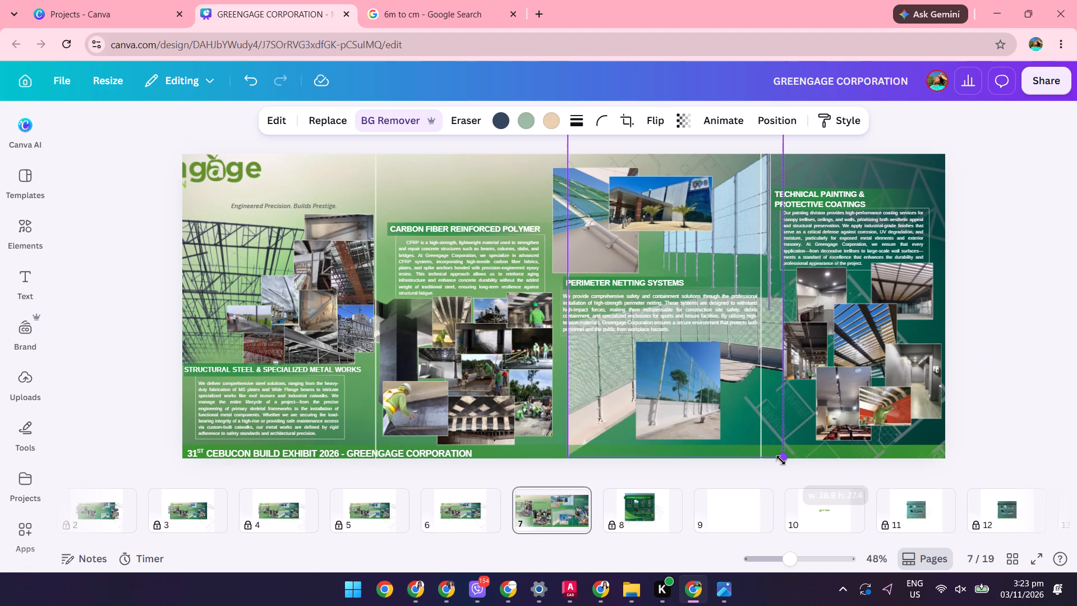
pyautogui.moveTo(781, 460); pyautogui.dragTo(760, 458)
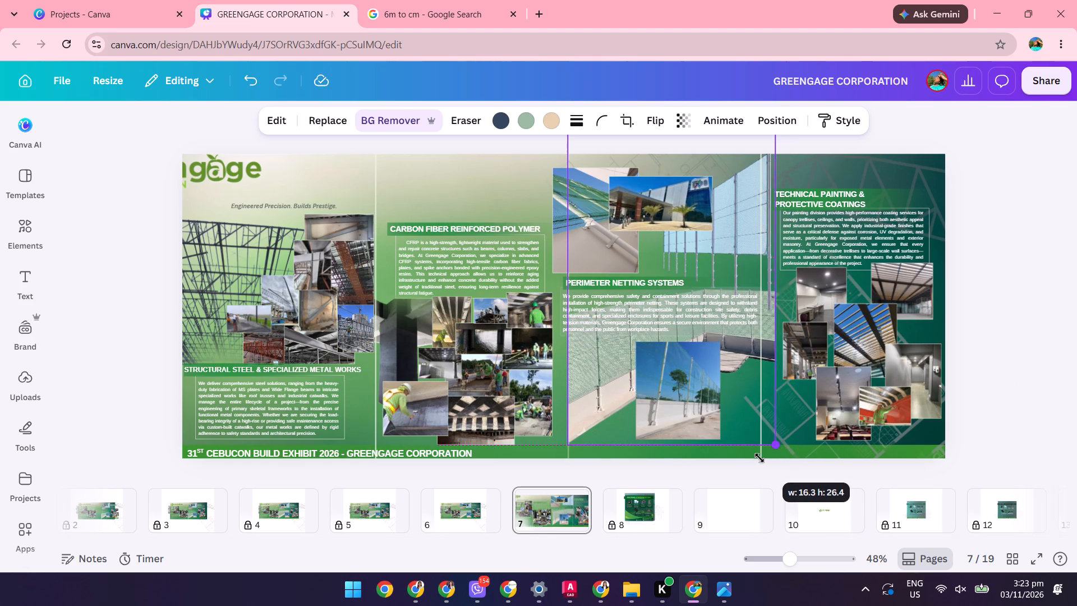
pyautogui.moveTo(760, 458); pyautogui.dragTo(740, 463)
pyautogui.moveTo(743, 414); pyautogui.dragTo(737, 429)
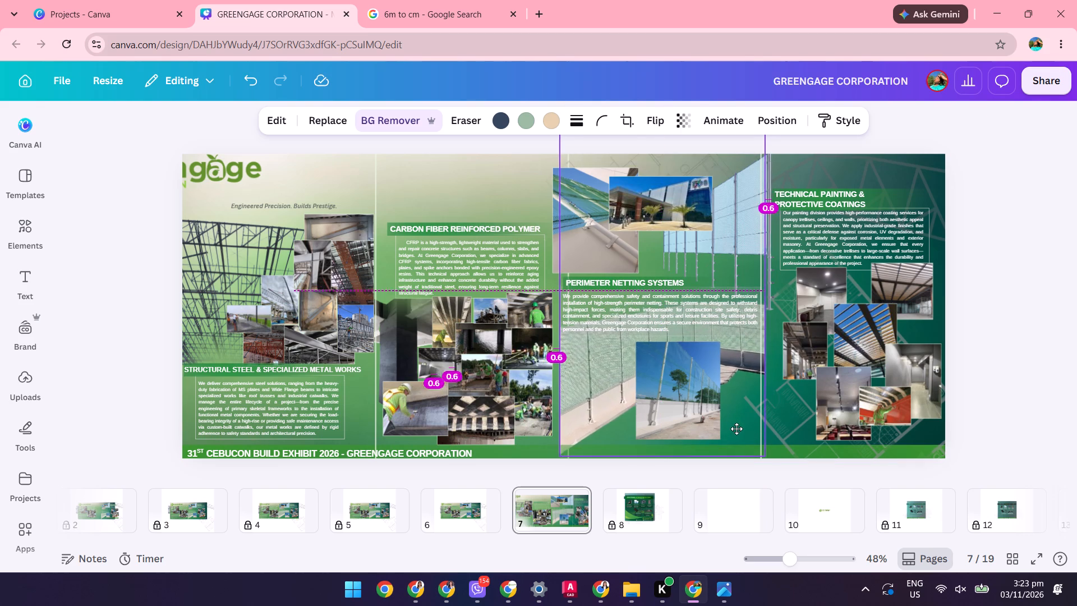
pyautogui.moveTo(737, 429); pyautogui.dragTo(739, 433)
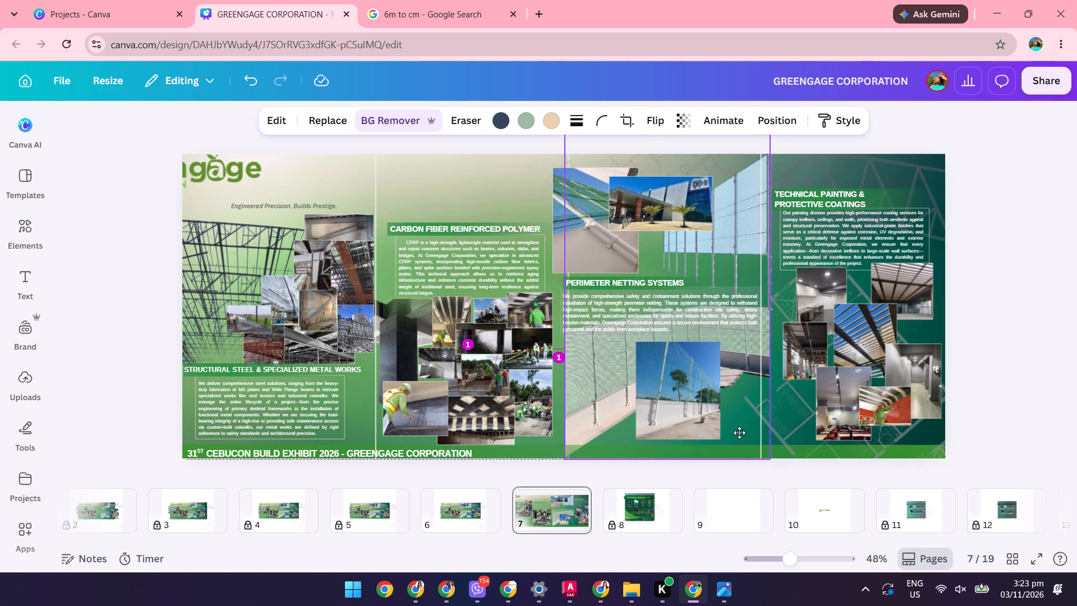
pyautogui.moveTo(739, 433); pyautogui.dragTo(733, 434)
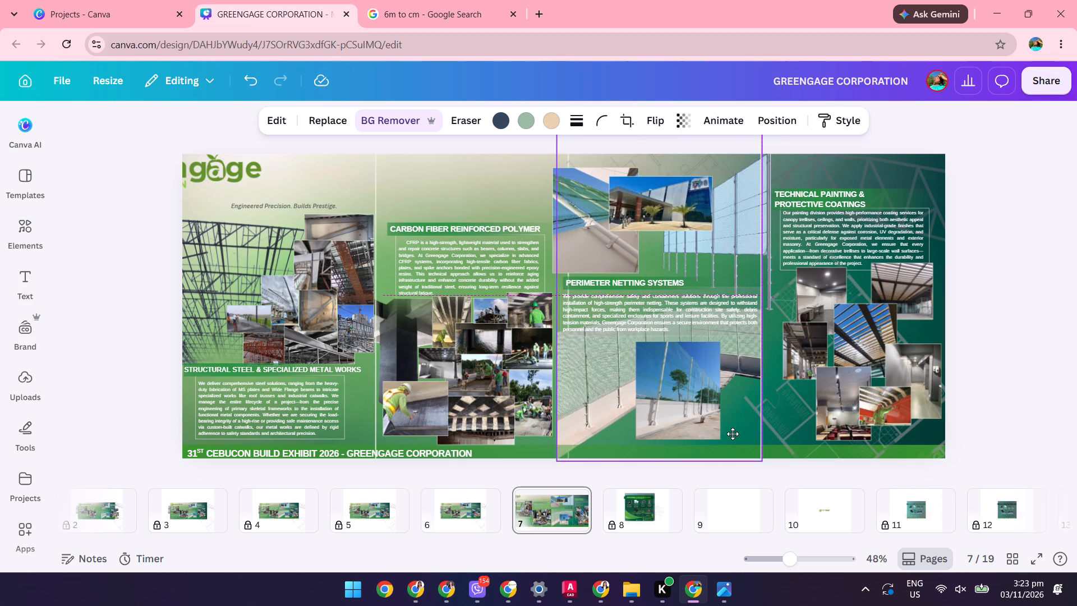
pyautogui.moveTo(733, 434); pyautogui.dragTo(732, 434)
# Extend the netting background photo's right side slightly, and reposition it lower with its right edge back at the Technical Painting divider.
pyautogui.moveTo(762, 295); pyautogui.dragTo(766, 295)
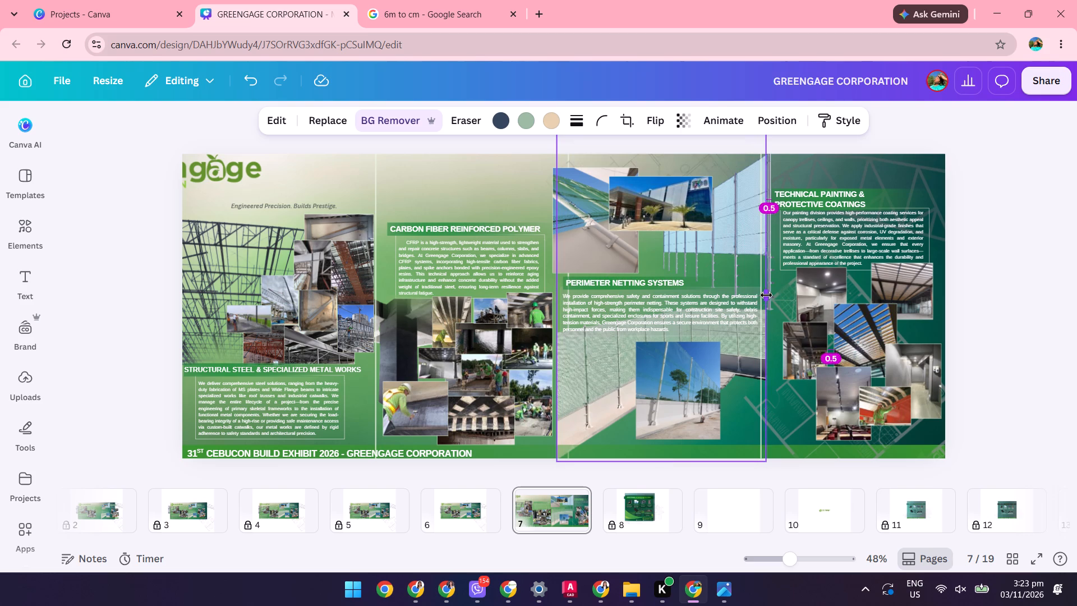
pyautogui.moveTo(766, 295); pyautogui.dragTo(774, 297)
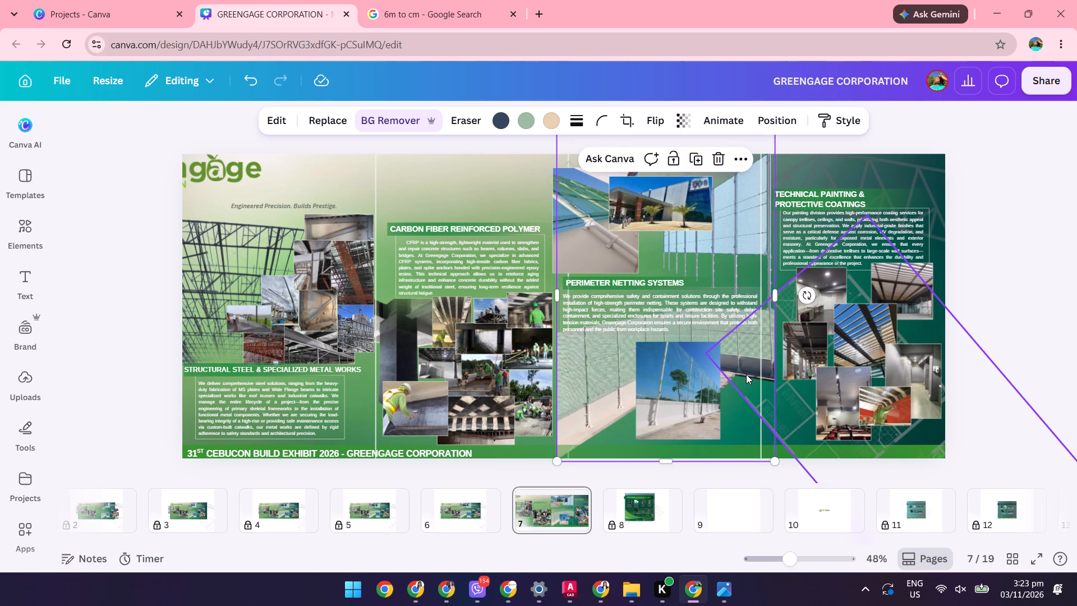
pyautogui.click(745, 374)
pyautogui.moveTo(735, 420); pyautogui.dragTo(731, 419)
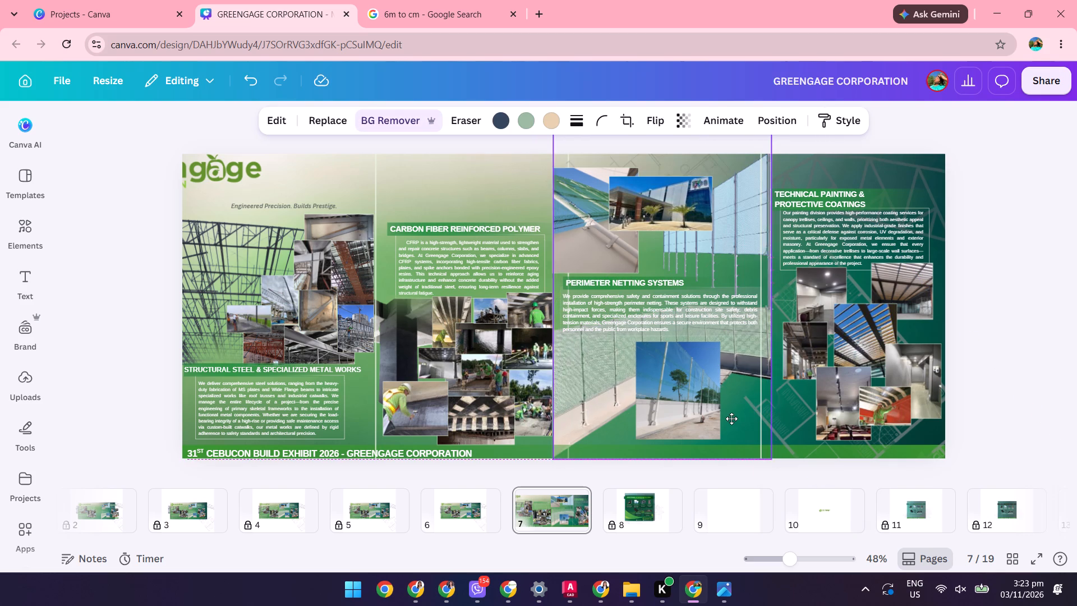
pyautogui.moveTo(731, 419); pyautogui.dragTo(723, 428)
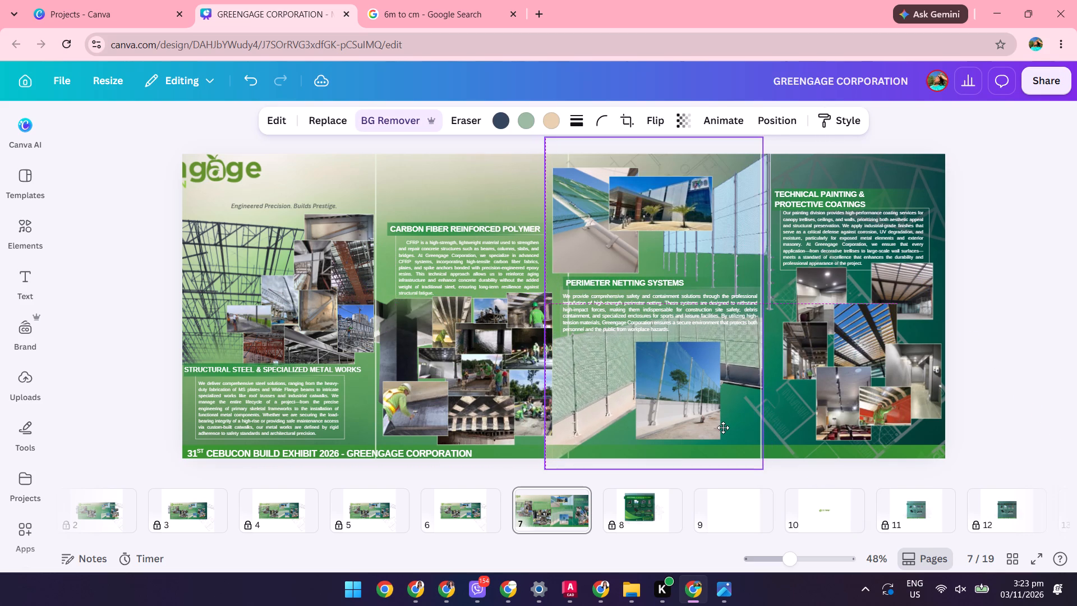
pyautogui.moveTo(723, 428); pyautogui.dragTo(722, 430)
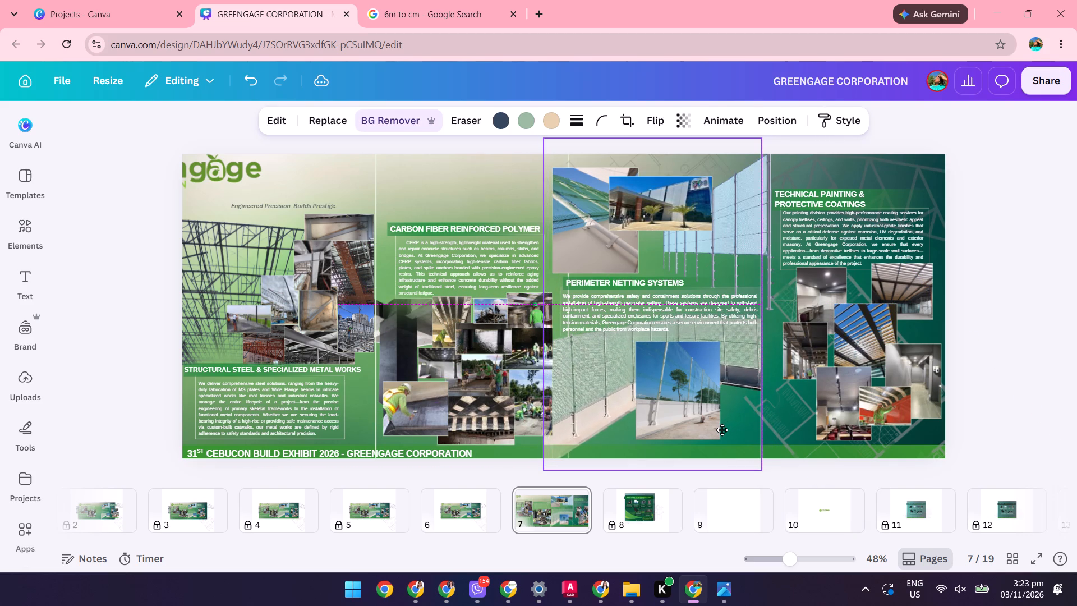
pyautogui.moveTo(722, 430); pyautogui.dragTo(721, 430)
# Scale the netting background photo down to about 15.7 × 23.8 cm and place it over the full height of the Perimeter Netting Systems section.
pyautogui.moveTo(543, 470); pyautogui.dragTo(565, 460)
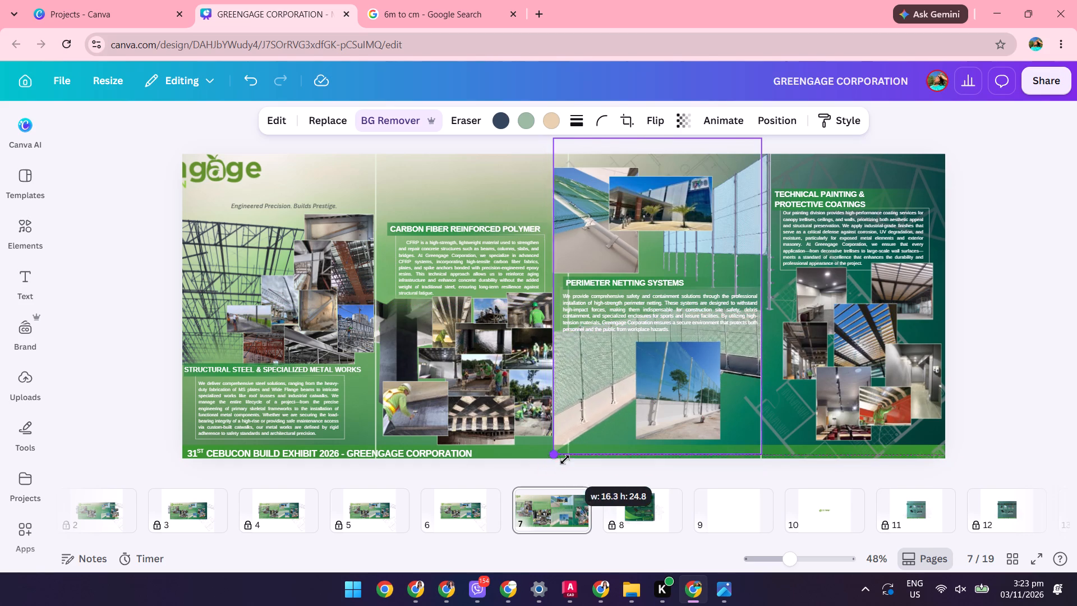
pyautogui.moveTo(565, 460); pyautogui.dragTo(582, 454)
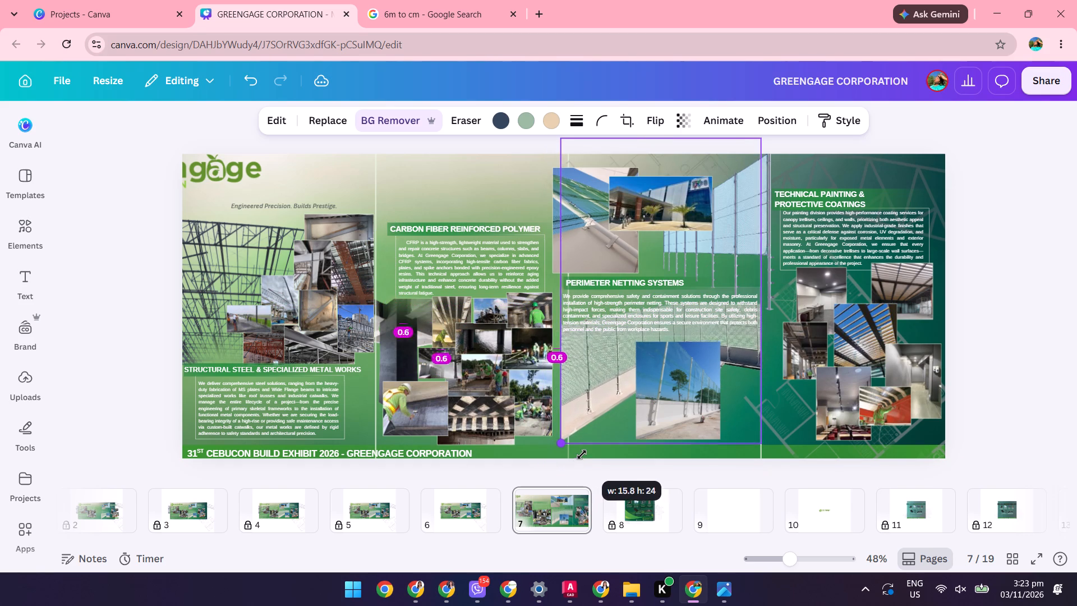
pyautogui.moveTo(582, 454); pyautogui.dragTo(586, 457)
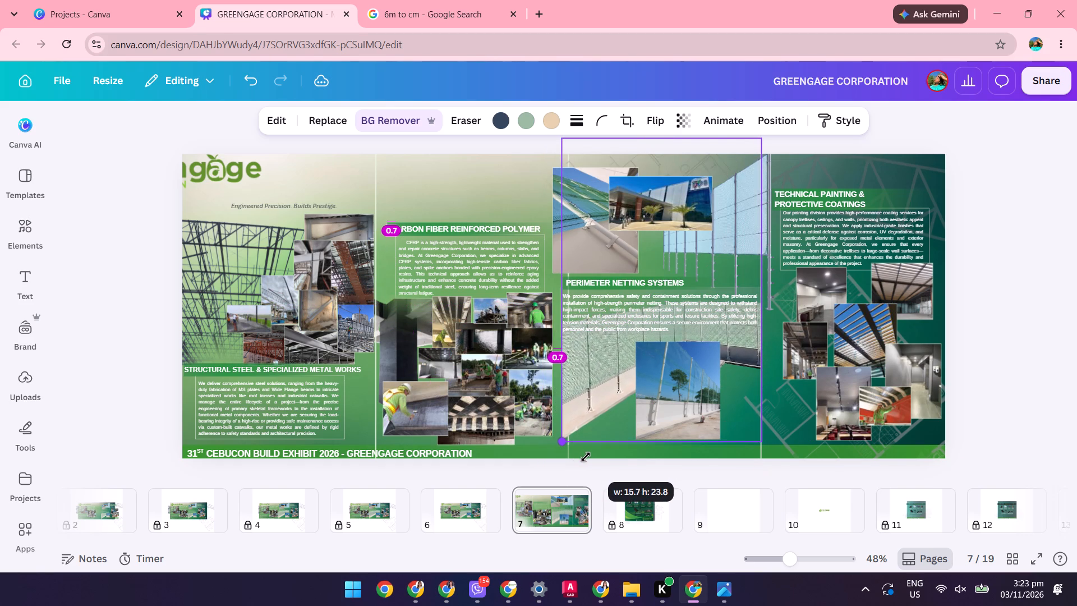
pyautogui.moveTo(586, 457); pyautogui.dragTo(585, 457)
pyautogui.moveTo(593, 397); pyautogui.dragTo(600, 415)
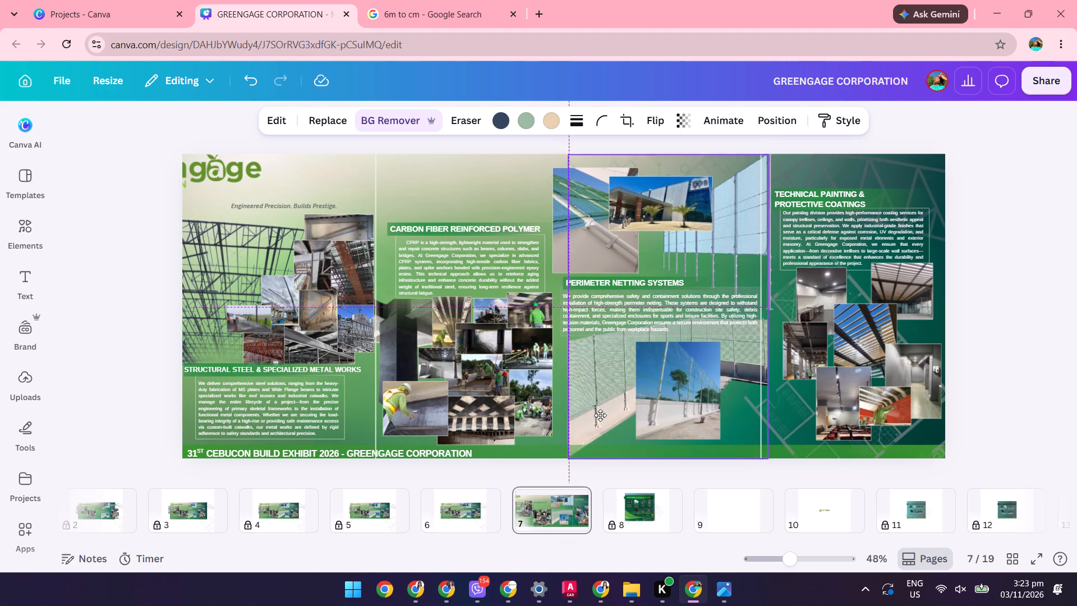
pyautogui.moveTo(600, 415); pyautogui.dragTo(600, 416)
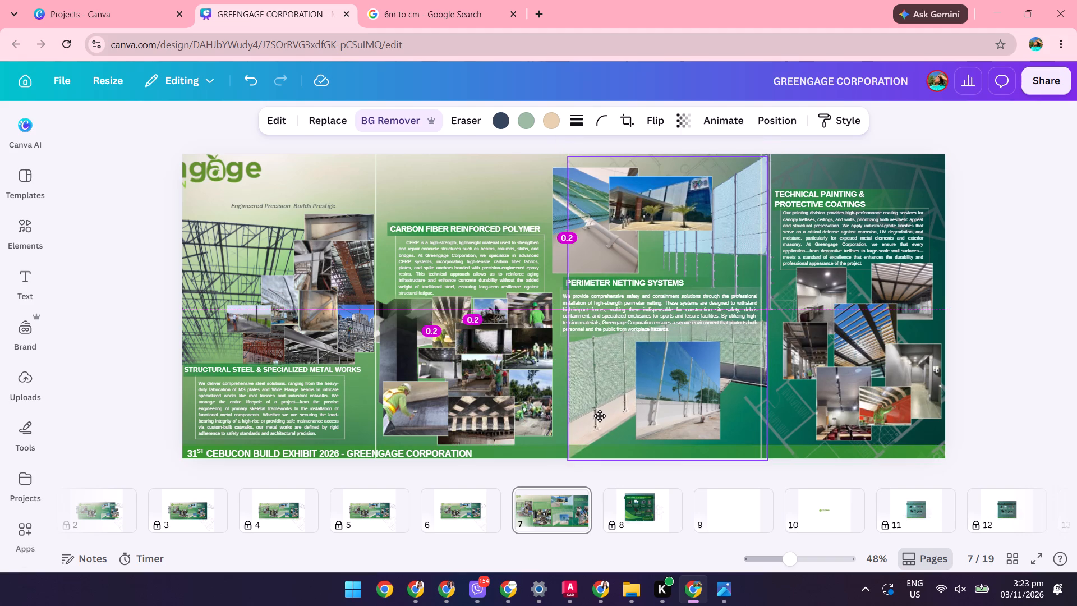
pyautogui.moveTo(600, 416); pyautogui.dragTo(597, 416)
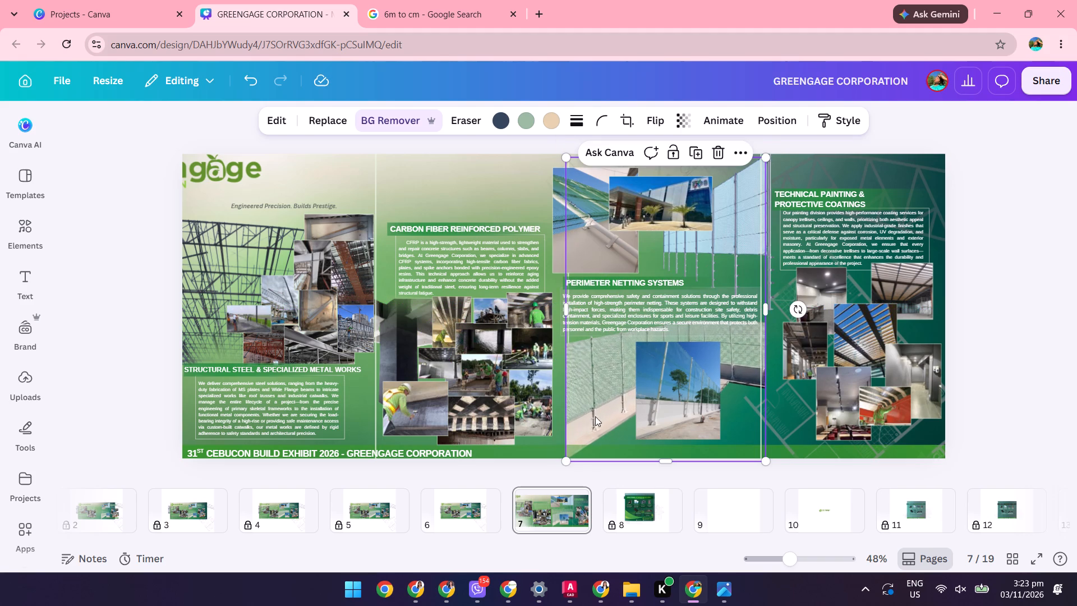
pyautogui.click(597, 416)
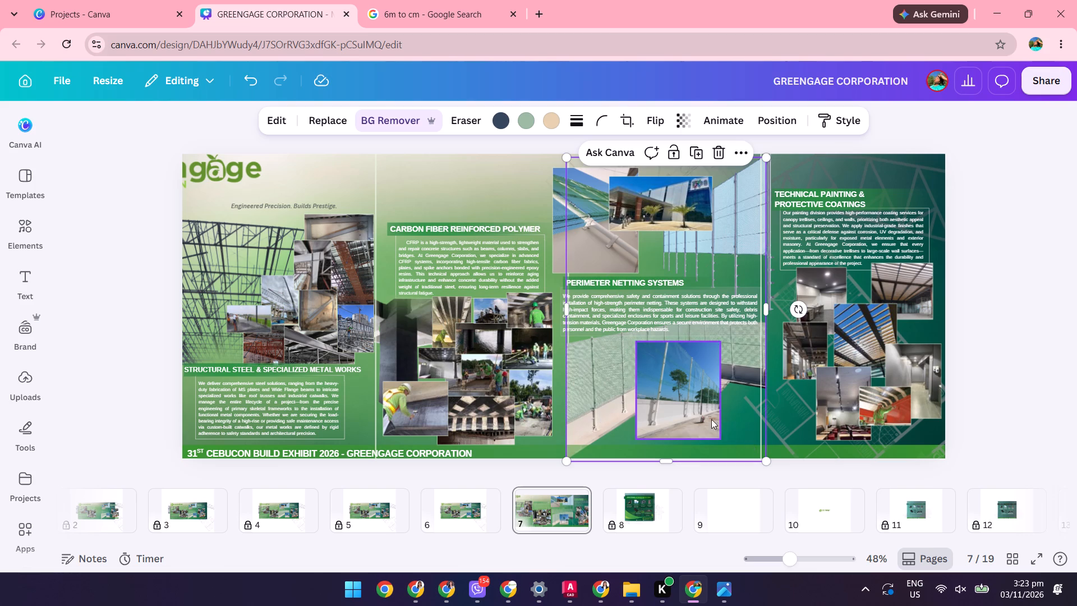
# Move the small netting photo with the trees rightward and slightly up, against the divider before the Technical Painting section.
pyautogui.moveTo(705, 413); pyautogui.dragTo(738, 414)
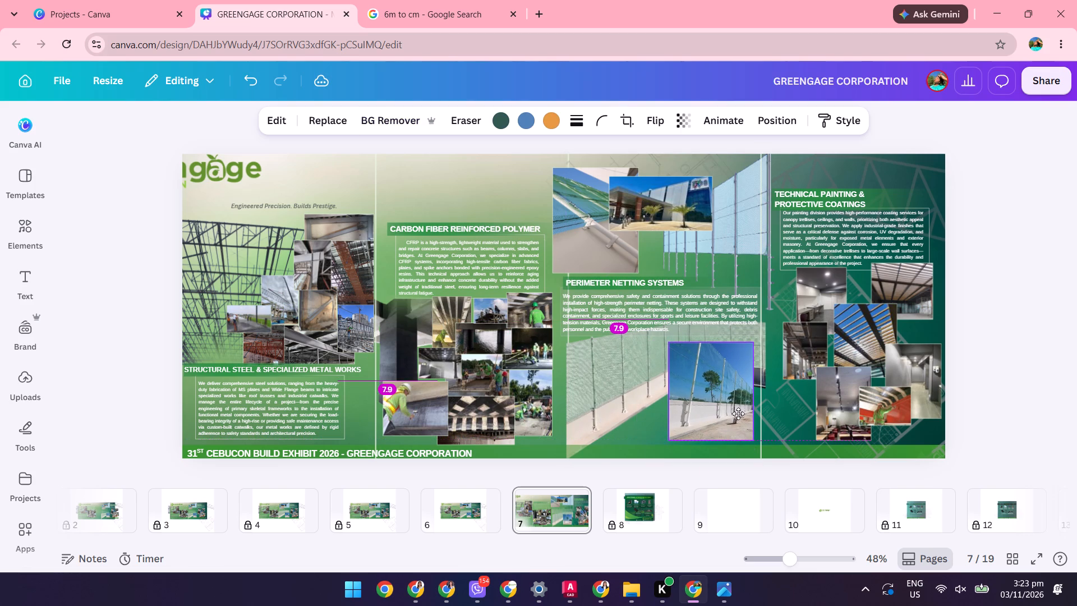
pyautogui.moveTo(738, 414); pyautogui.dragTo(742, 411)
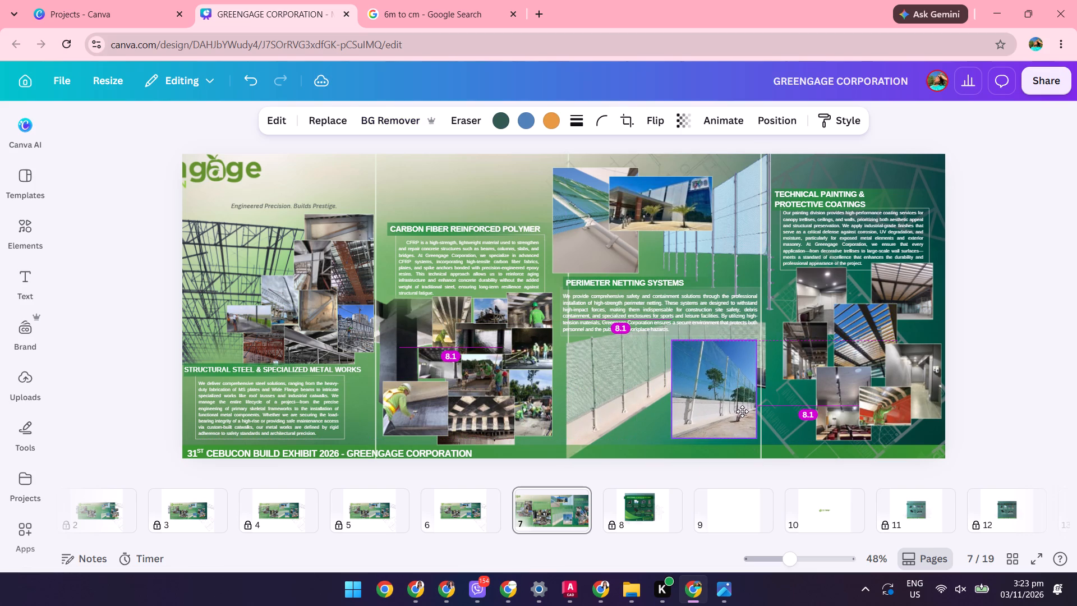
pyautogui.moveTo(742, 411); pyautogui.dragTo(744, 404)
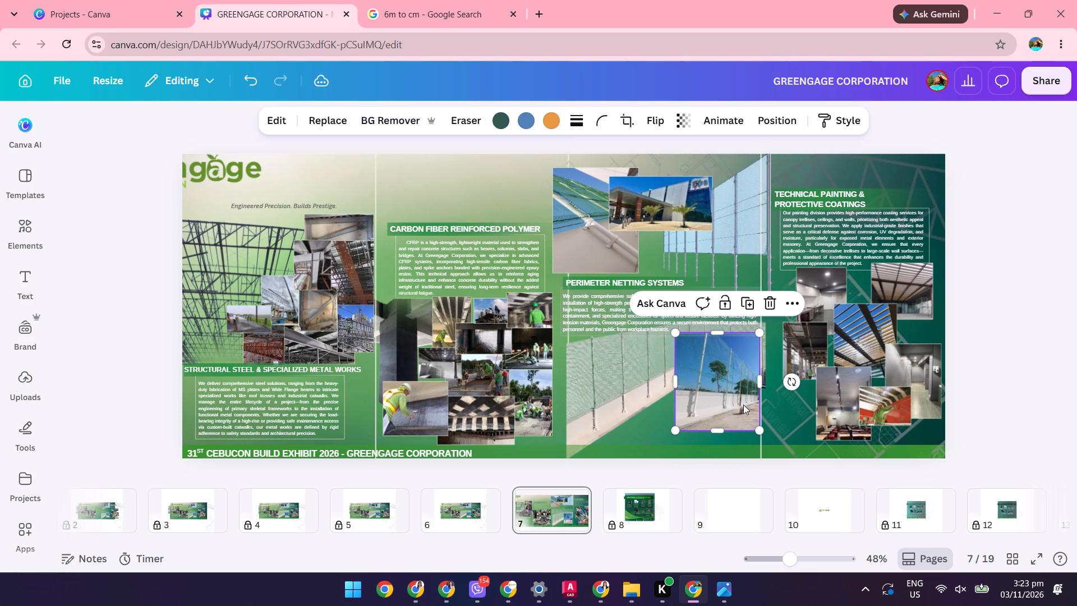
# Crop the netting background photo's right edge to the divider before the Technical Painting section, making it about 15.3 cm wide.
pyautogui.click(636, 395)
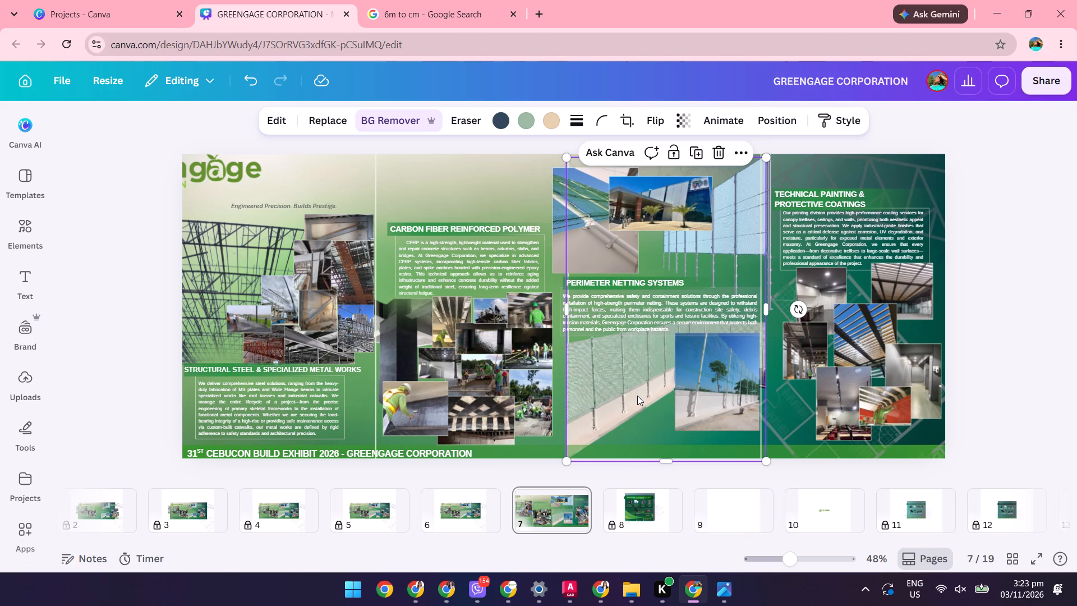
pyautogui.moveTo(767, 307); pyautogui.dragTo(764, 308)
pyautogui.moveTo(764, 308); pyautogui.dragTo(762, 309)
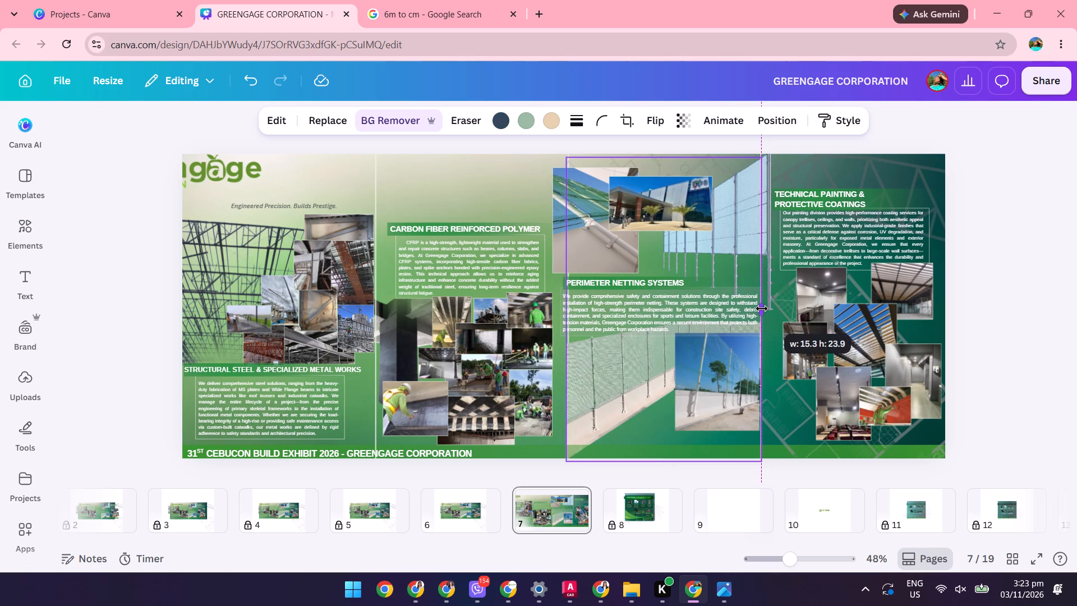
# Crop the netting background photo's left edge to the divider after the Carbon Fiber section, making it about 15 cm wide.
pyautogui.moveTo(762, 309); pyautogui.dragTo(761, 309)
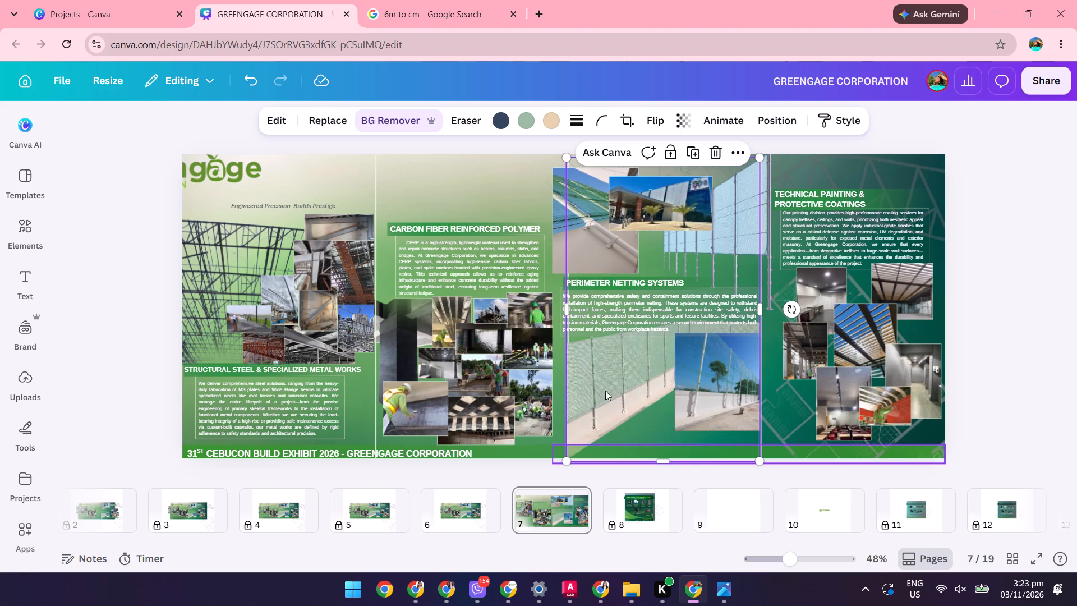
pyautogui.click(569, 311)
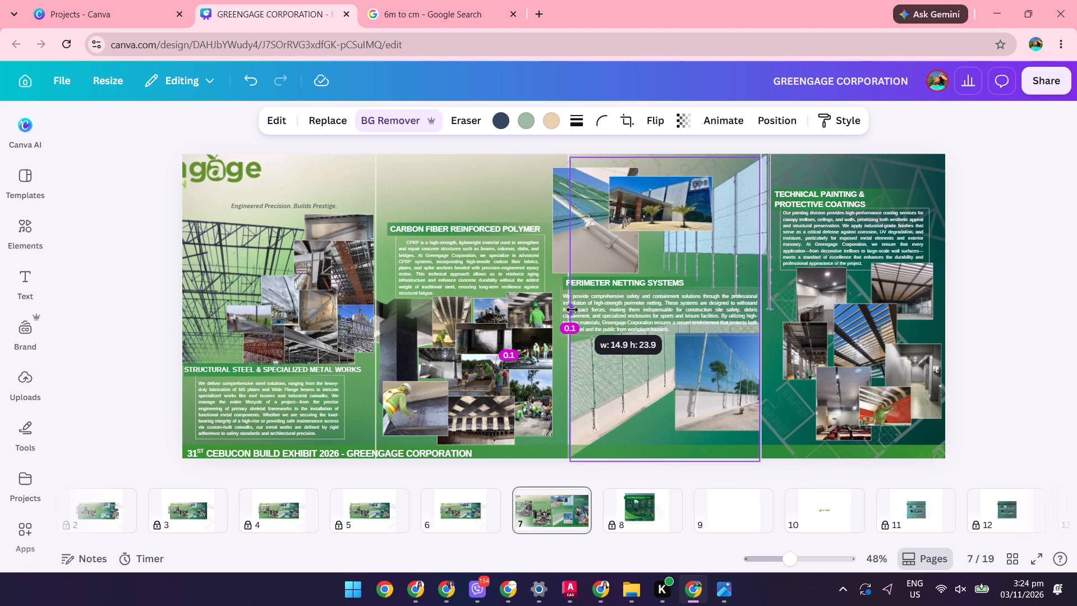
pyautogui.click(720, 475)
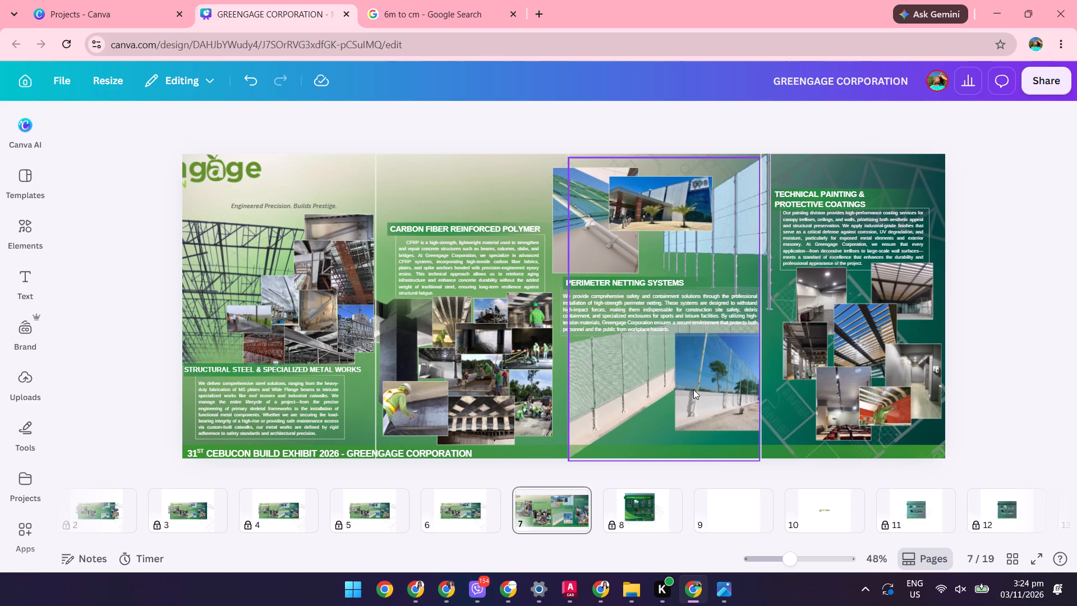
# Move the small netting photo with the trees slightly down, keeping it against the Technical Painting divider.
pyautogui.moveTo(695, 391); pyautogui.dragTo(694, 402)
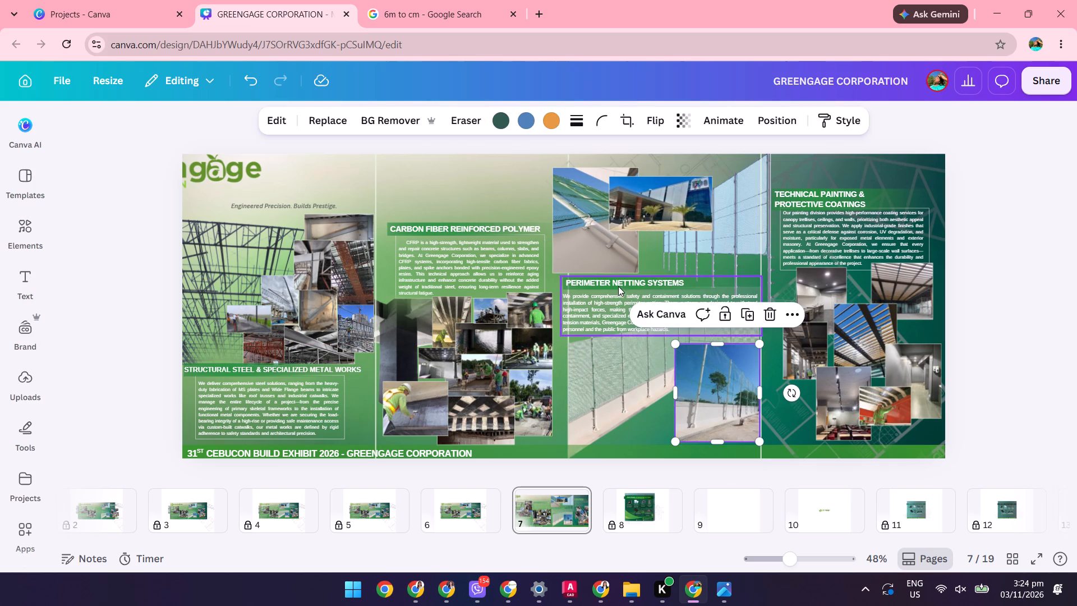
# Move the upper tall-netting cutout photo left so its visible netting ends at the divider before the Technical Painting section.
pyautogui.moveTo(733, 223); pyautogui.dragTo(733, 221)
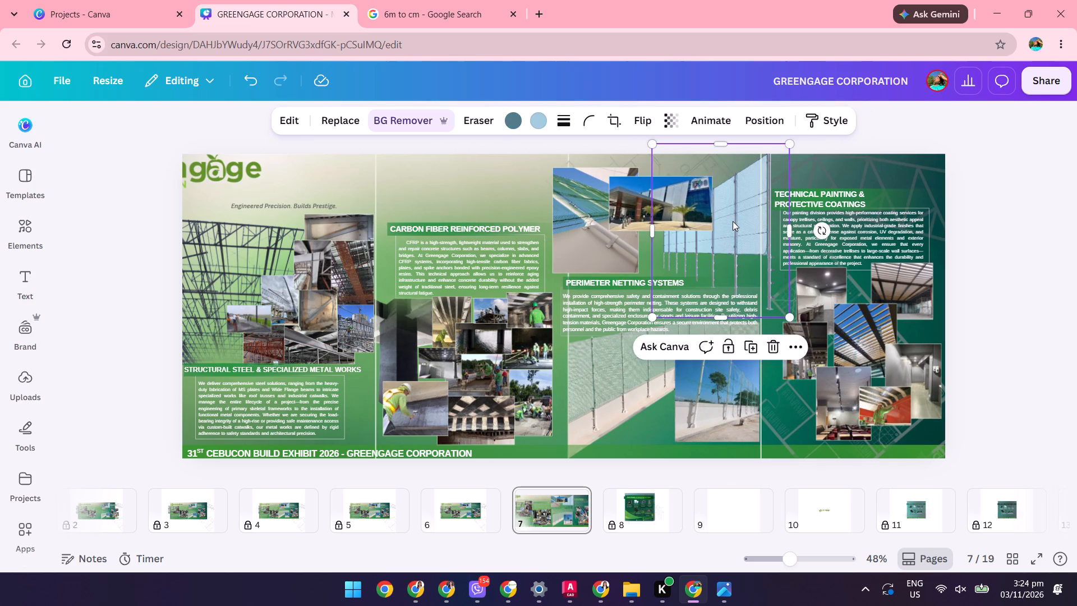
pyautogui.moveTo(733, 221); pyautogui.dragTo(724, 224)
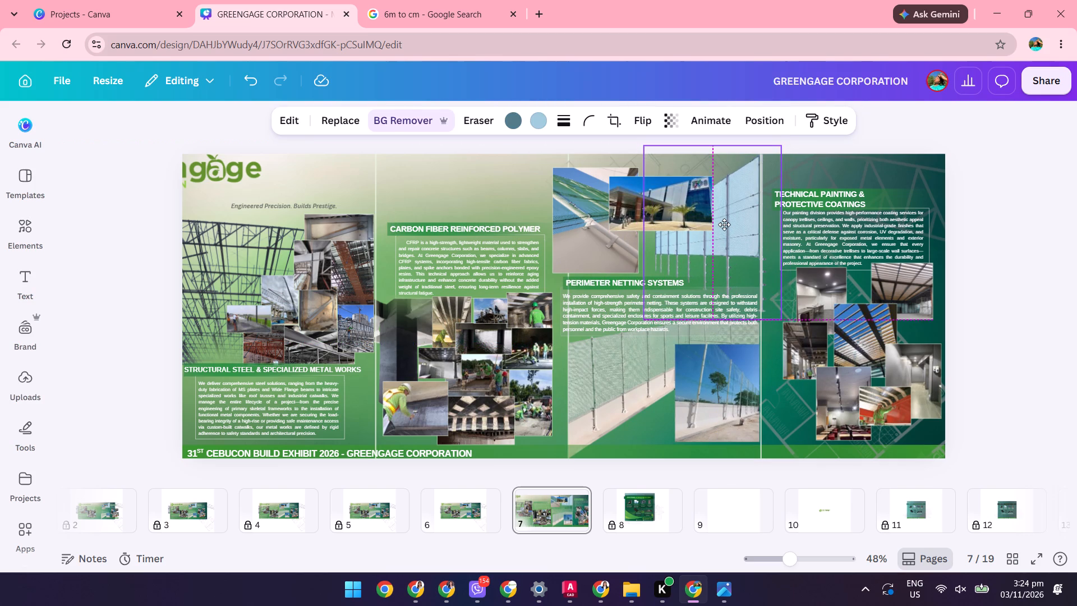
pyautogui.moveTo(724, 224); pyautogui.dragTo(725, 224)
pyautogui.click(725, 224)
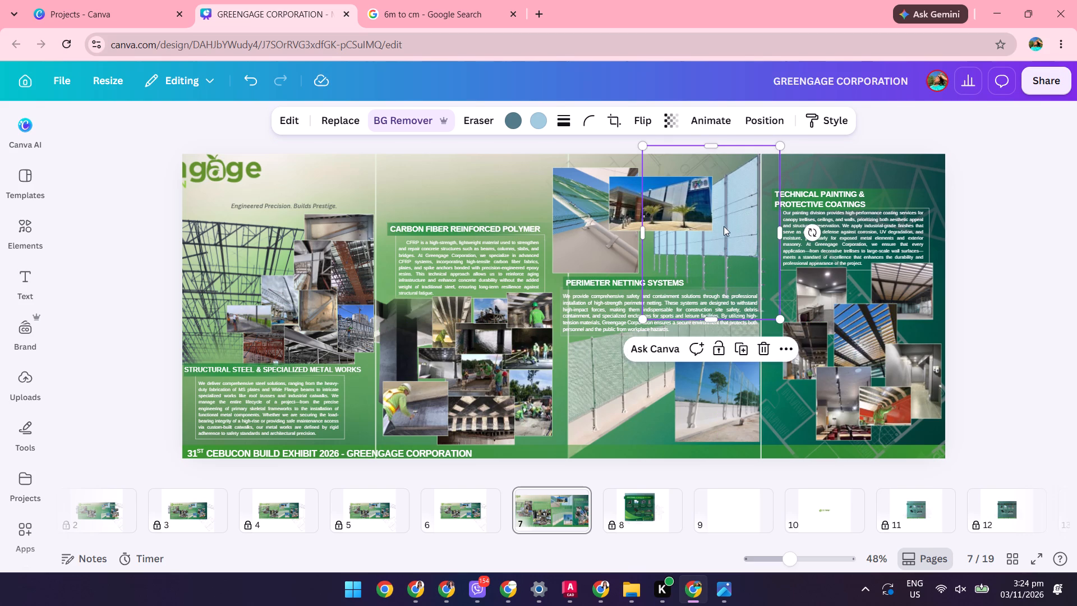
# Bring the upper tall-netting cutout photo to the front.
pyautogui.click(738, 231)
pyautogui.rightClick(738, 231)
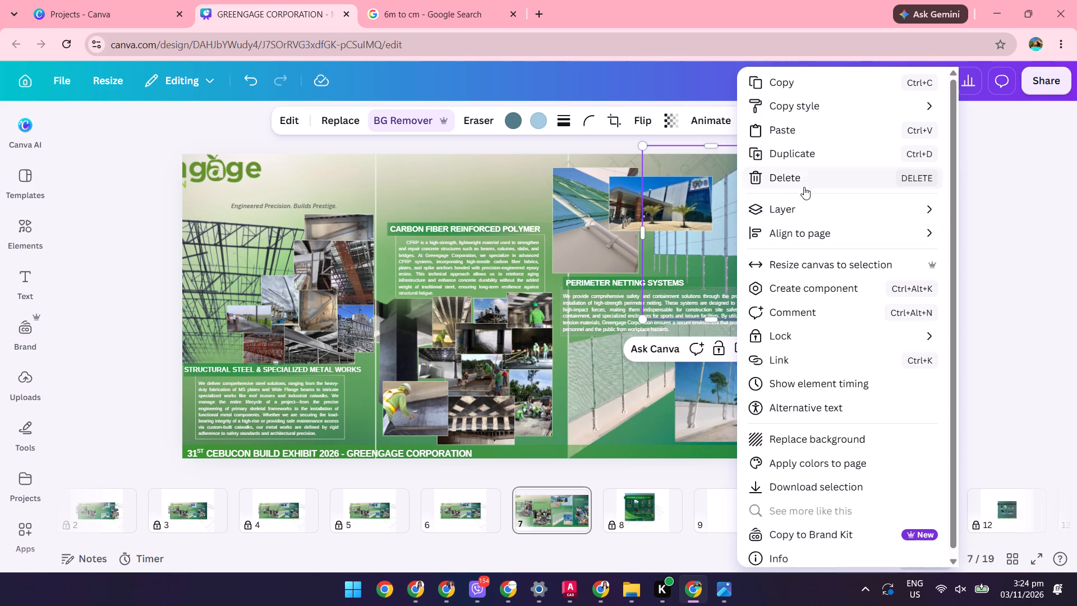
pyautogui.click(795, 203)
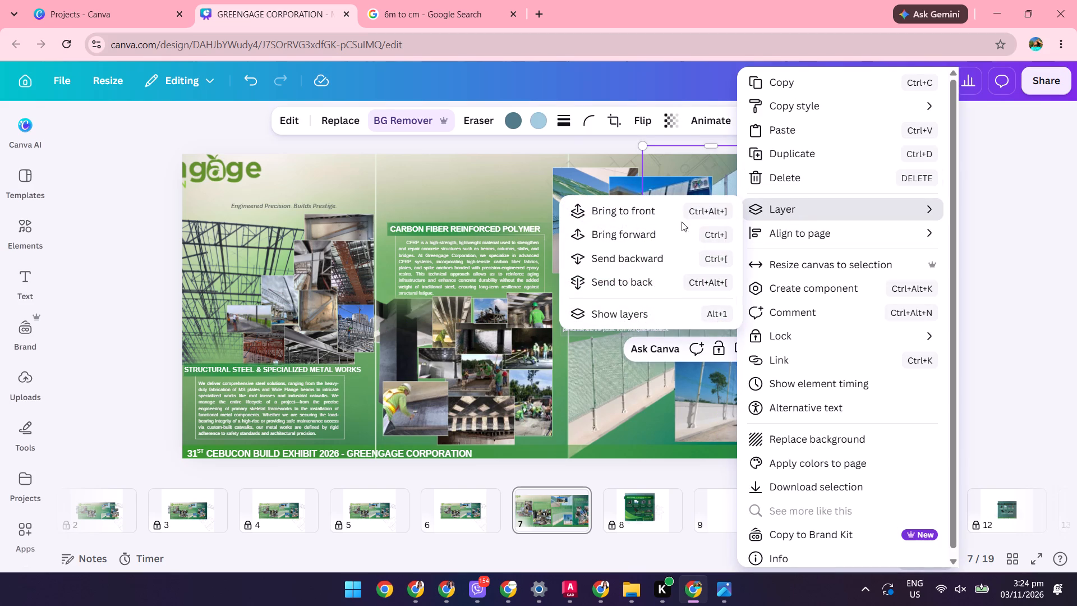
pyautogui.click(660, 212)
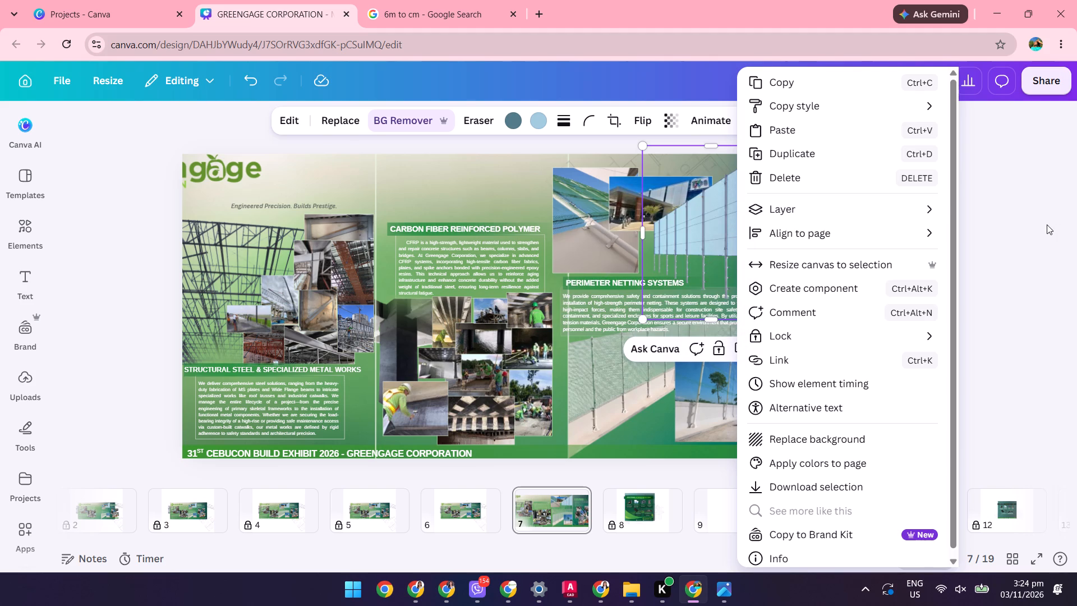
pyautogui.click(1035, 233)
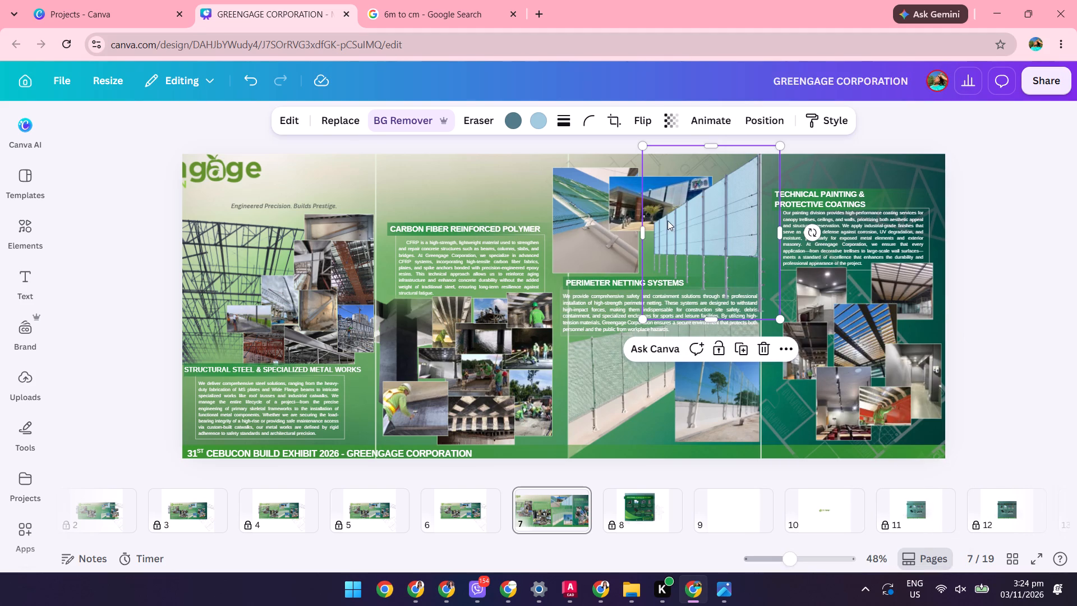
# Bring the building facade photo to the front, above the upper tall-netting photo.
pyautogui.click(651, 197)
pyautogui.rightClick(650, 196)
pyautogui.click(636, 198)
pyautogui.rightClick(636, 198)
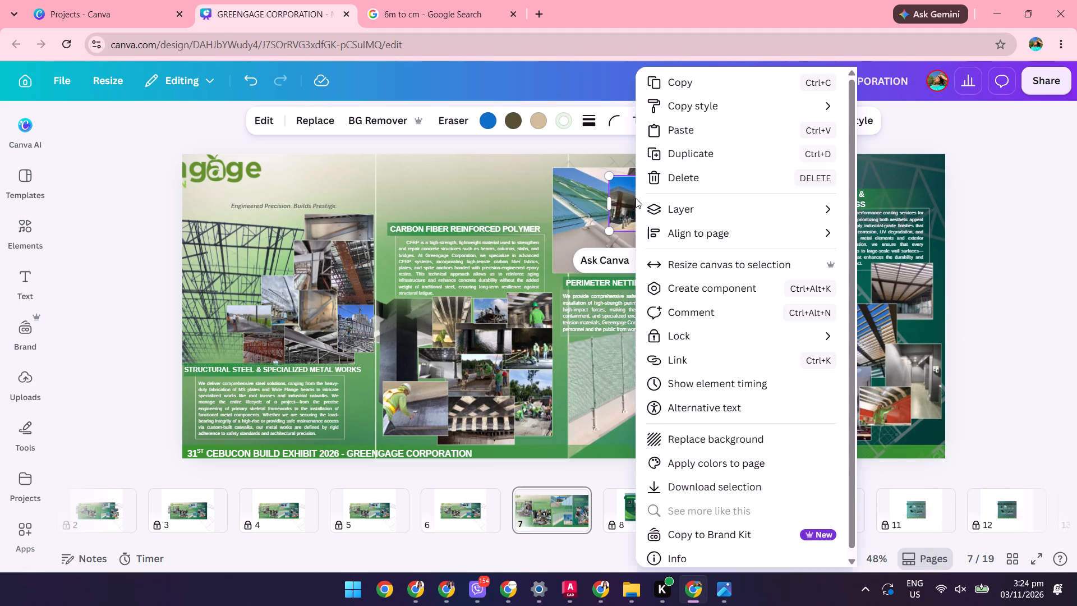
pyautogui.click(729, 201)
pyautogui.click(896, 205)
pyautogui.click(463, 176)
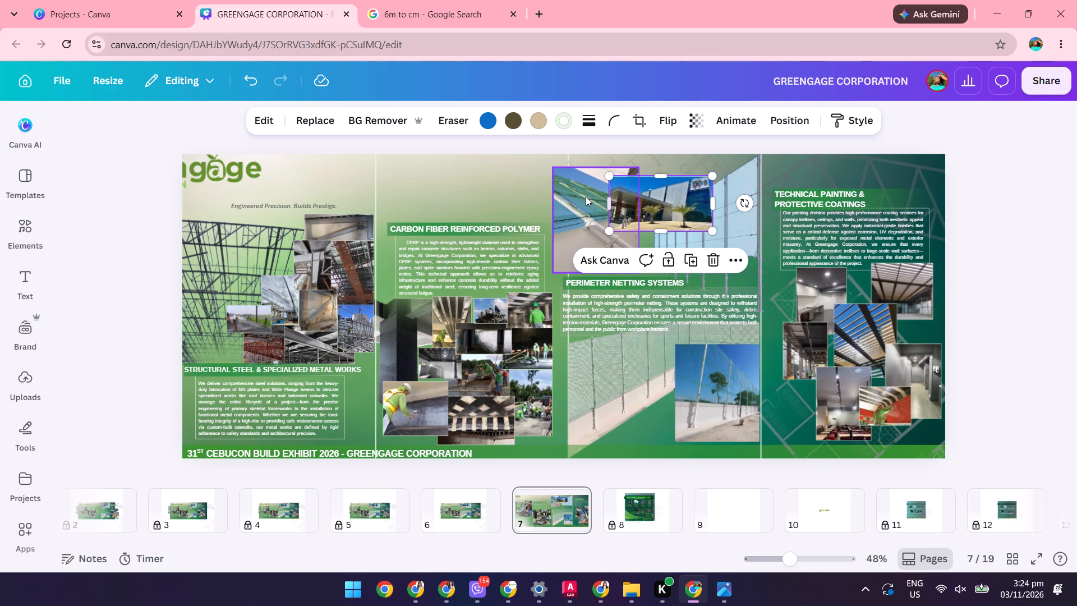
# Move the netting detail photo behind the building facade rightward and slightly up, against the divider after the Carbon Fiber section.
pyautogui.moveTo(586, 196); pyautogui.dragTo(602, 194)
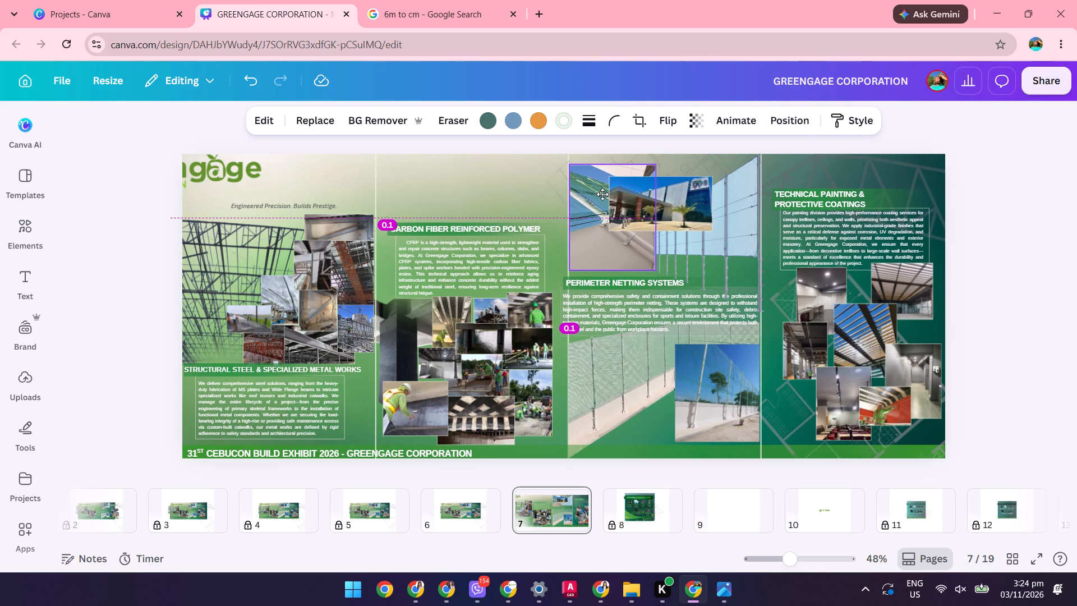
pyautogui.moveTo(602, 194); pyautogui.dragTo(602, 194)
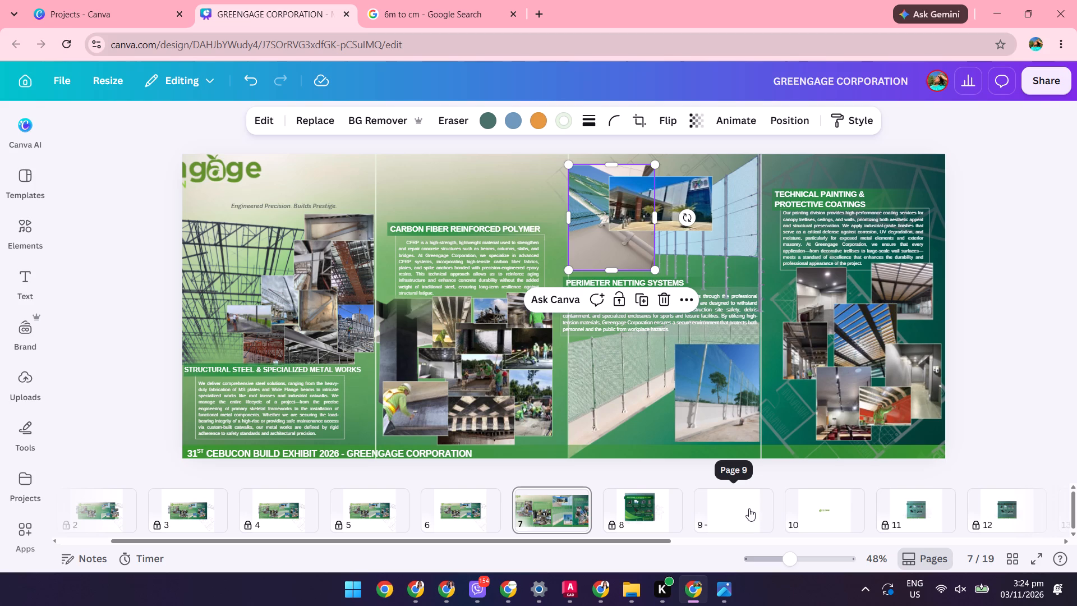
# Narrow the Perimeter Netting Systems text group from both sides so it sits just inside its two section dividers.
pyautogui.click(599, 318)
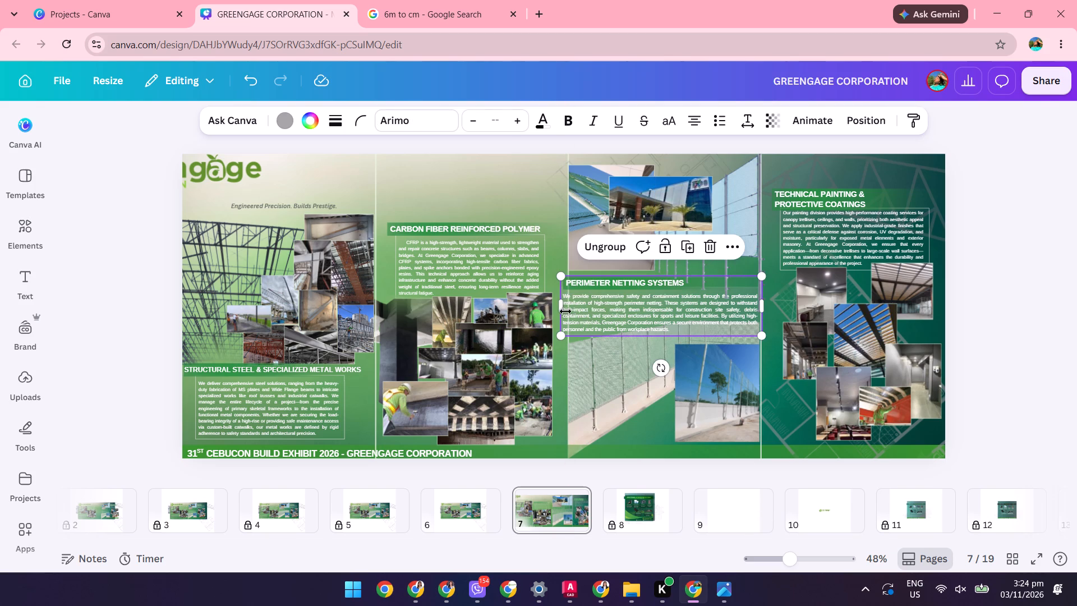
pyautogui.moveTo(561, 306); pyautogui.dragTo(569, 304)
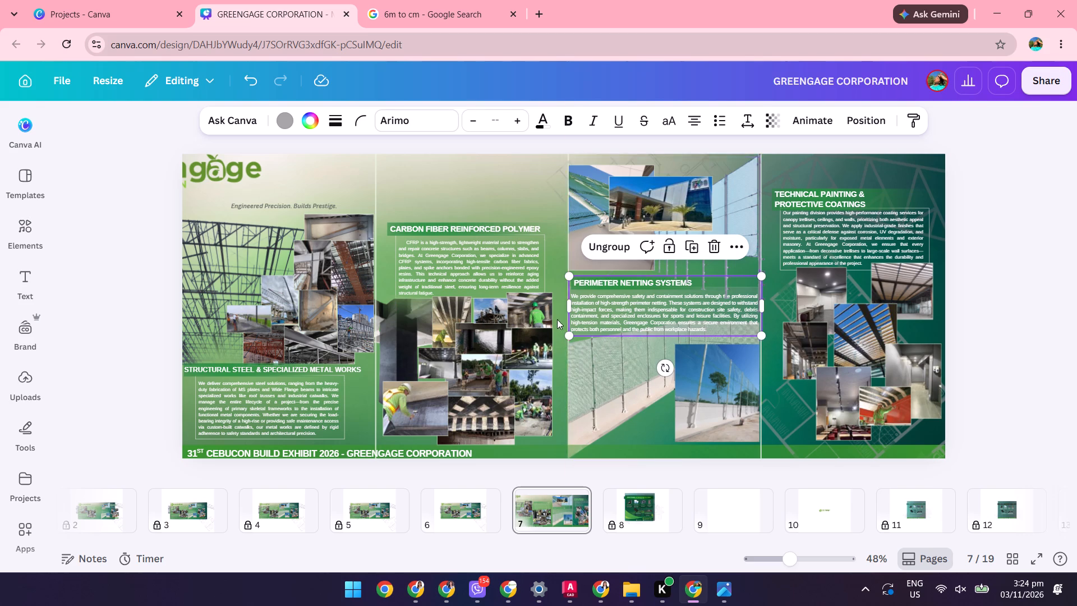
pyautogui.click(569, 305)
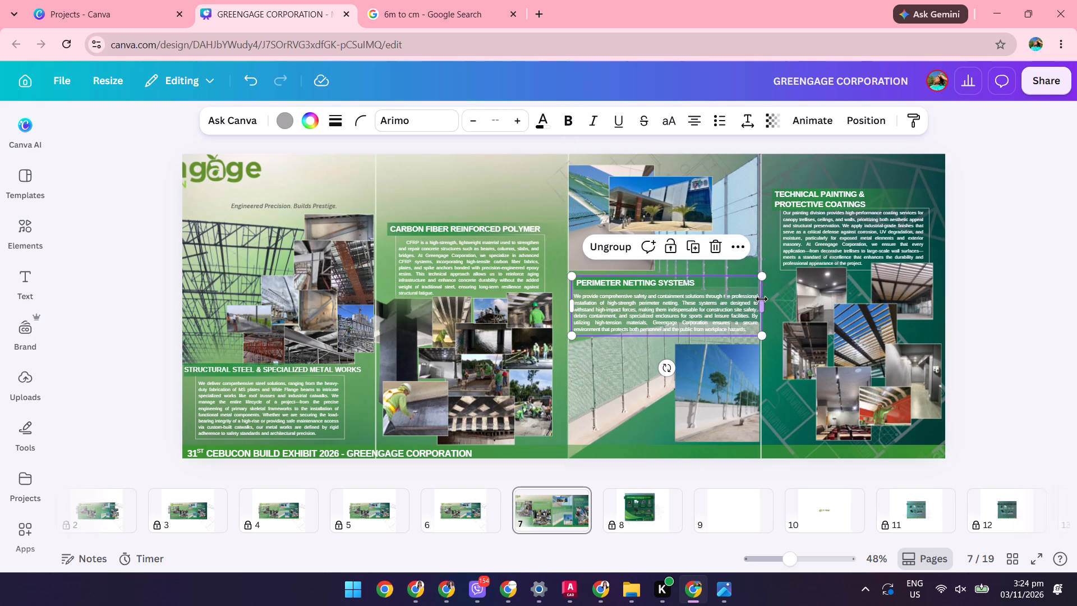
pyautogui.moveTo(761, 302); pyautogui.dragTo(757, 303)
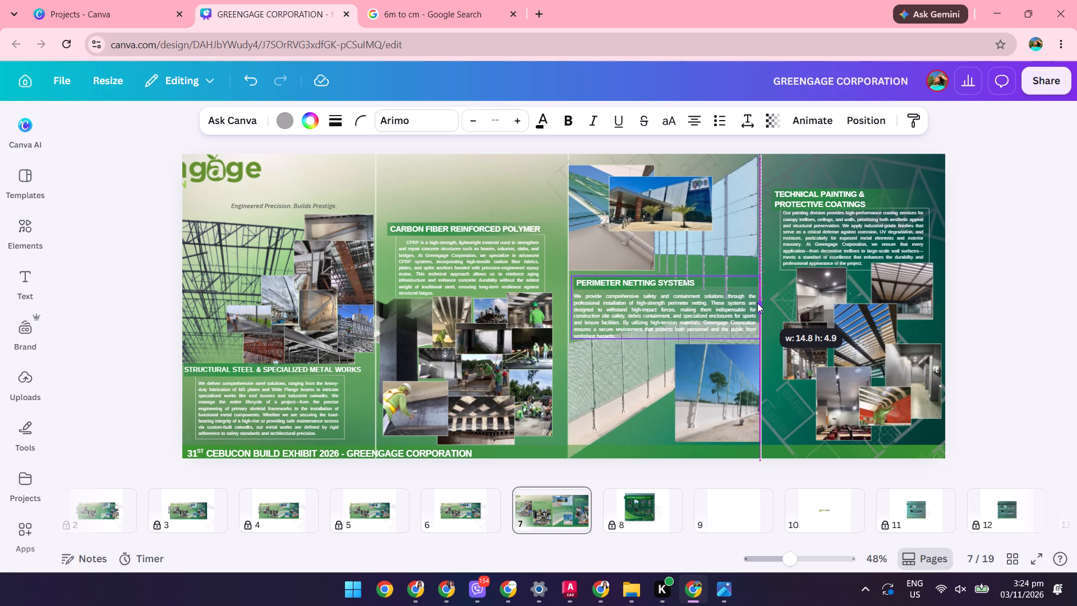
pyautogui.moveTo(757, 303); pyautogui.dragTo(756, 304)
pyautogui.click(775, 474)
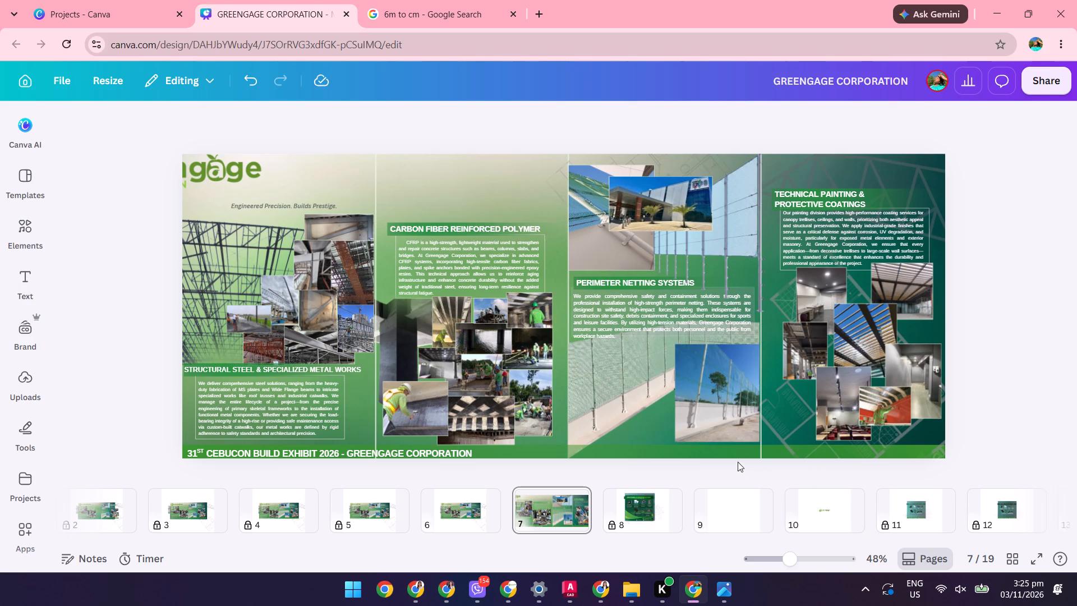
# Move the netting background photo down so its walkway extends to the bottom of the Perimeter Netting Systems section.
pyautogui.click(623, 391)
pyautogui.moveTo(623, 389); pyautogui.dragTo(623, 397)
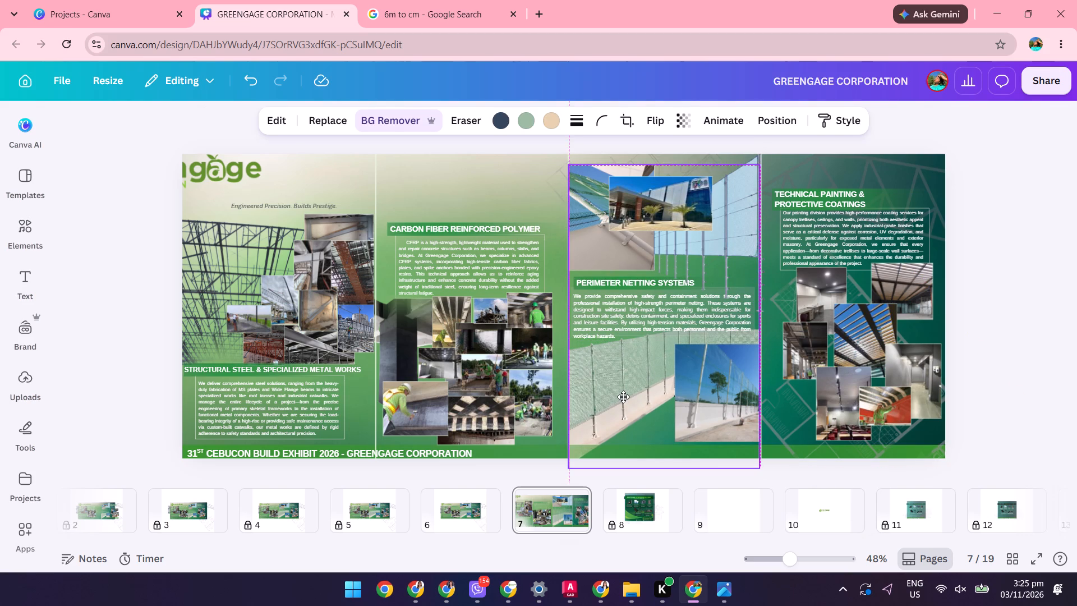
pyautogui.moveTo(623, 397); pyautogui.dragTo(623, 394)
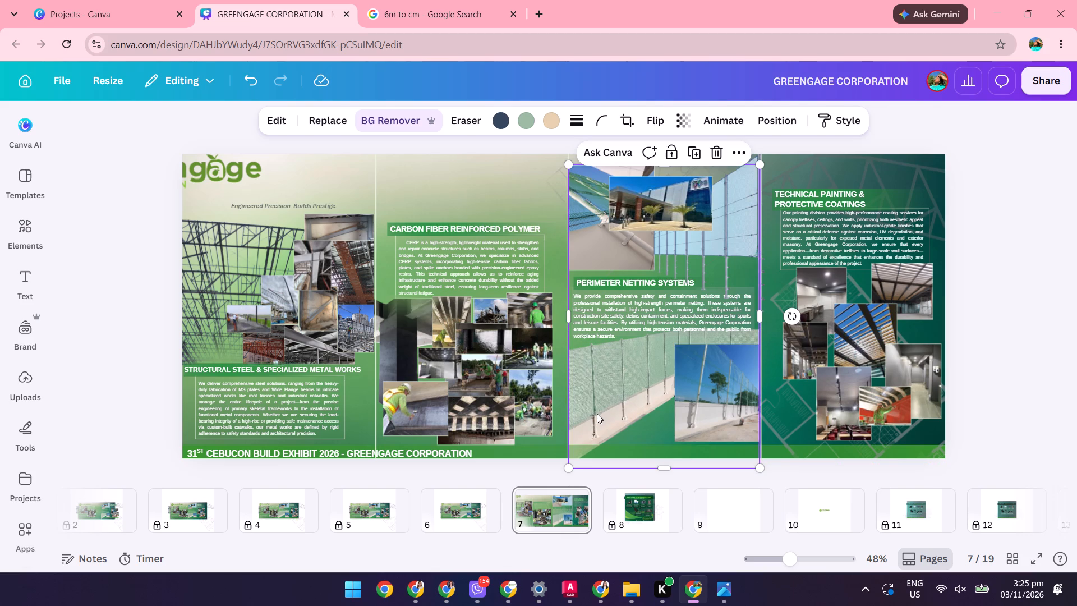
pyautogui.moveTo(599, 411); pyautogui.dragTo(601, 417)
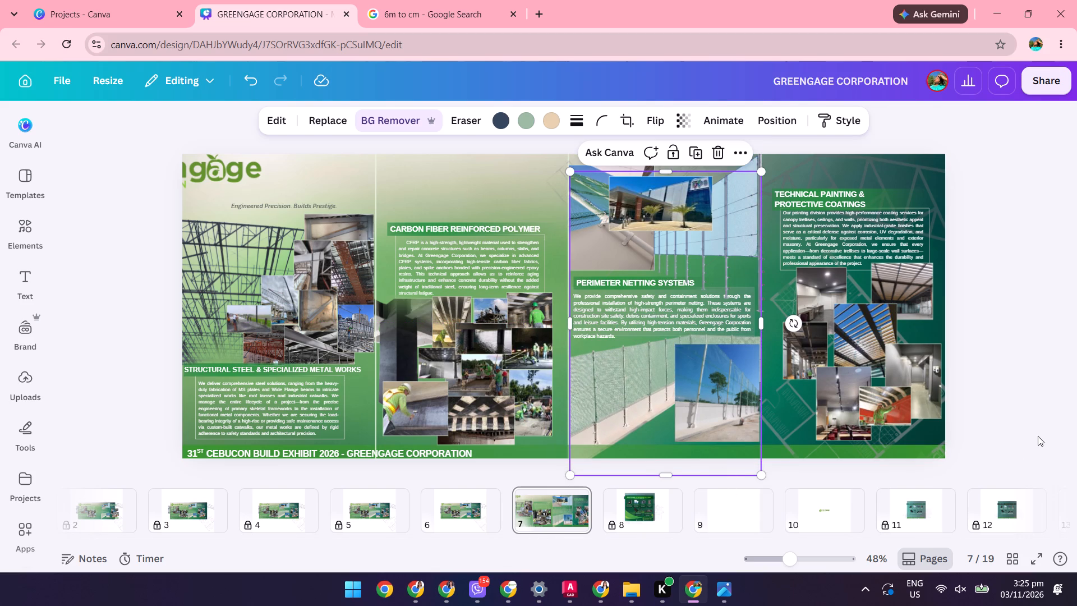
pyautogui.click(1038, 434)
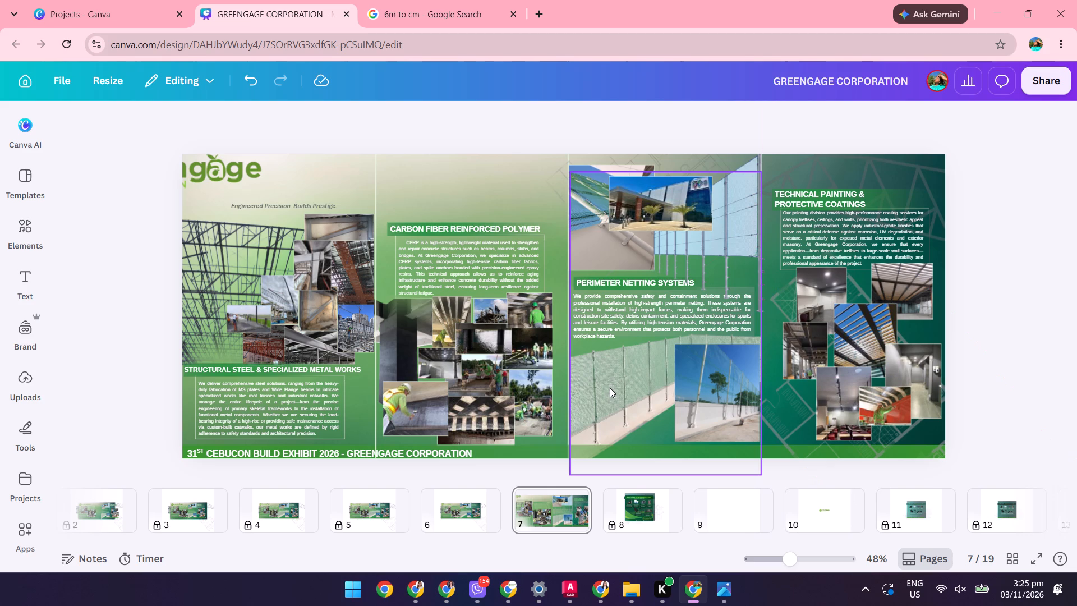
# Move the Greengage logo fully onto the page, into the upper-left corner above the structural steel photos.
pyautogui.moveTo(240, 177); pyautogui.dragTo(313, 181)
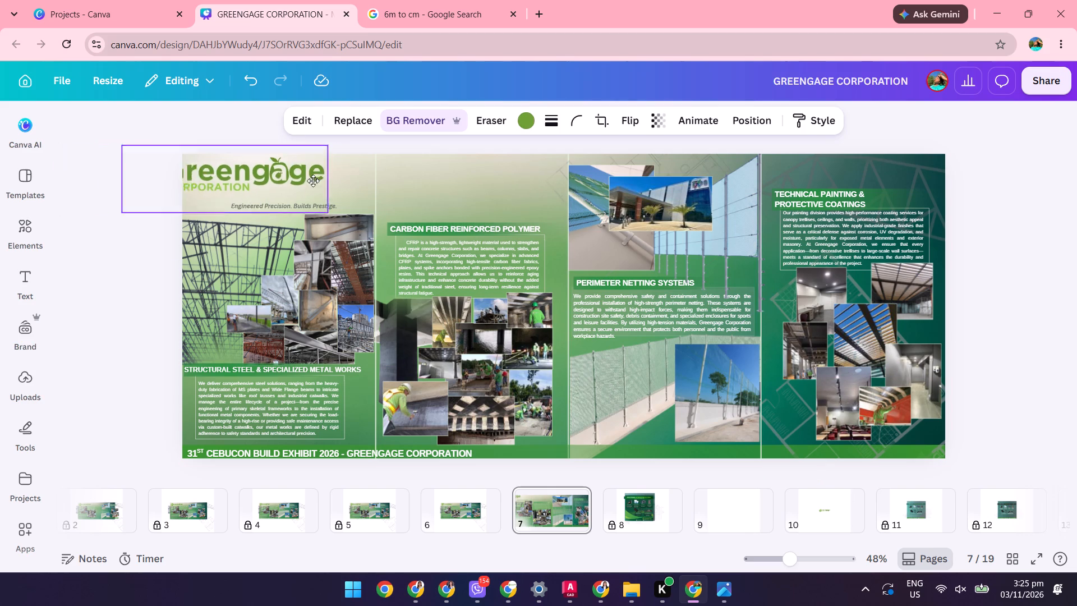
pyautogui.moveTo(313, 181); pyautogui.dragTo(366, 189)
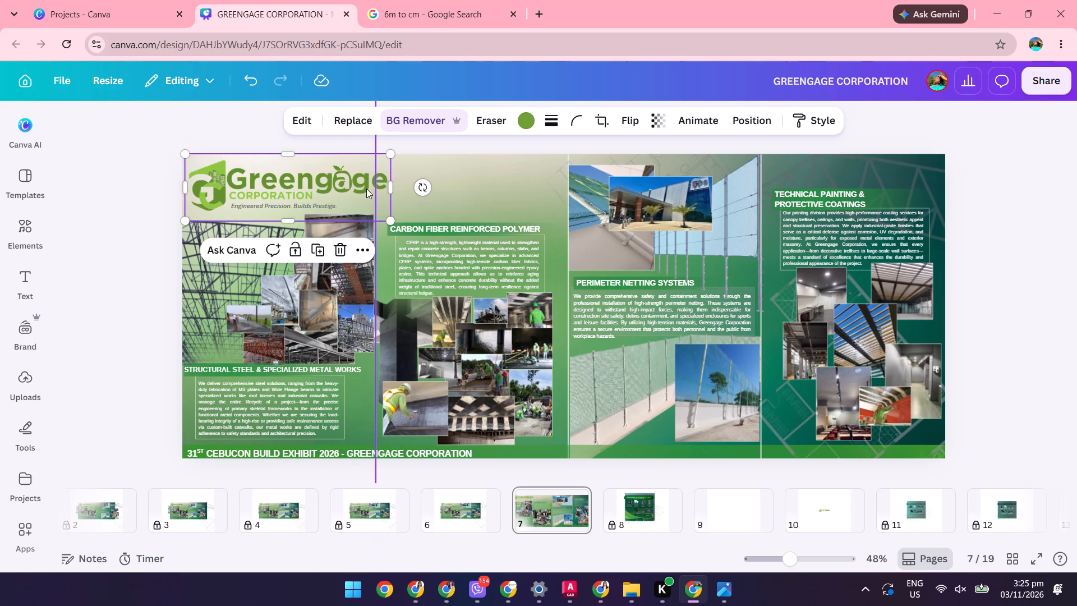
pyautogui.click(360, 171)
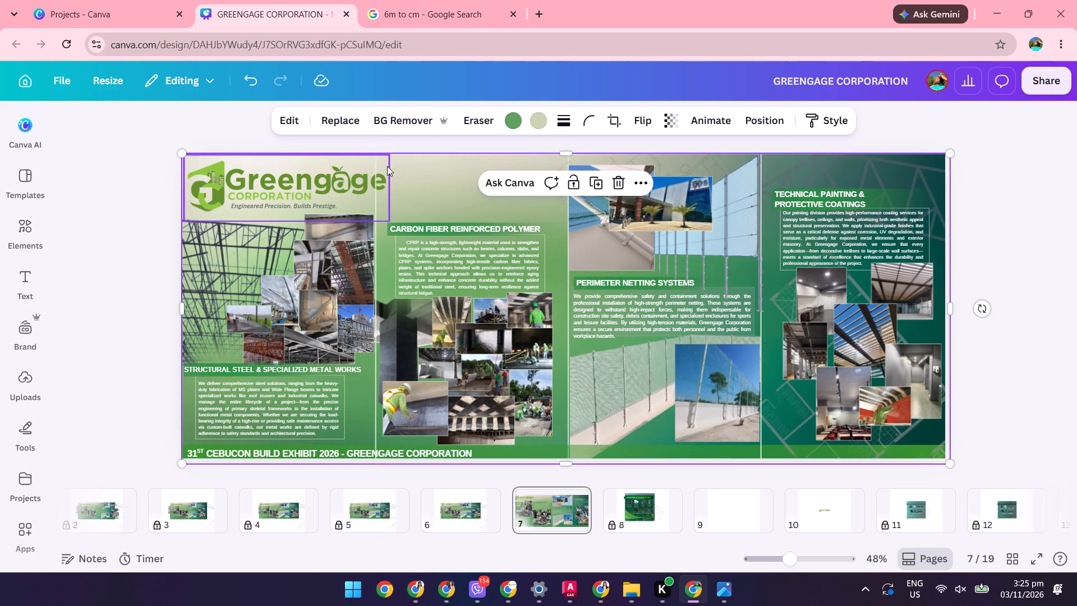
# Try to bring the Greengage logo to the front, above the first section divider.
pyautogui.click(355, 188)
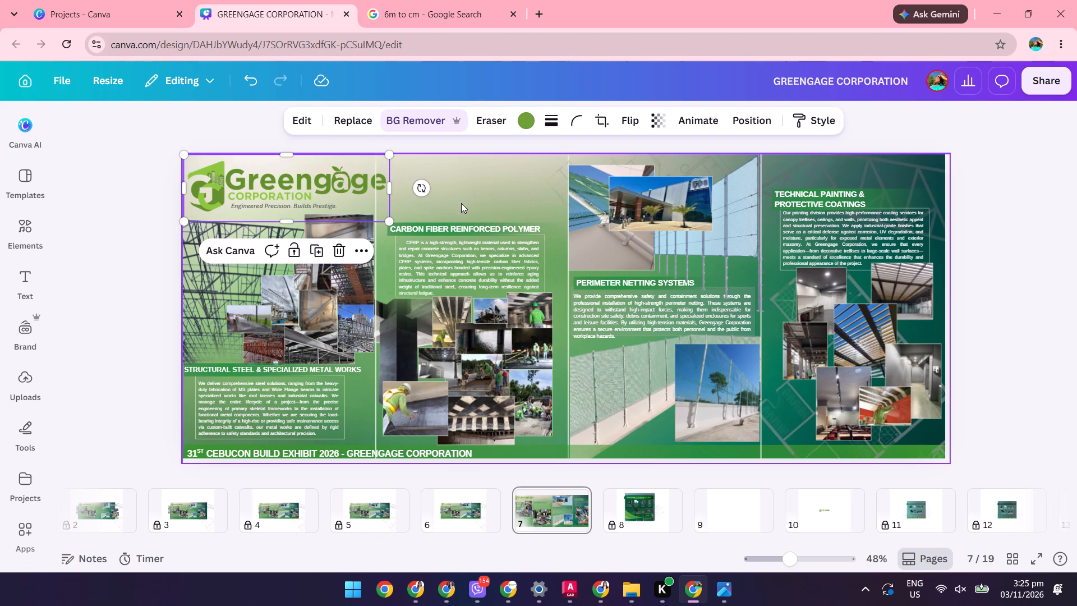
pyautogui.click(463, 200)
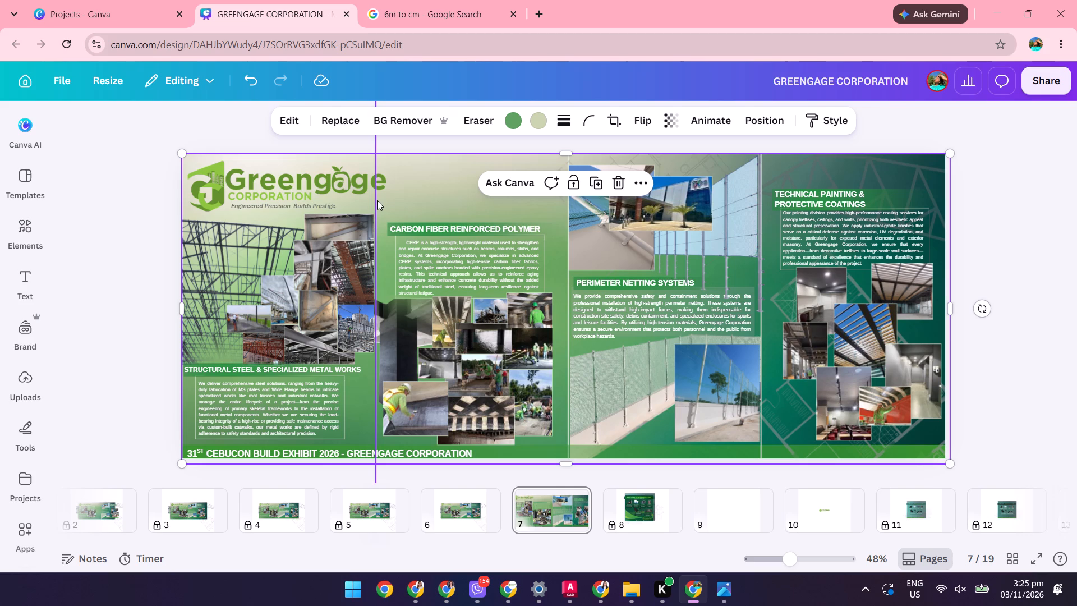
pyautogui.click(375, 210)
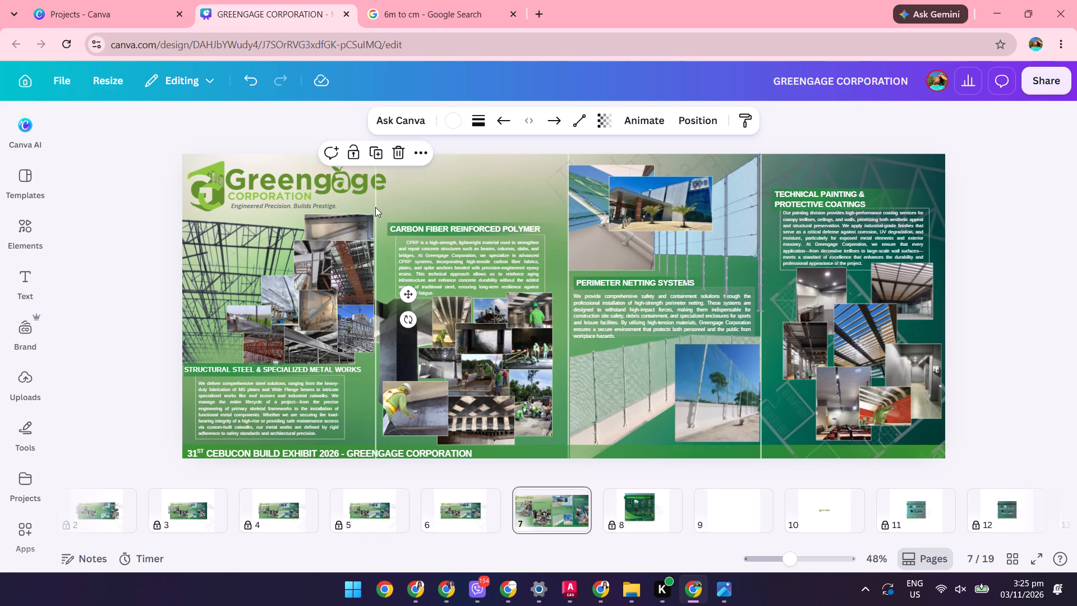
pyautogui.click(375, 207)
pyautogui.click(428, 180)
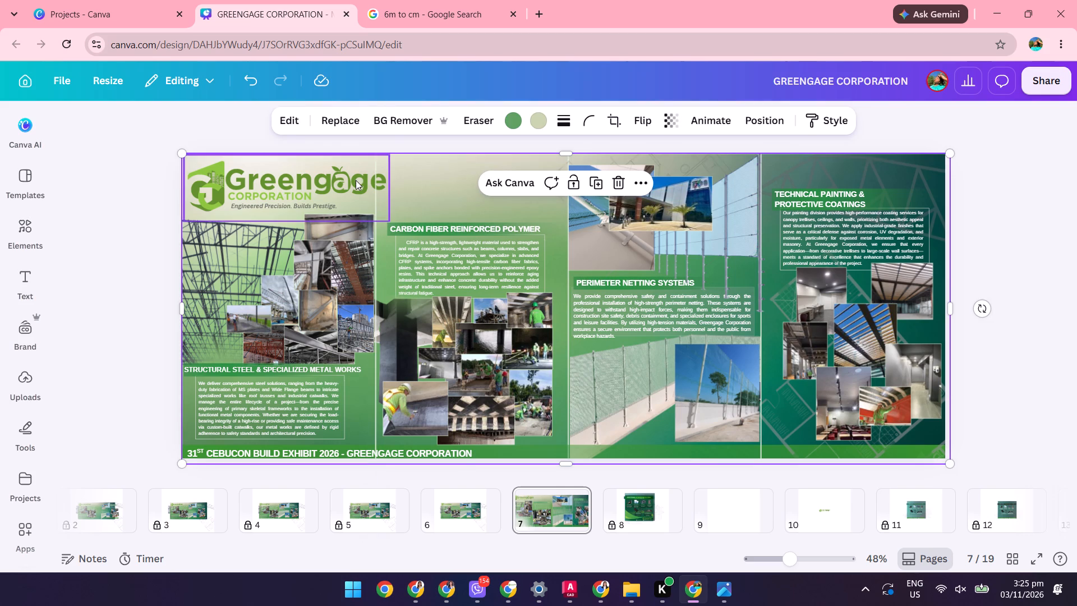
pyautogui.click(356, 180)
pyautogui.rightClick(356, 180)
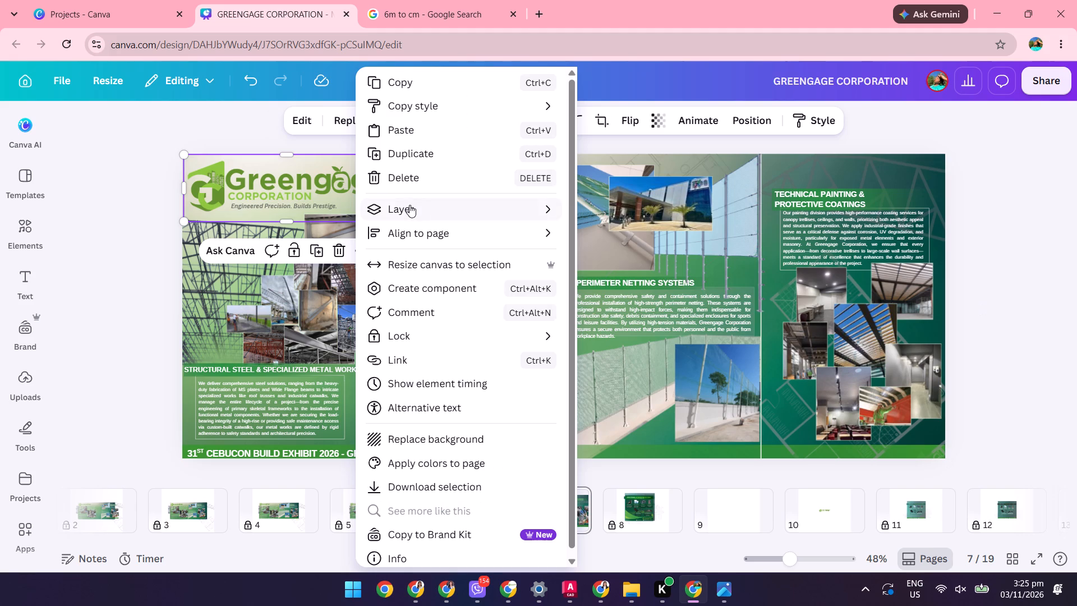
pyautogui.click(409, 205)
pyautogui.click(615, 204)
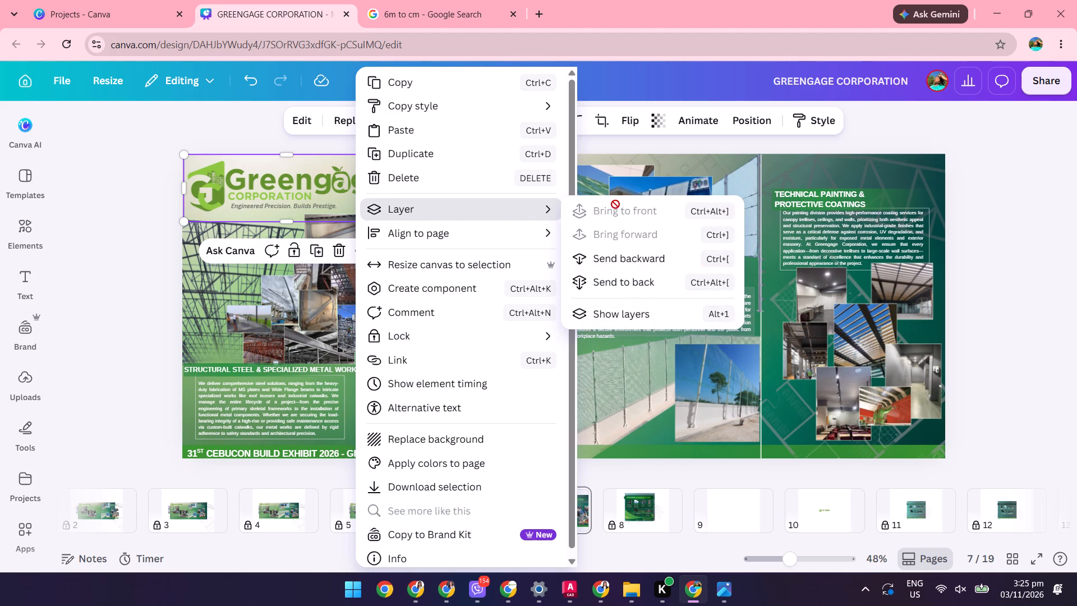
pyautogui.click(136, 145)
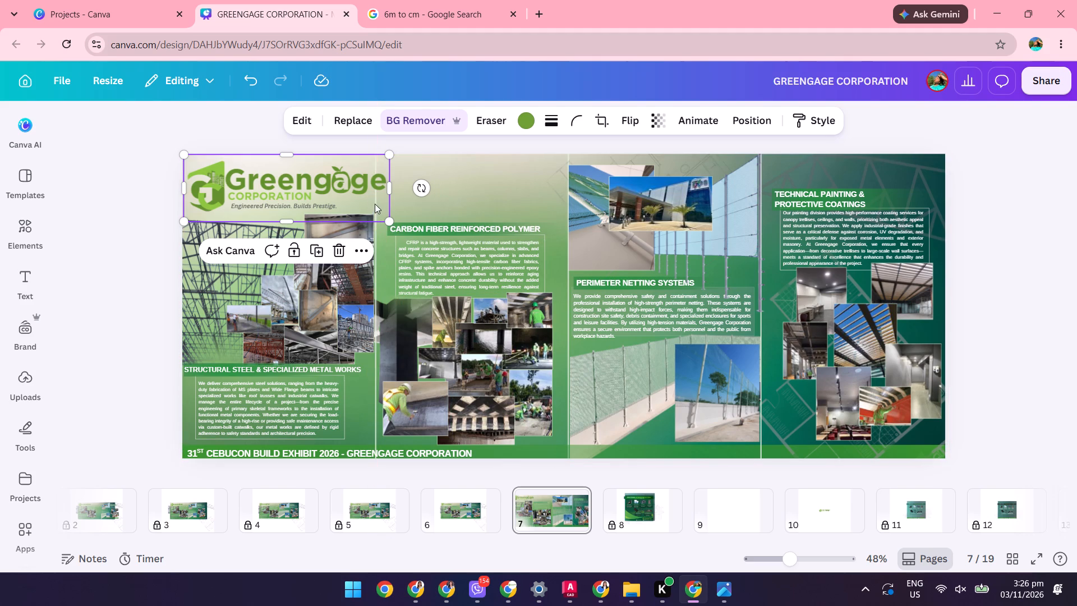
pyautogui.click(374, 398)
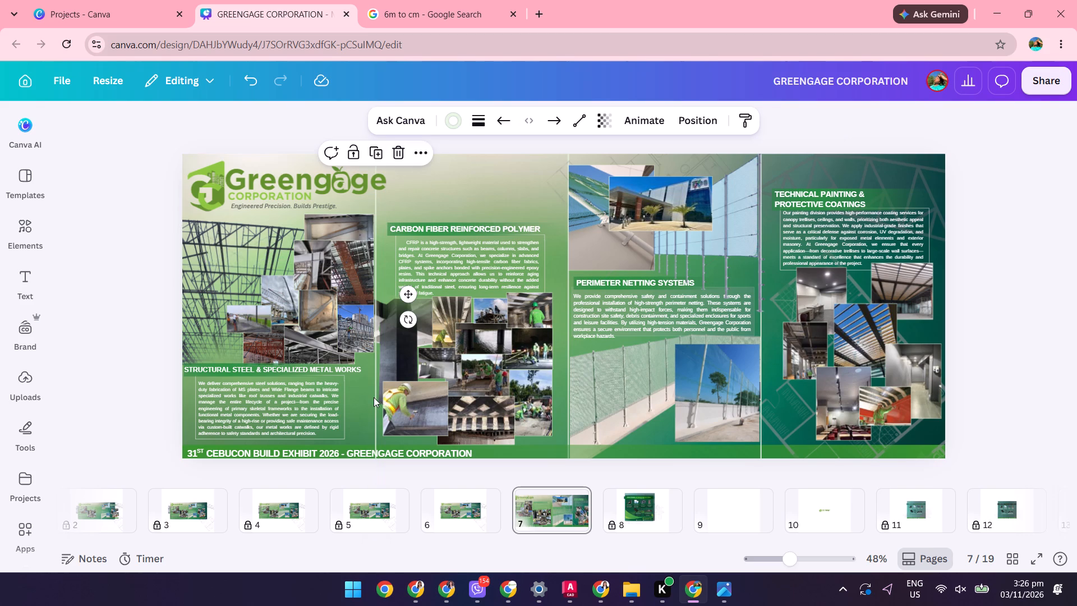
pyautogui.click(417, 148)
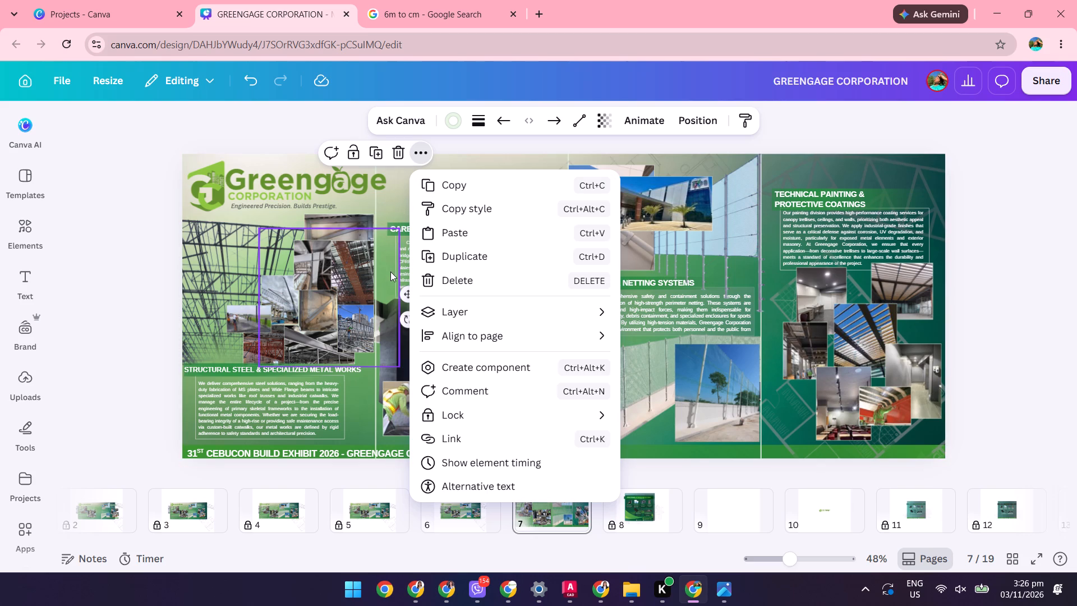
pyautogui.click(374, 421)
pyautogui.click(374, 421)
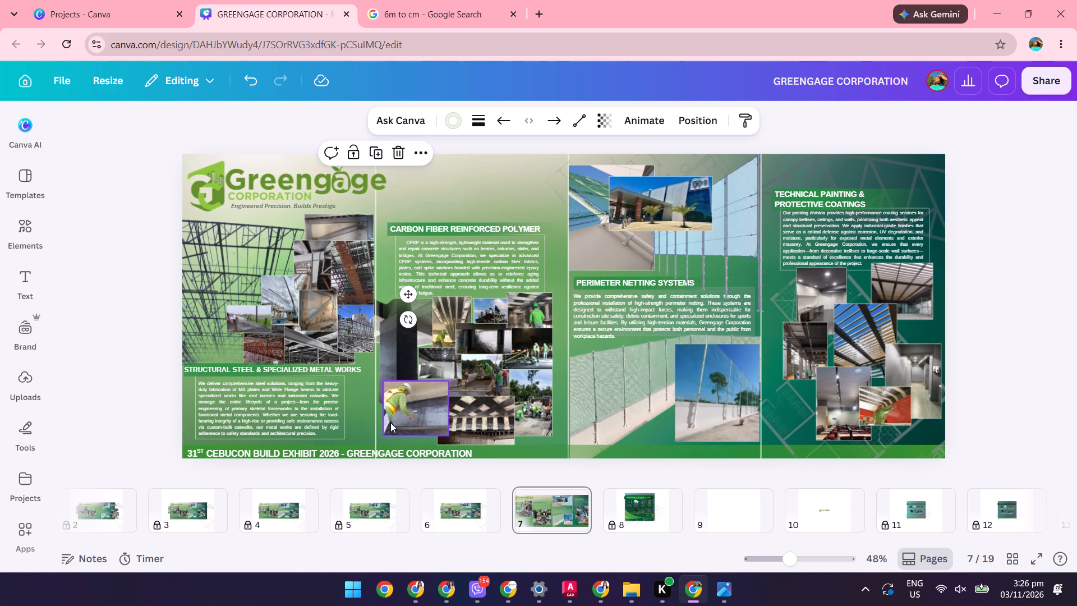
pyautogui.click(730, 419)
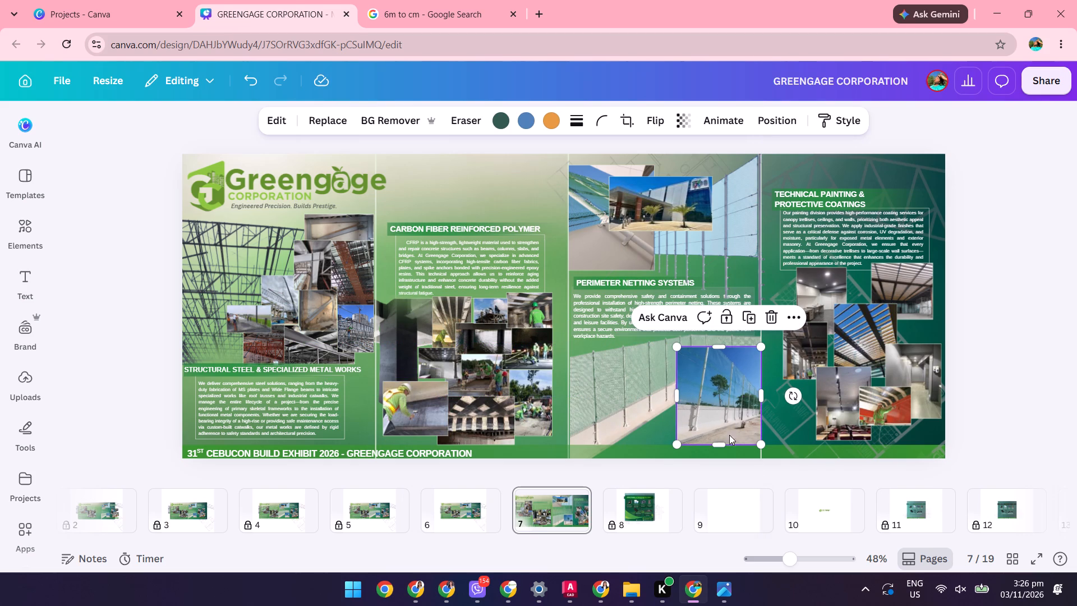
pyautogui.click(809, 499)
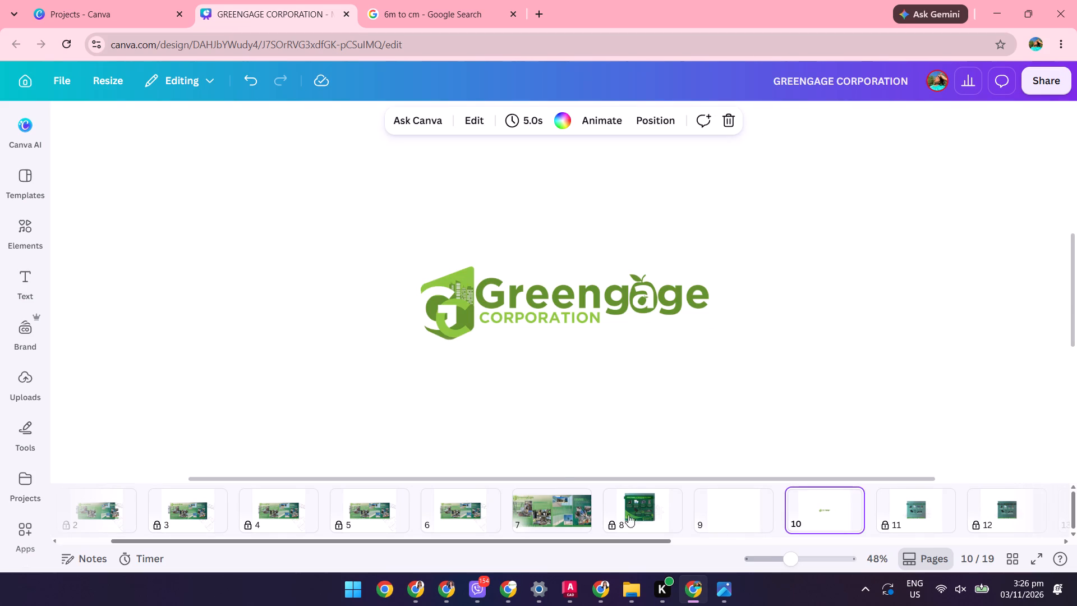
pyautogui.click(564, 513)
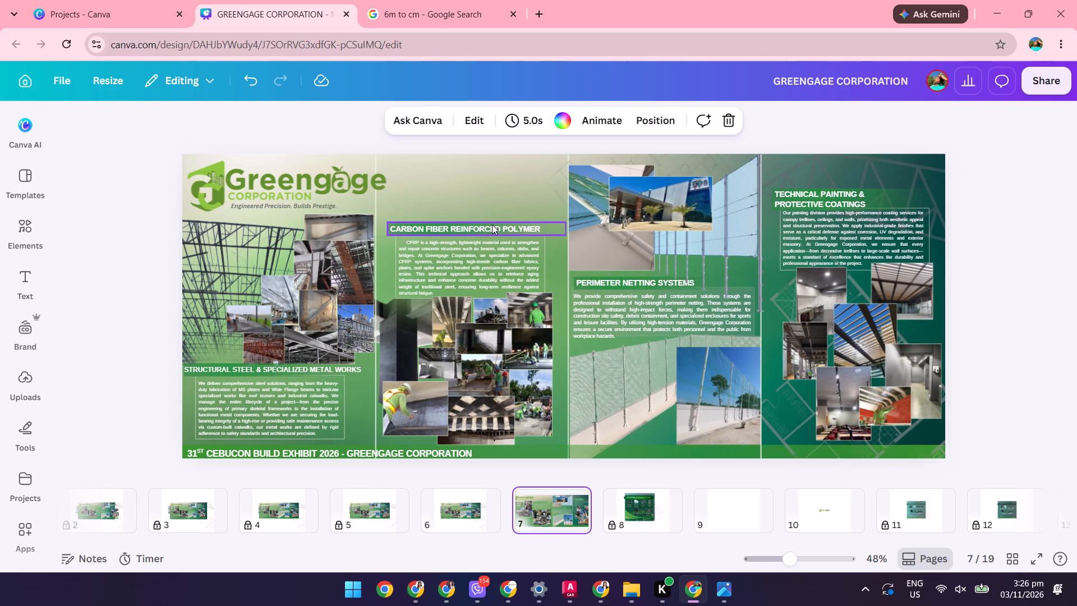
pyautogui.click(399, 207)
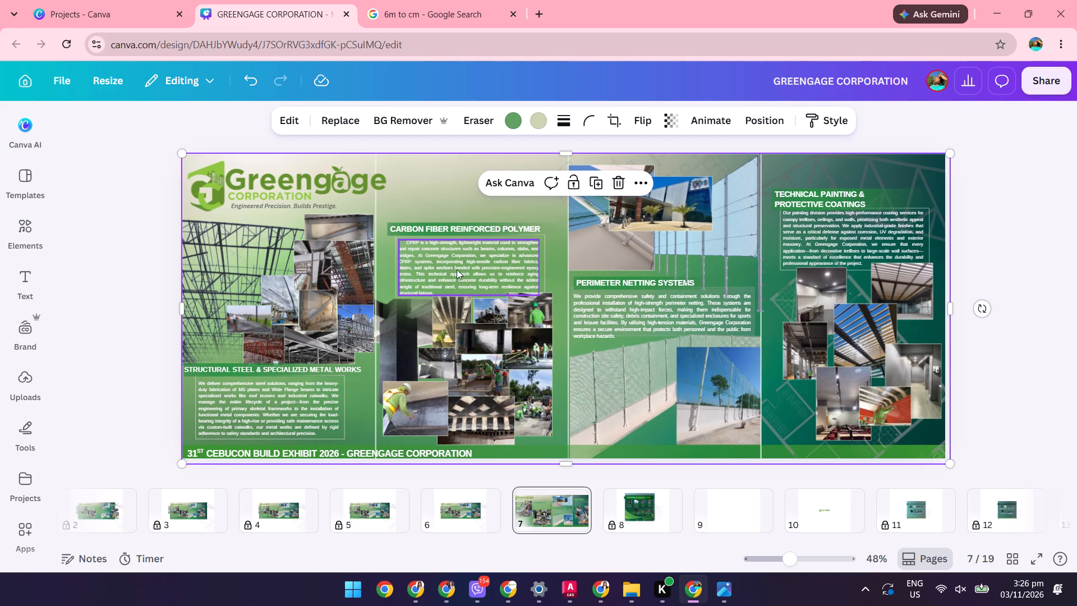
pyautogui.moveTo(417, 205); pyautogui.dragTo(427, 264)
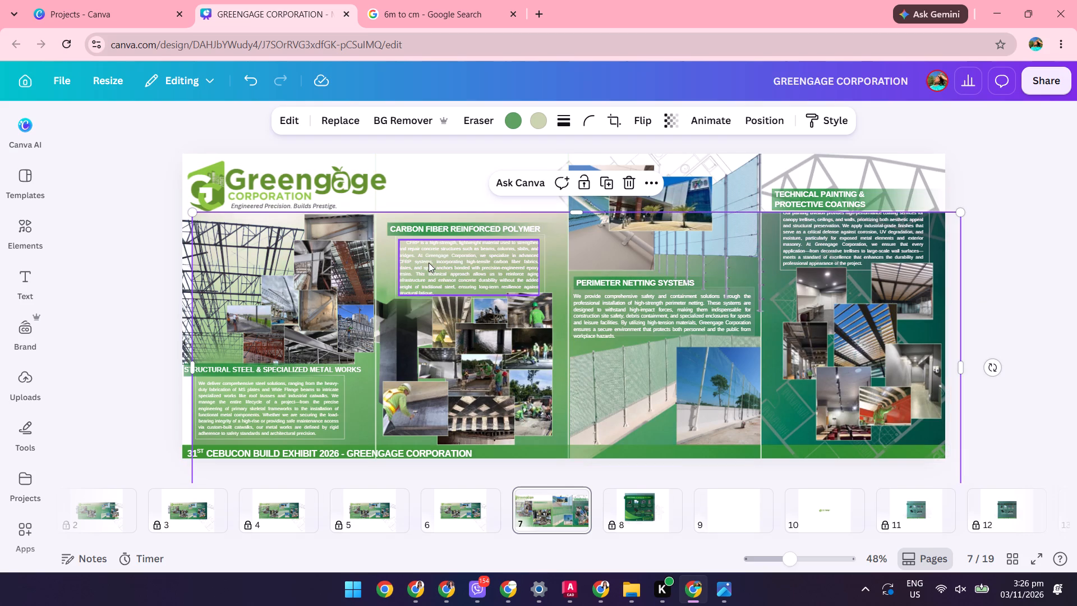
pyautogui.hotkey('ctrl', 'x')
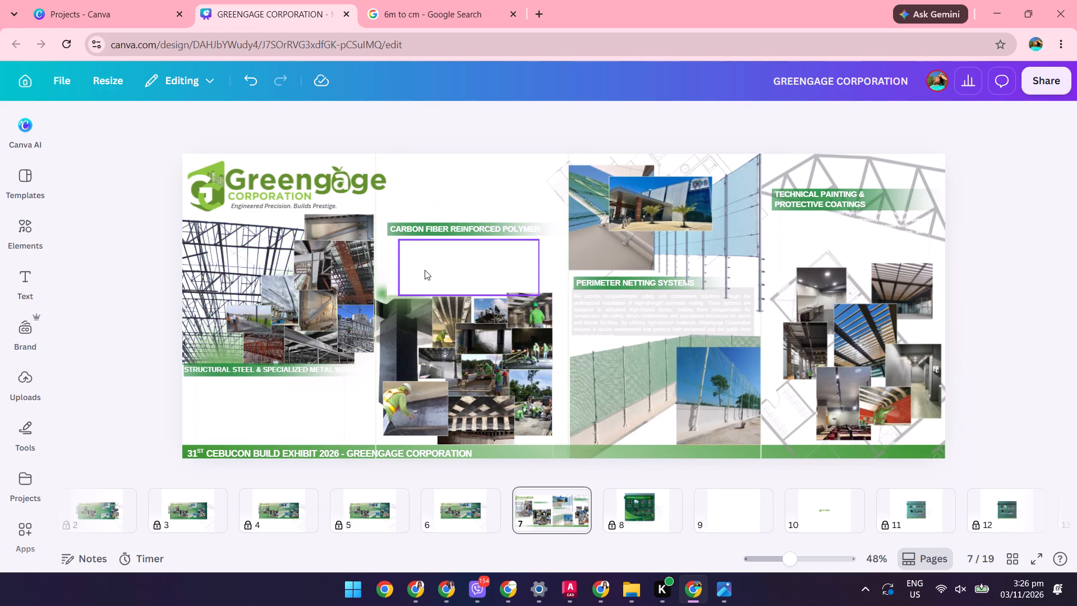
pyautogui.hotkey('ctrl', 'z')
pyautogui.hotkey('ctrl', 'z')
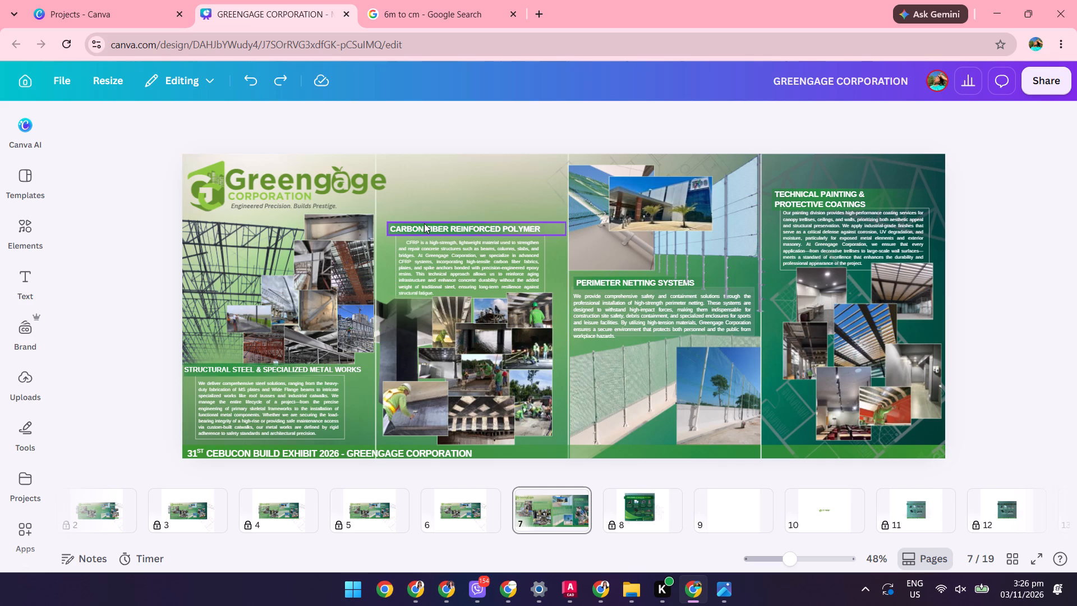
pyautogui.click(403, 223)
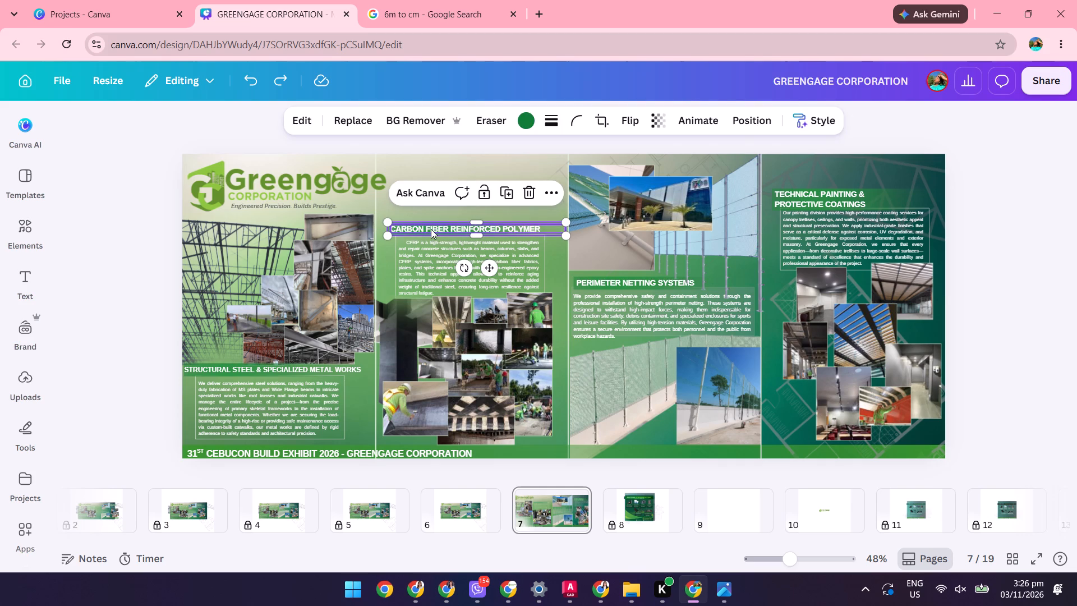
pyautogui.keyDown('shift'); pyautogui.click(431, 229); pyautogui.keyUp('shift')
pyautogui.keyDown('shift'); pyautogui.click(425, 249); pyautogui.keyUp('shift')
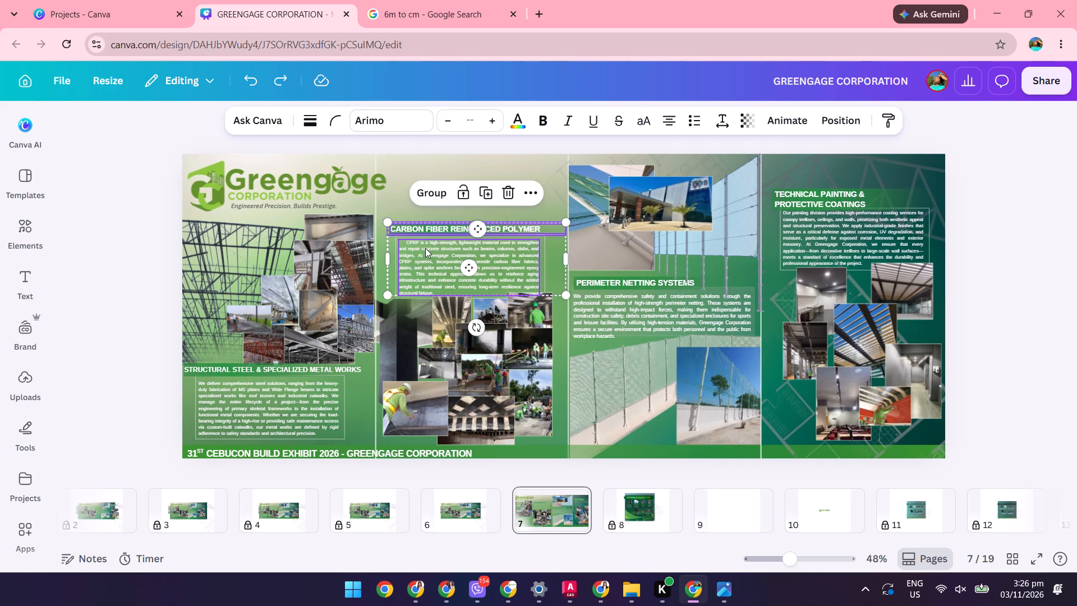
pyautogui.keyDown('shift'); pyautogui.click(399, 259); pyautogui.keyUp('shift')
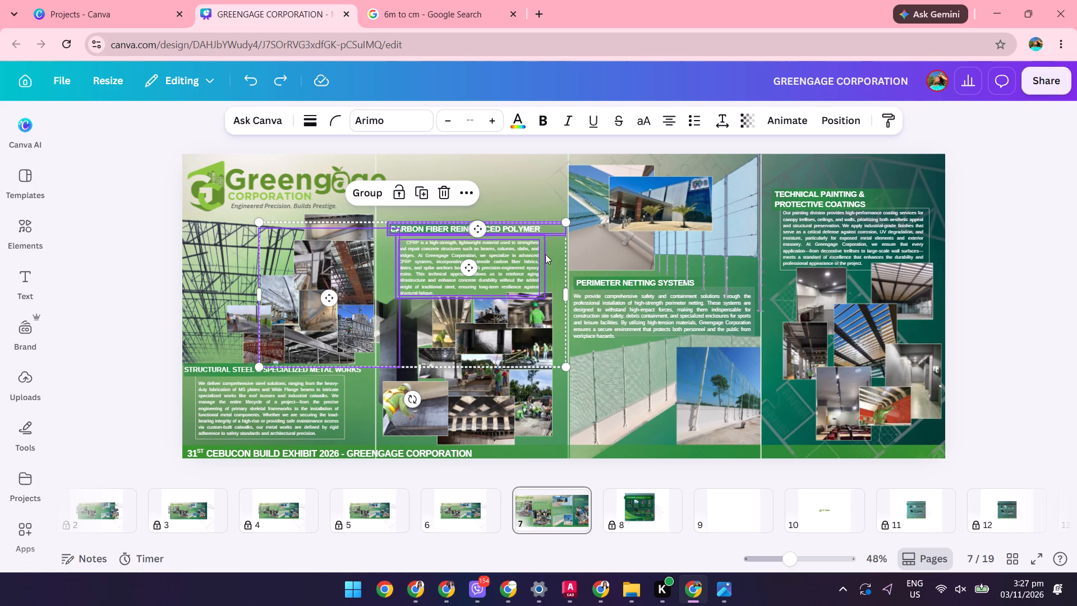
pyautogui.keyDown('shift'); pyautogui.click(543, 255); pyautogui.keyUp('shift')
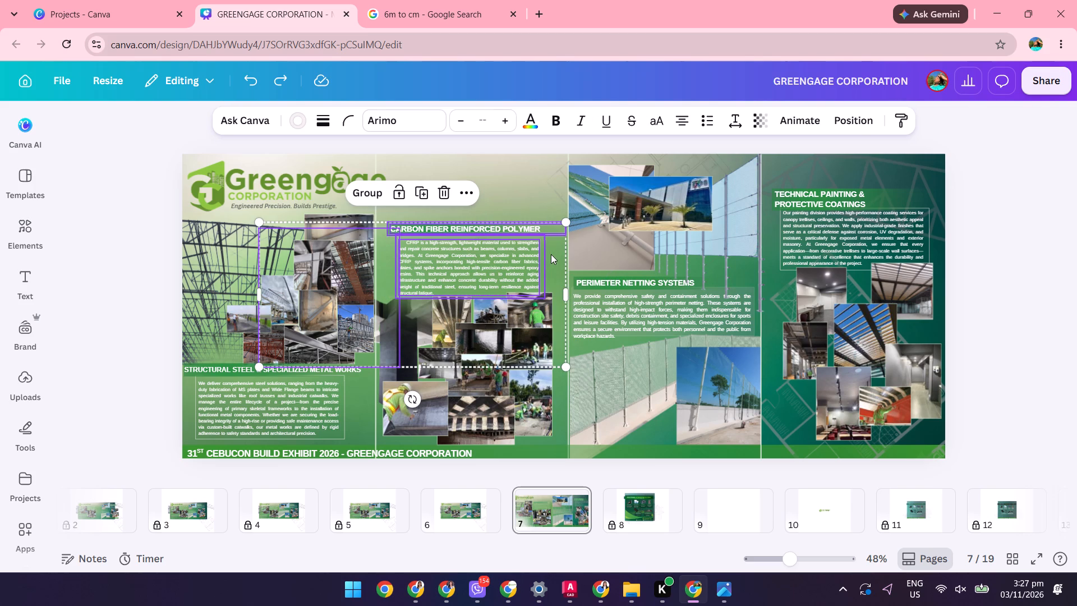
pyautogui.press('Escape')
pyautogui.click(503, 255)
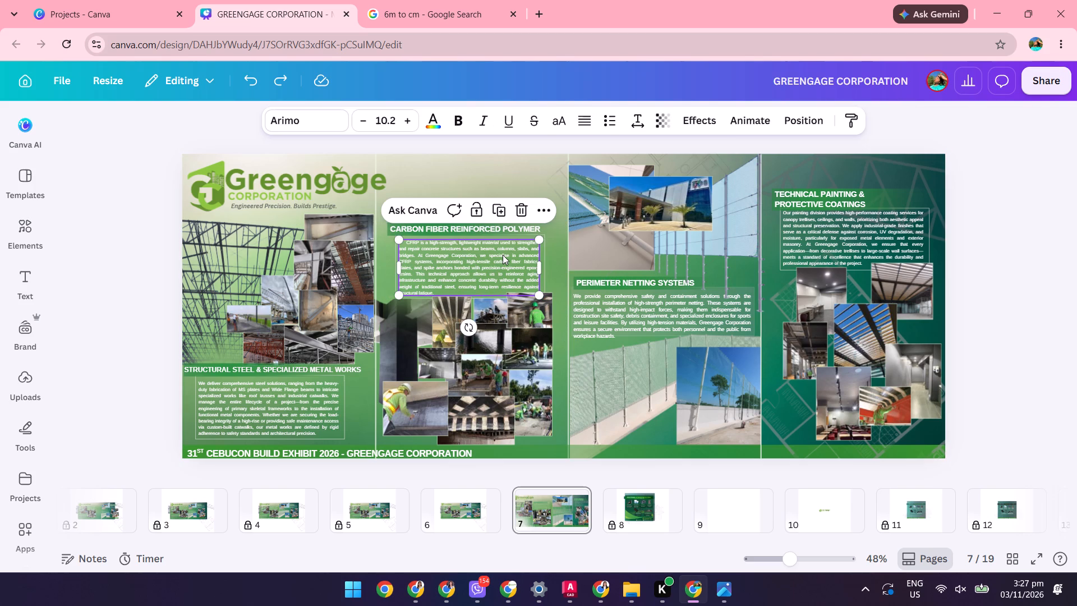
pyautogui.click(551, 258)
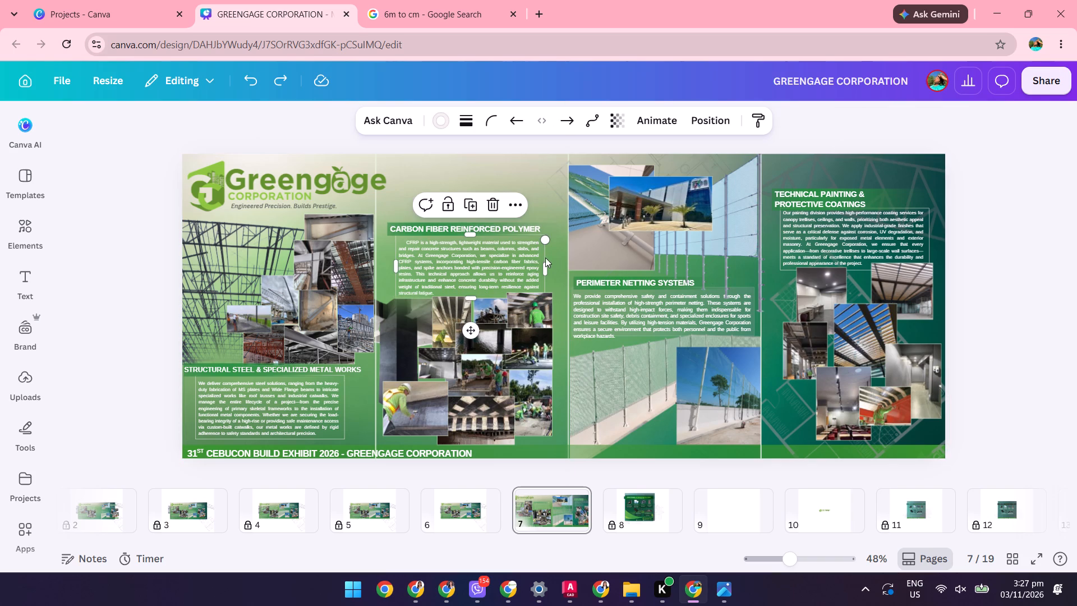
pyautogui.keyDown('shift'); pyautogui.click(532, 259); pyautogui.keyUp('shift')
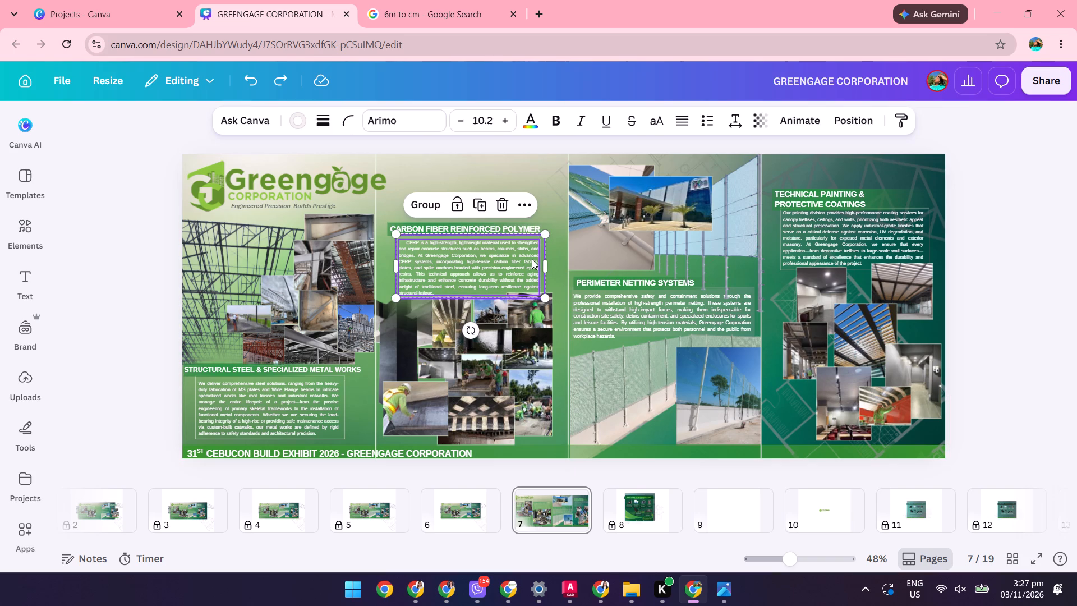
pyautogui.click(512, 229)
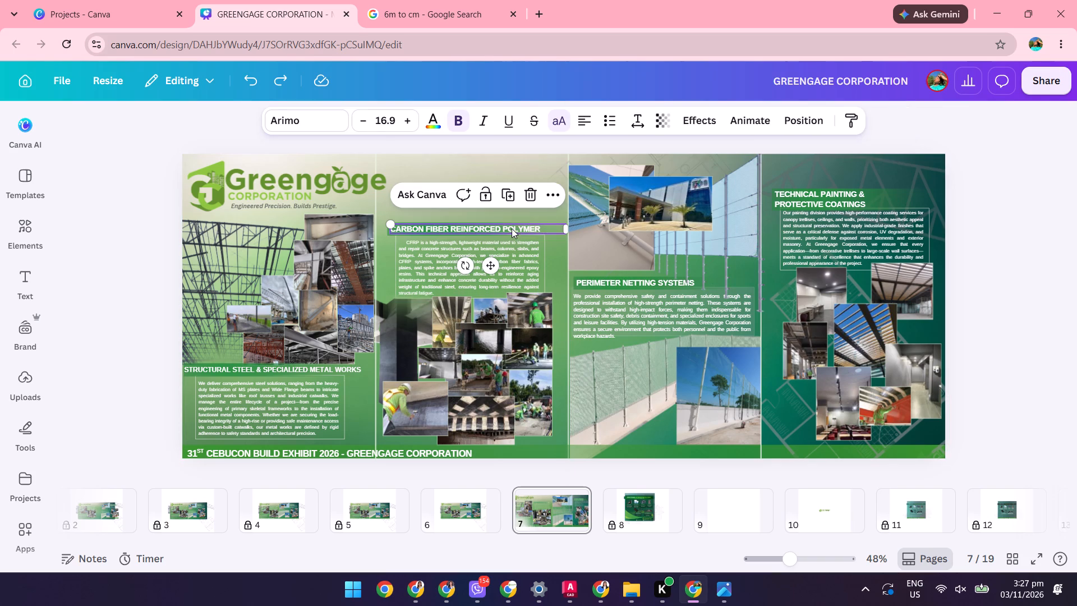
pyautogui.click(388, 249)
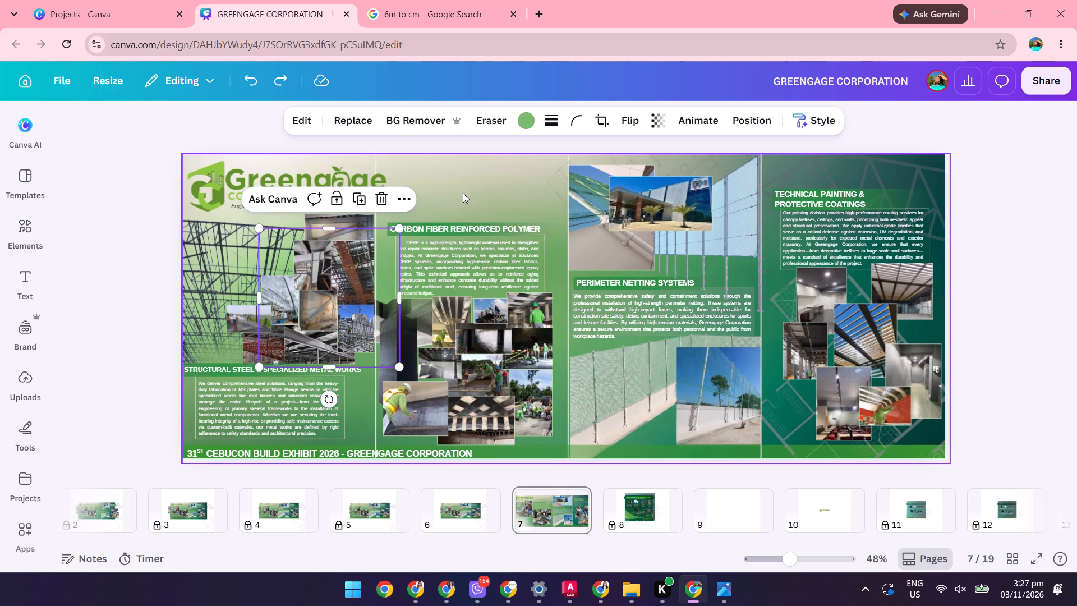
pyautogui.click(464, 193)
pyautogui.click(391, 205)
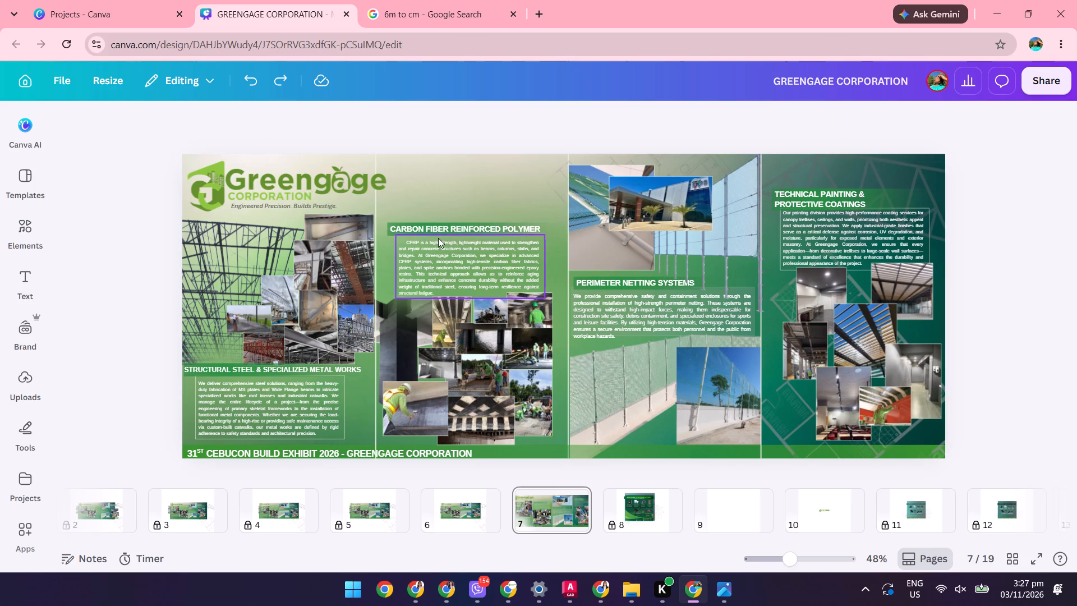
# Group the Carbon Fiber Reinforced Polymer heading, its green heading bar, the description text and its outline box.
pyautogui.click(391, 223)
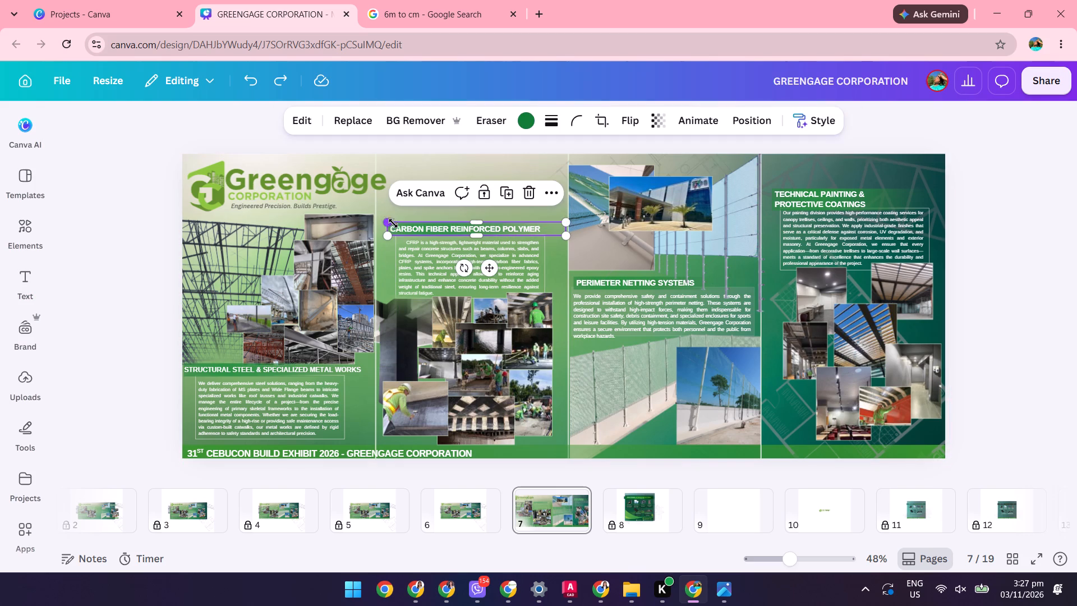
pyautogui.click(417, 228)
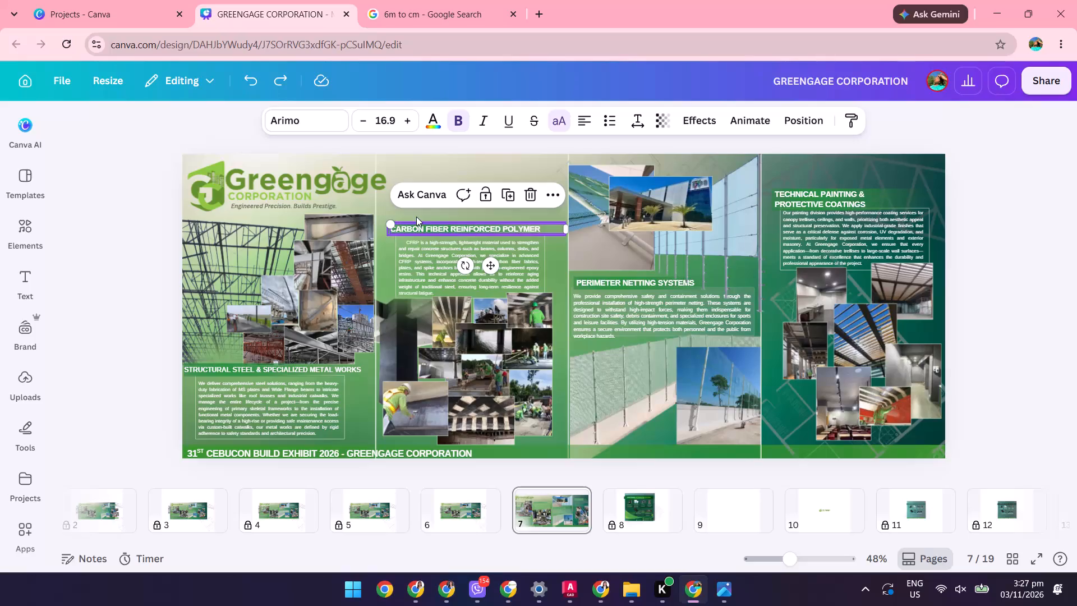
pyautogui.click(408, 222)
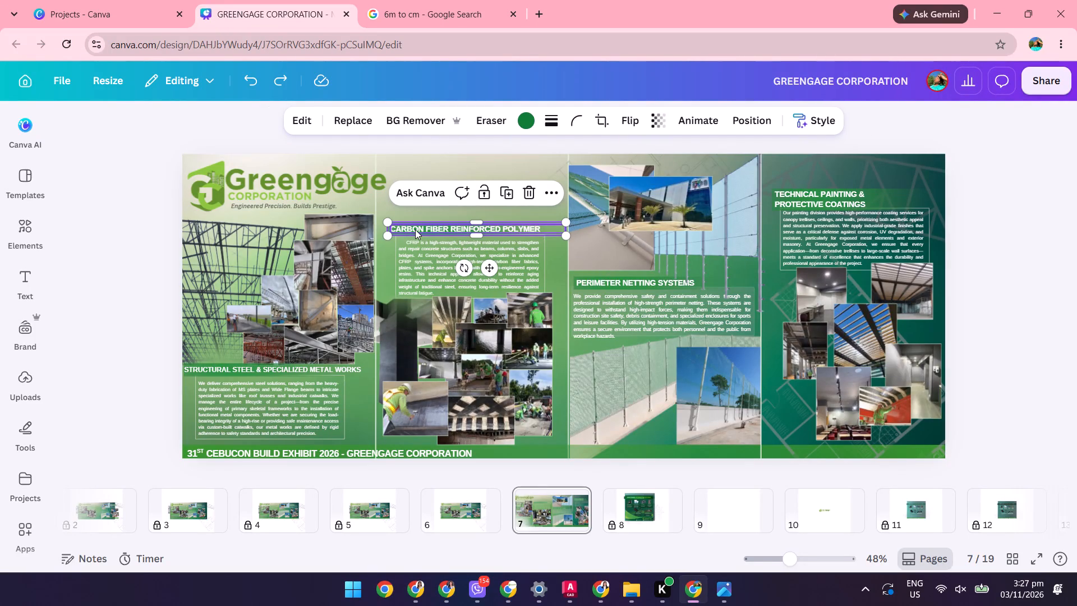
pyautogui.keyDown('shift'); pyautogui.click(415, 229); pyautogui.keyUp('shift')
pyautogui.click(418, 245)
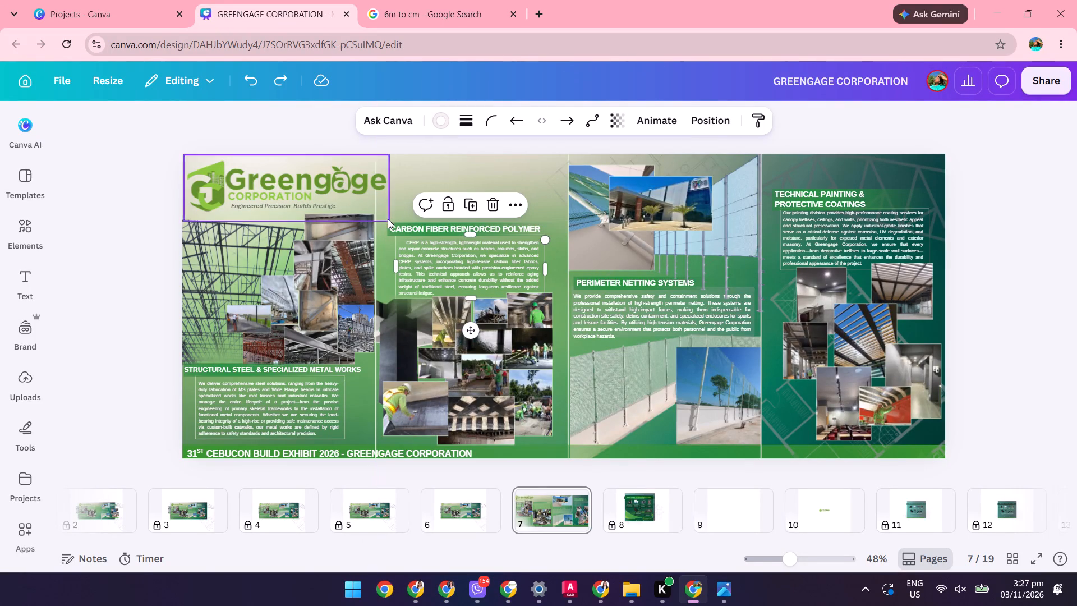
pyautogui.keyDown('shift'); pyautogui.click(392, 223); pyautogui.keyUp('shift')
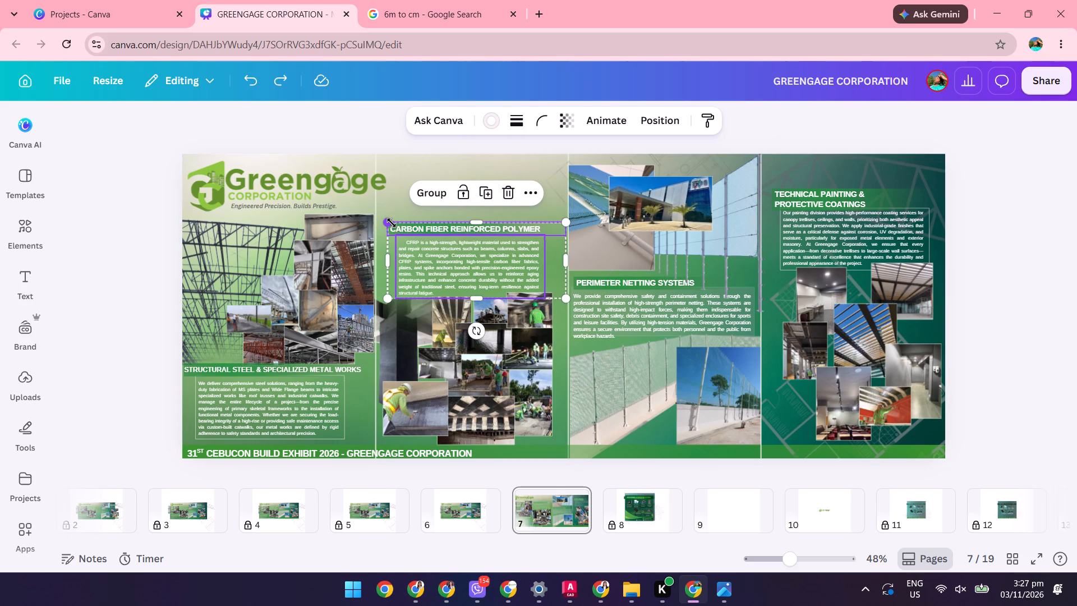
pyautogui.keyDown('shift'); pyautogui.click(423, 229); pyautogui.keyUp('shift')
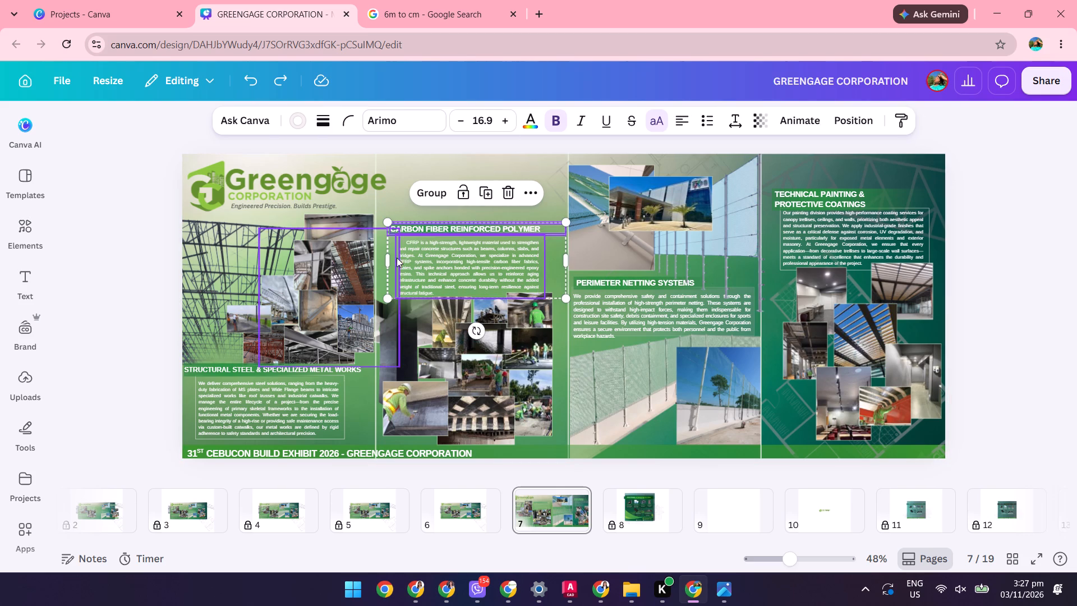
pyautogui.keyDown('shift'); pyautogui.click(483, 262); pyautogui.keyUp('shift')
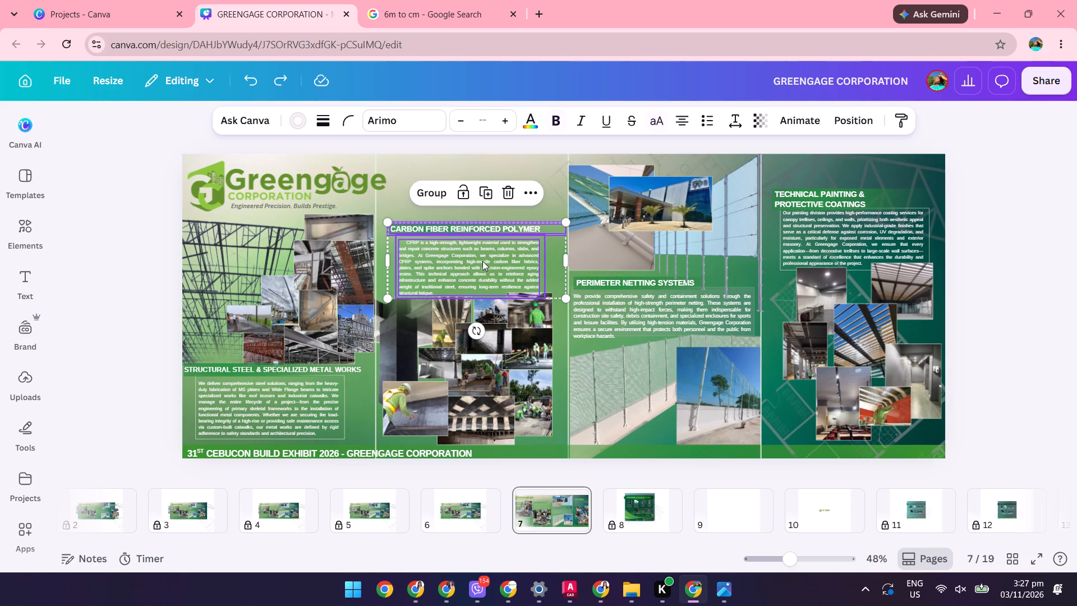
pyautogui.click(431, 196)
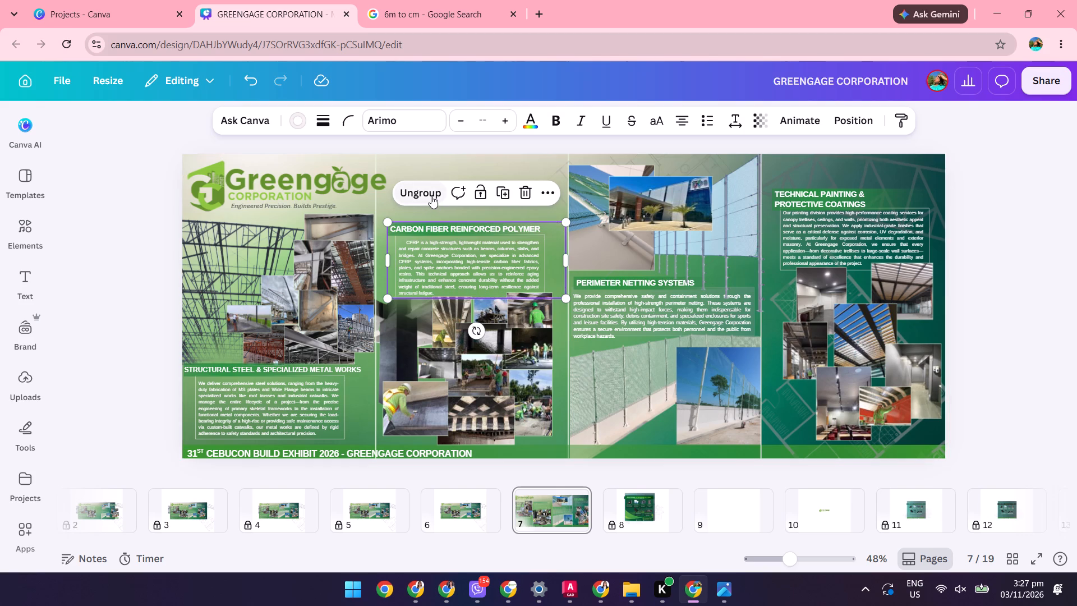
# Move the Carbon Fiber Reinforced Polymer text group up and toward the first divider, leaving a gap above the photo collage.
pyautogui.moveTo(474, 254); pyautogui.dragTo(467, 233)
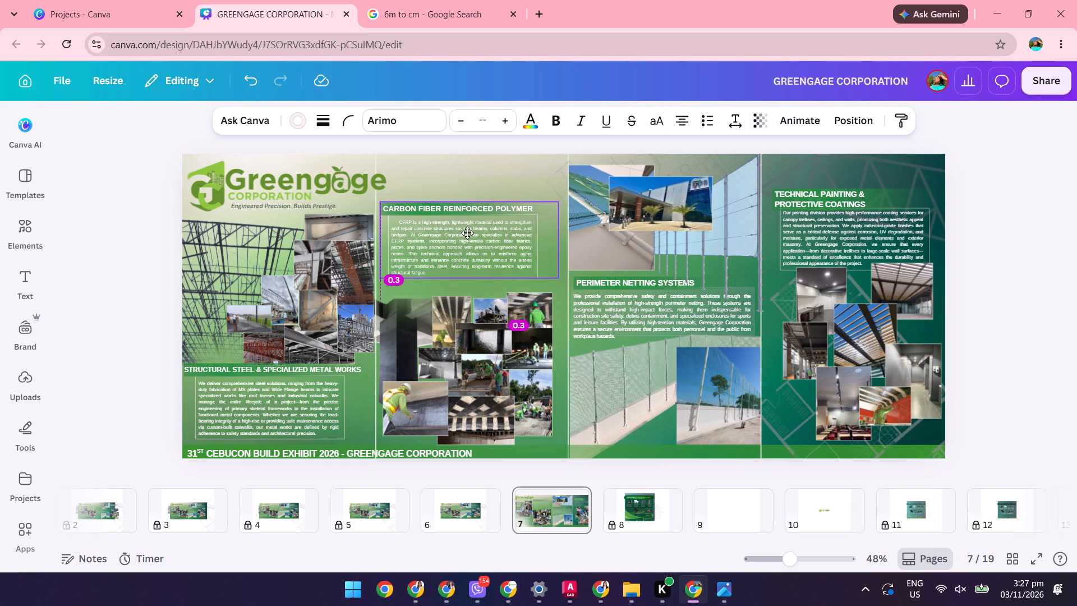
pyautogui.moveTo(467, 233); pyautogui.dragTo(467, 234)
pyautogui.moveTo(467, 234); pyautogui.dragTo(466, 238)
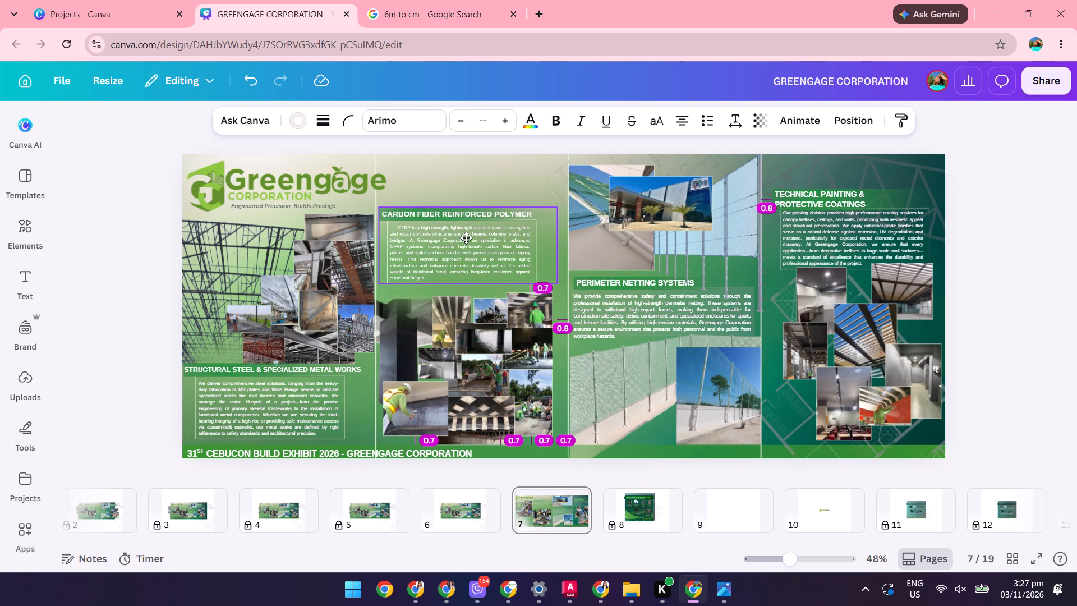
pyautogui.moveTo(466, 238); pyautogui.dragTo(466, 234)
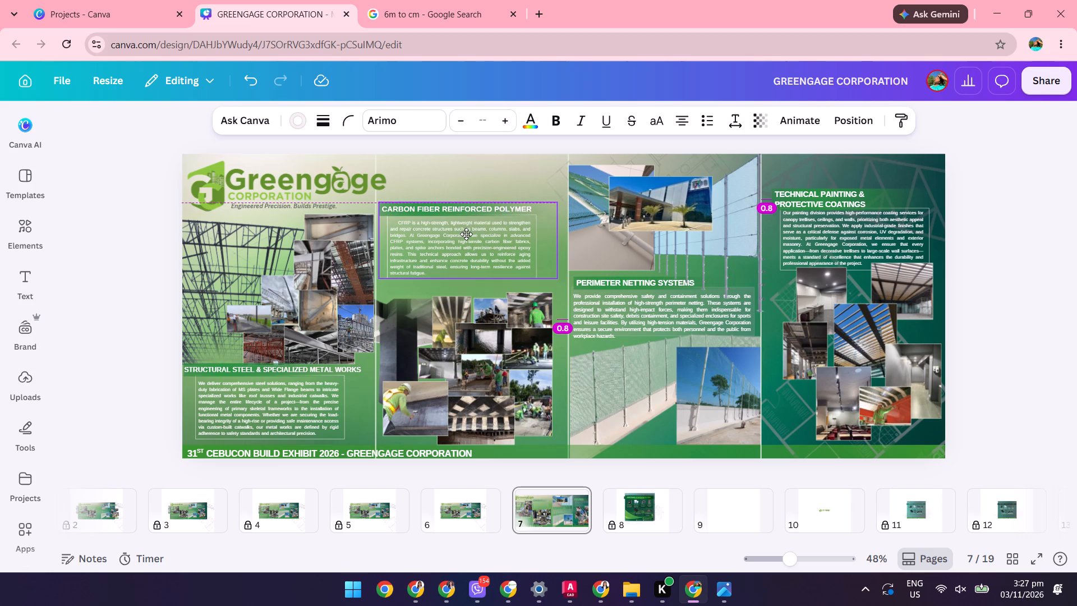
pyautogui.moveTo(466, 234); pyautogui.dragTo(463, 233)
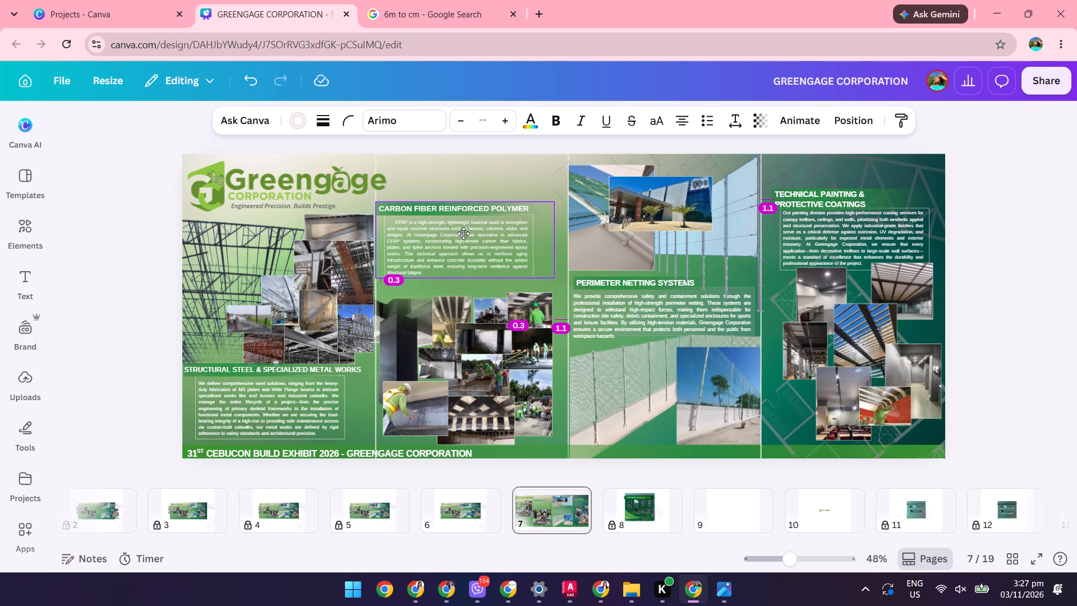
pyautogui.moveTo(463, 233); pyautogui.dragTo(465, 234)
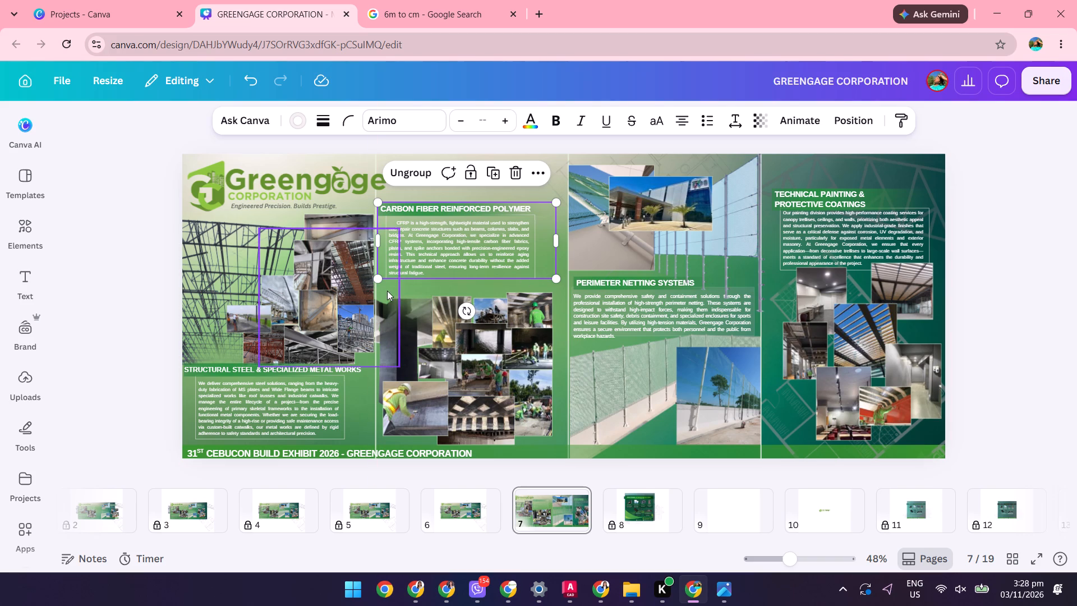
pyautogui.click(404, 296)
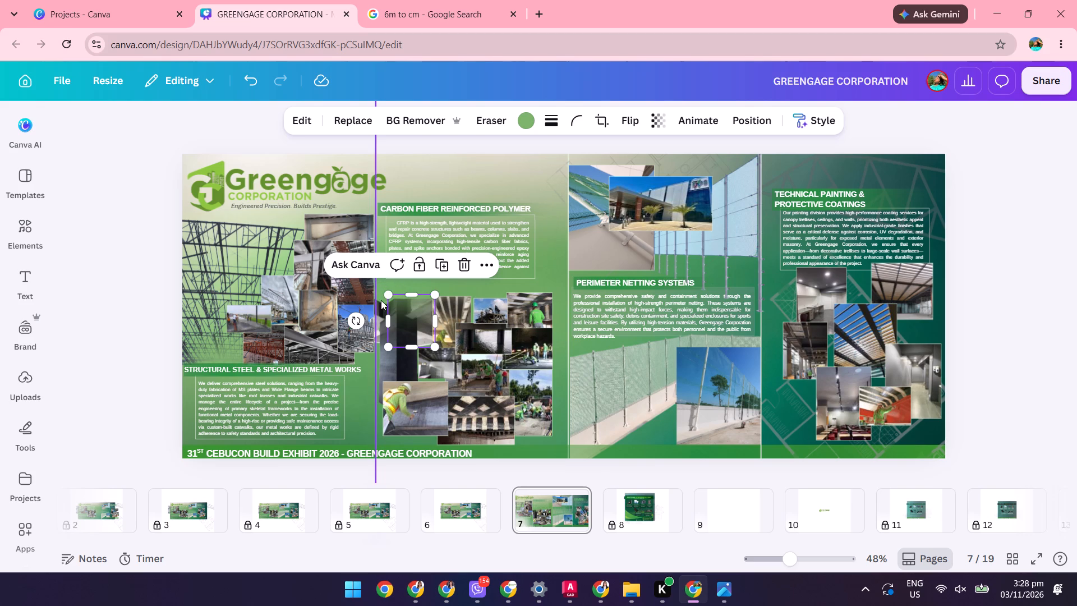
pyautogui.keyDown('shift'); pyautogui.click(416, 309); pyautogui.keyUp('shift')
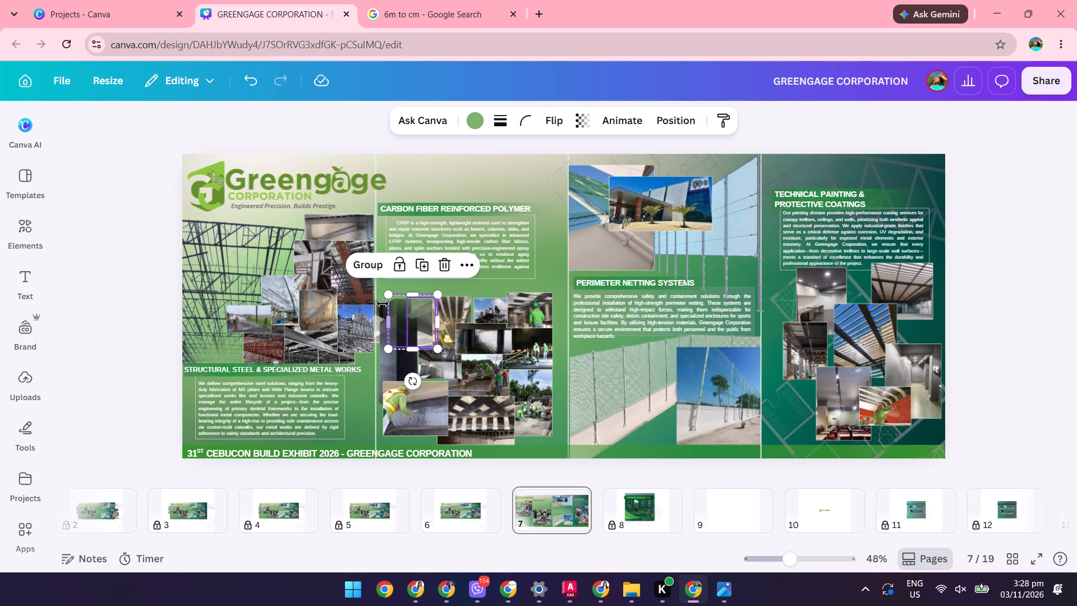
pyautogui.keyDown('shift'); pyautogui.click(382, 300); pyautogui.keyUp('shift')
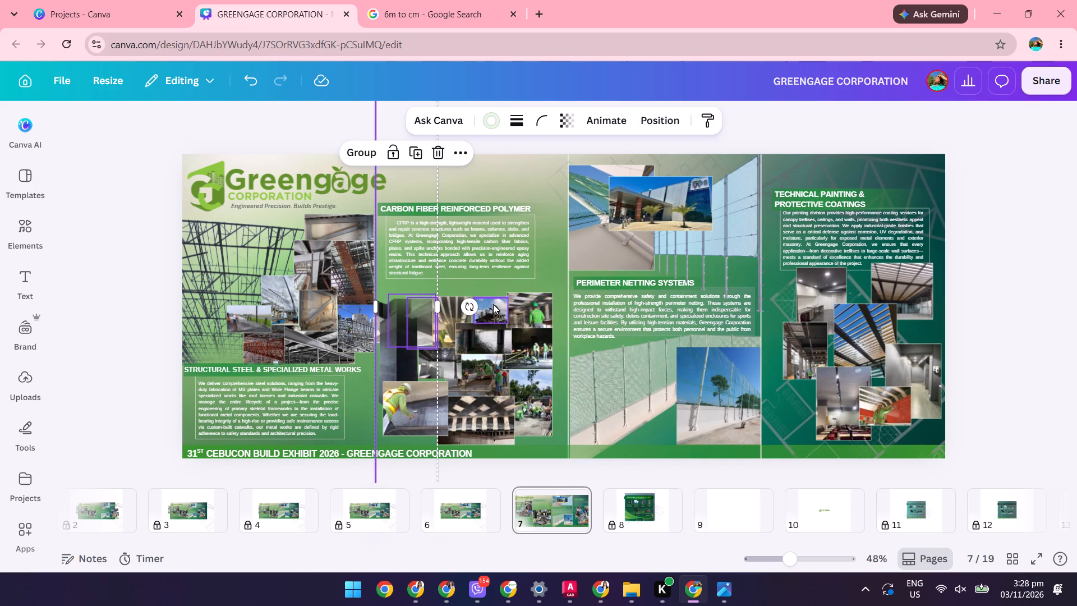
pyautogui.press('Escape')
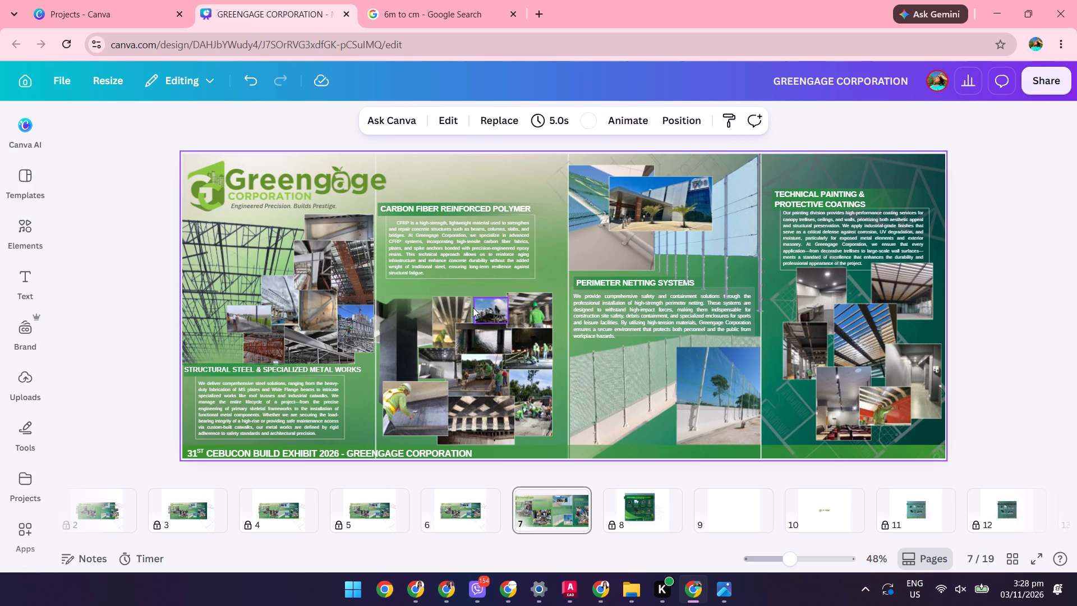
# Group the two green overlay pieces covering the concrete column photo and move them up toward the Carbon Fiber Reinforced Polymer text.
pyautogui.click(416, 308)
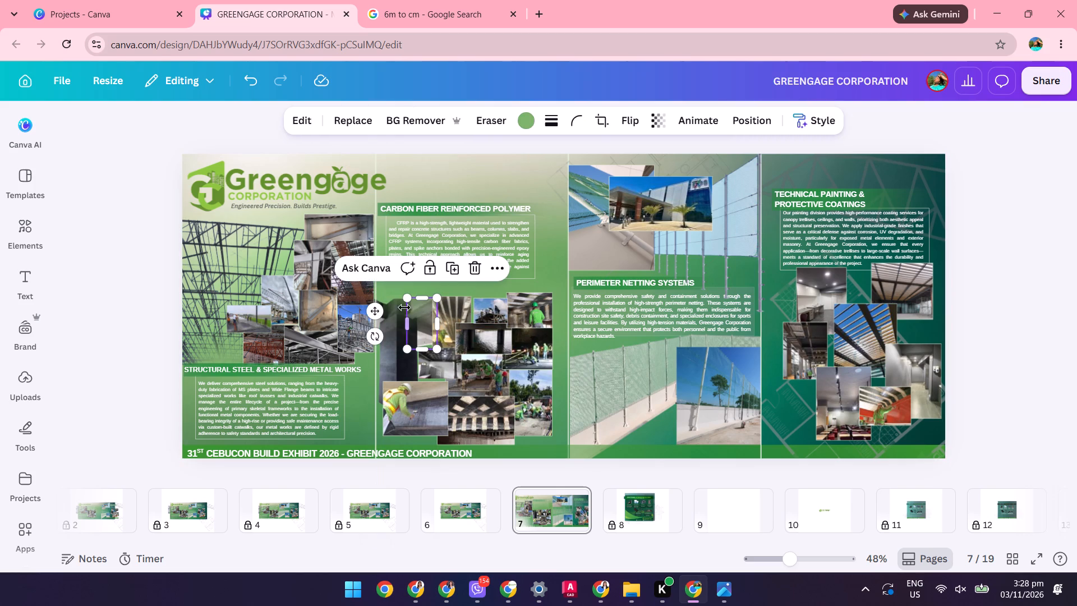
pyautogui.keyDown('shift'); pyautogui.click(397, 306); pyautogui.keyUp('shift')
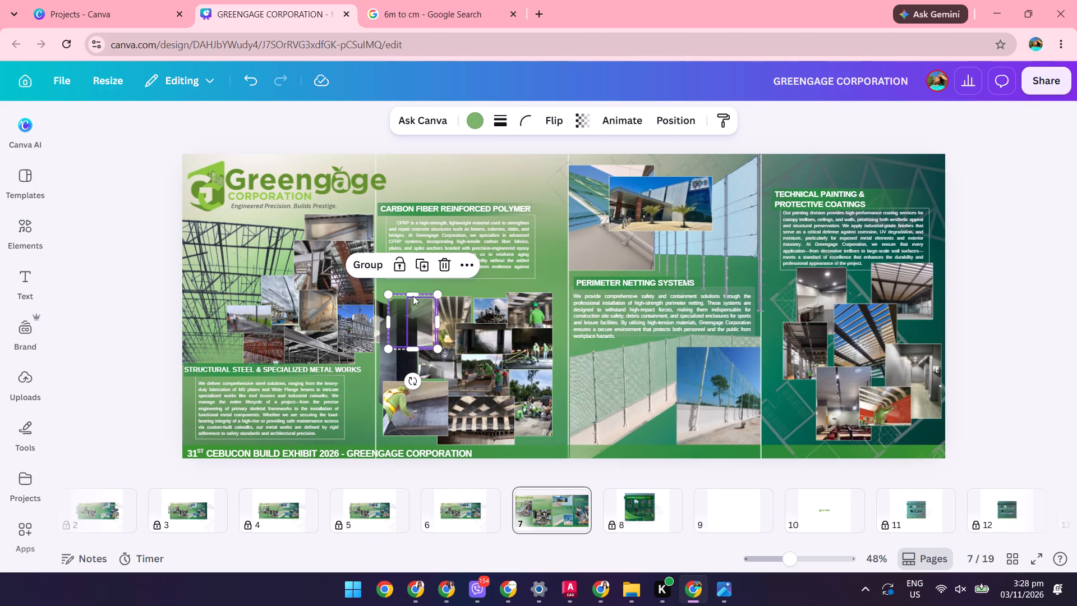
pyautogui.click(371, 267)
pyautogui.moveTo(417, 323); pyautogui.dragTo(411, 304)
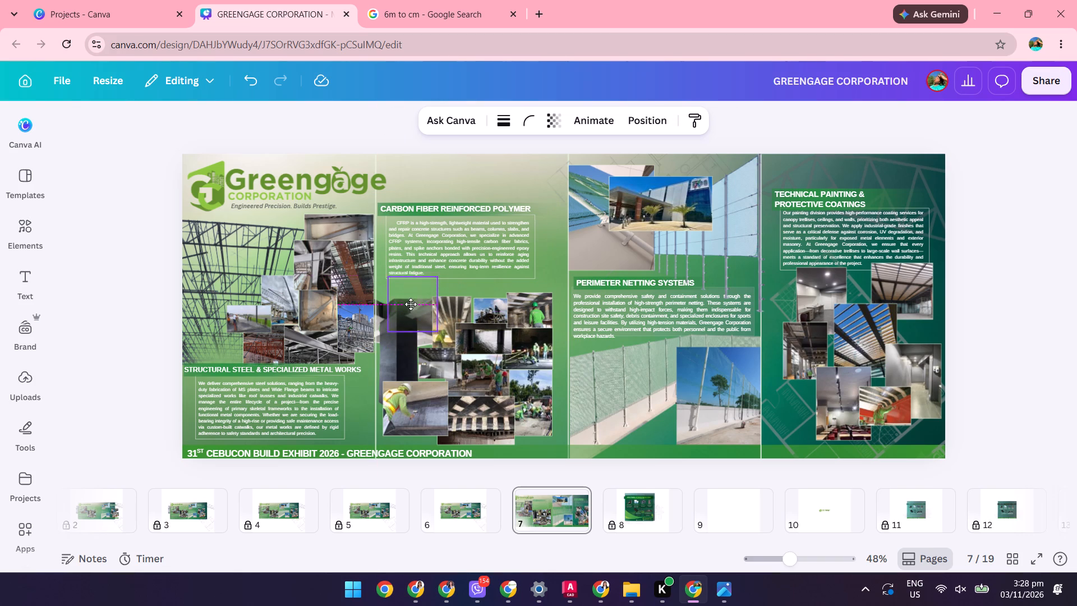
pyautogui.moveTo(411, 304); pyautogui.dragTo(409, 307)
# Move the remaining green overlay piece and the concrete column photo up below the Carbon Fiber Reinforced Polymer text, with the photo against the first divider.
pyautogui.click(392, 350)
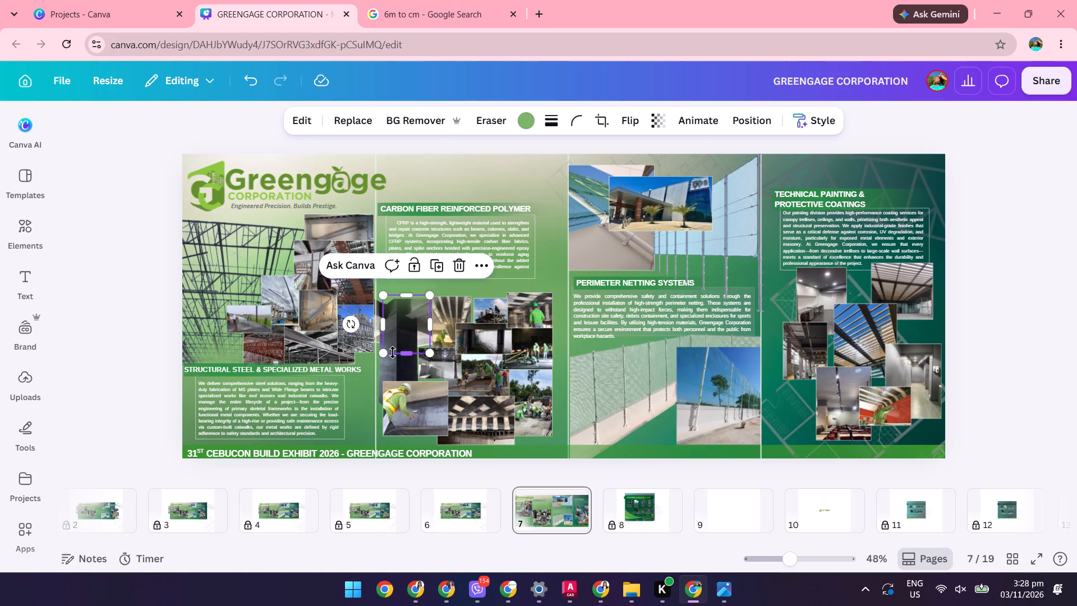
pyautogui.moveTo(410, 333); pyautogui.dragTo(407, 327)
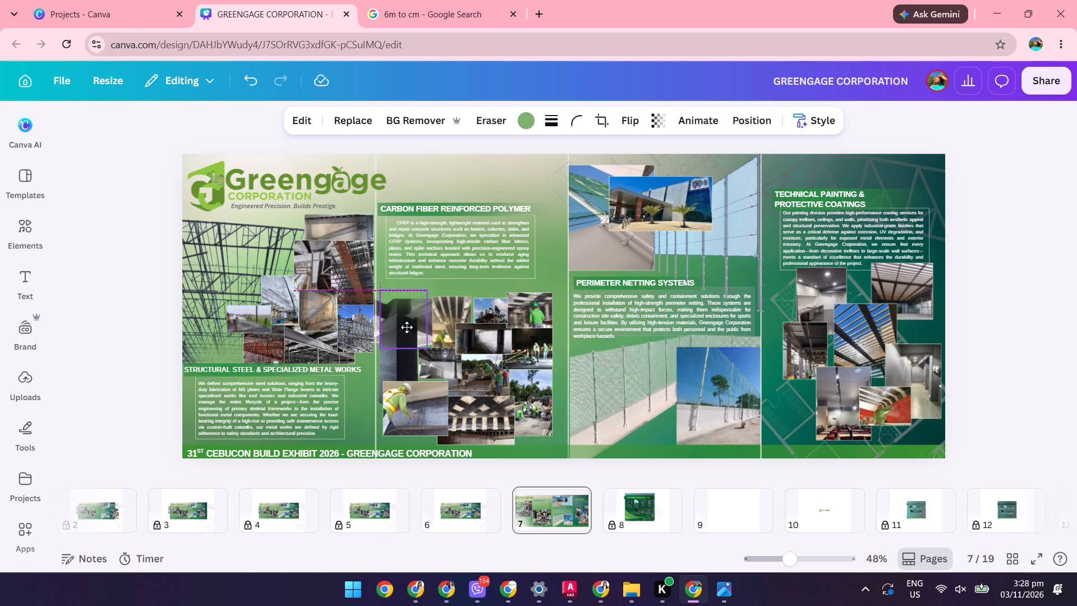
pyautogui.moveTo(407, 327); pyautogui.dragTo(413, 318)
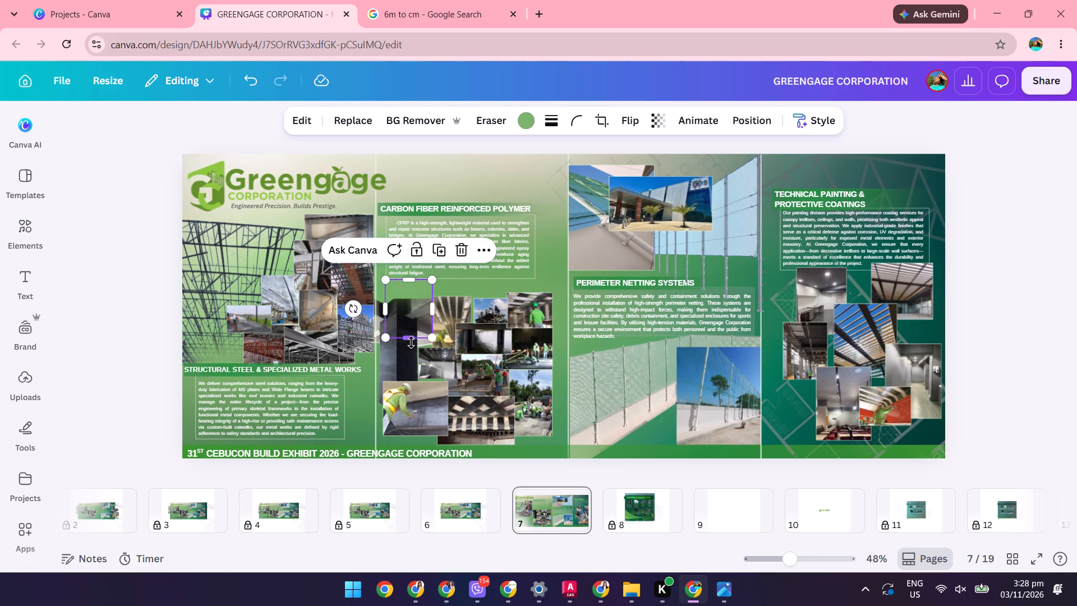
pyautogui.click(412, 363)
pyautogui.moveTo(411, 364); pyautogui.dragTo(413, 349)
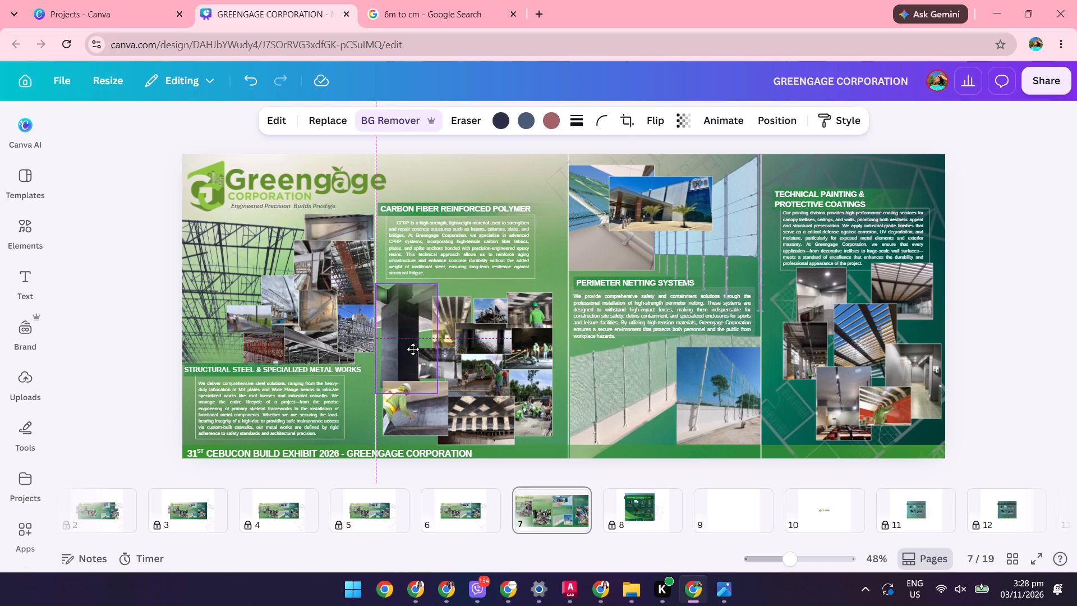
pyautogui.moveTo(413, 349); pyautogui.dragTo(412, 347)
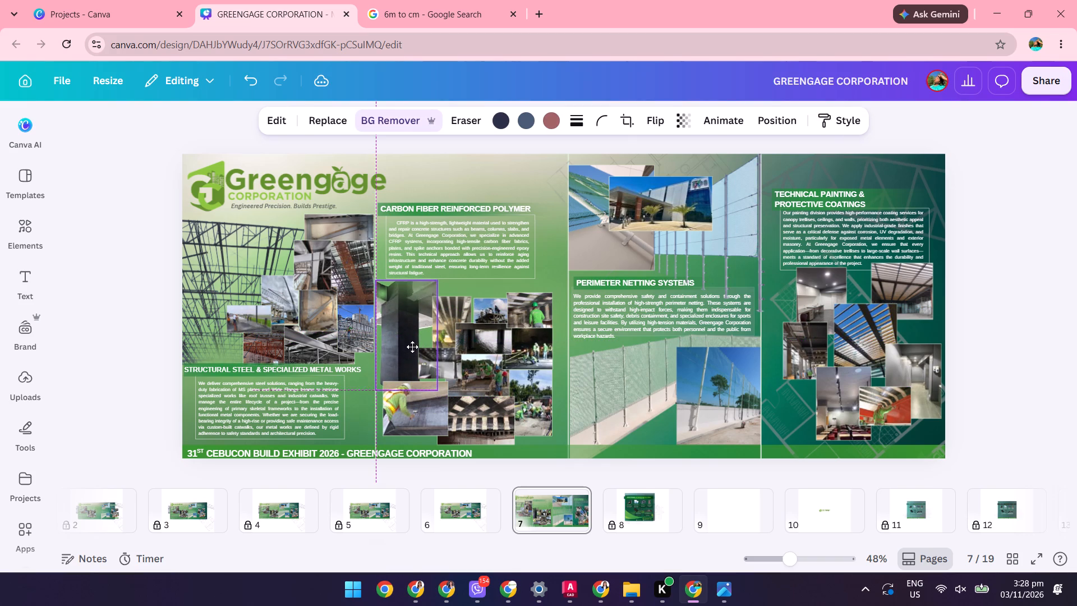
pyautogui.moveTo(412, 347); pyautogui.dragTo(412, 346)
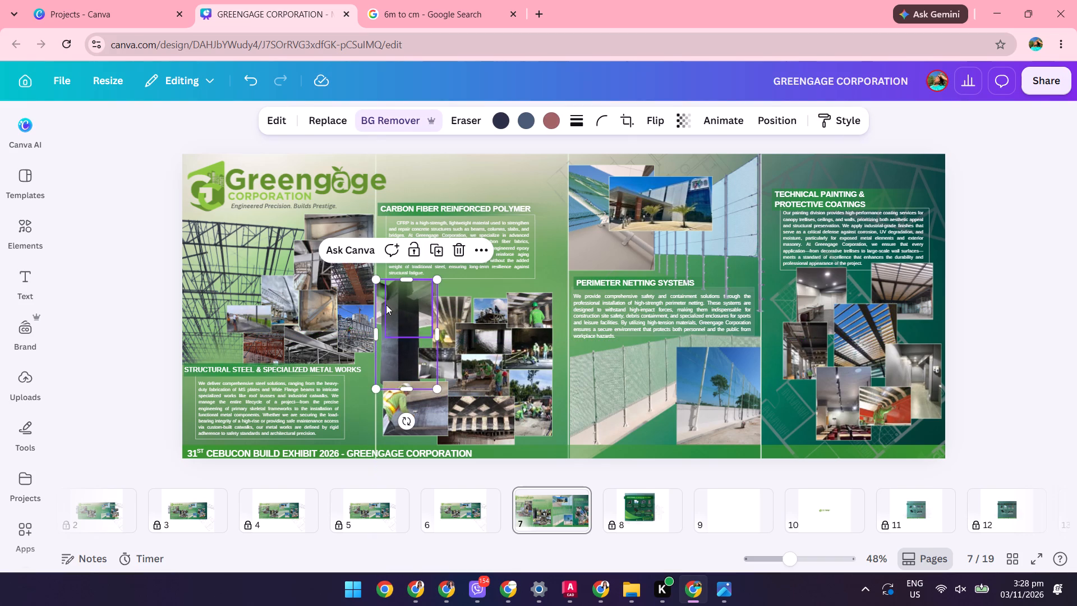
# Delete the small green overlay piece beside the first divider, at the upper edge of the concrete column photo.
pyautogui.click(381, 293)
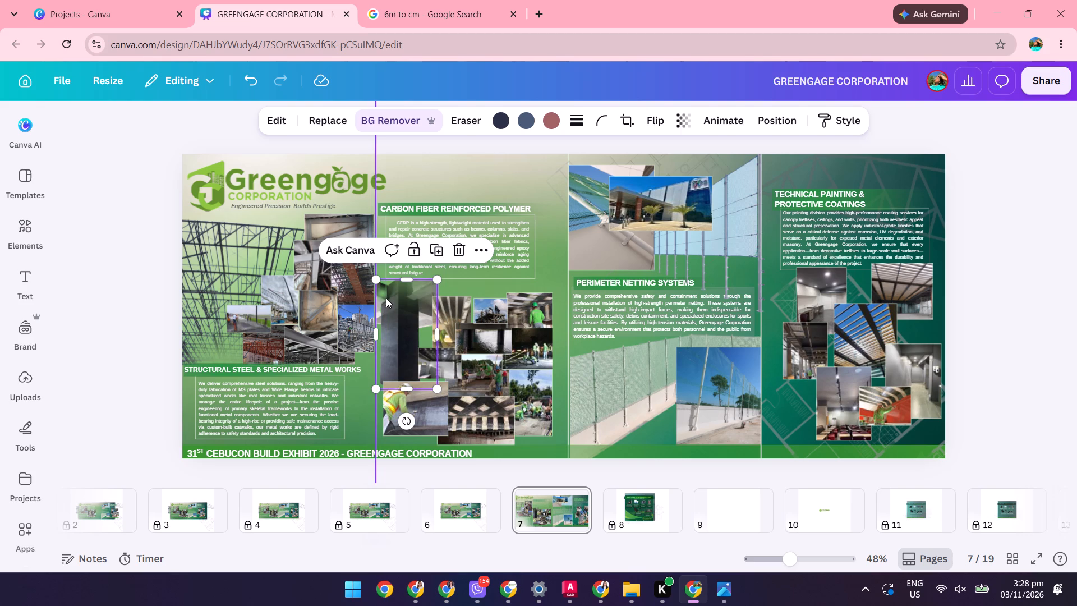
pyautogui.click(383, 293)
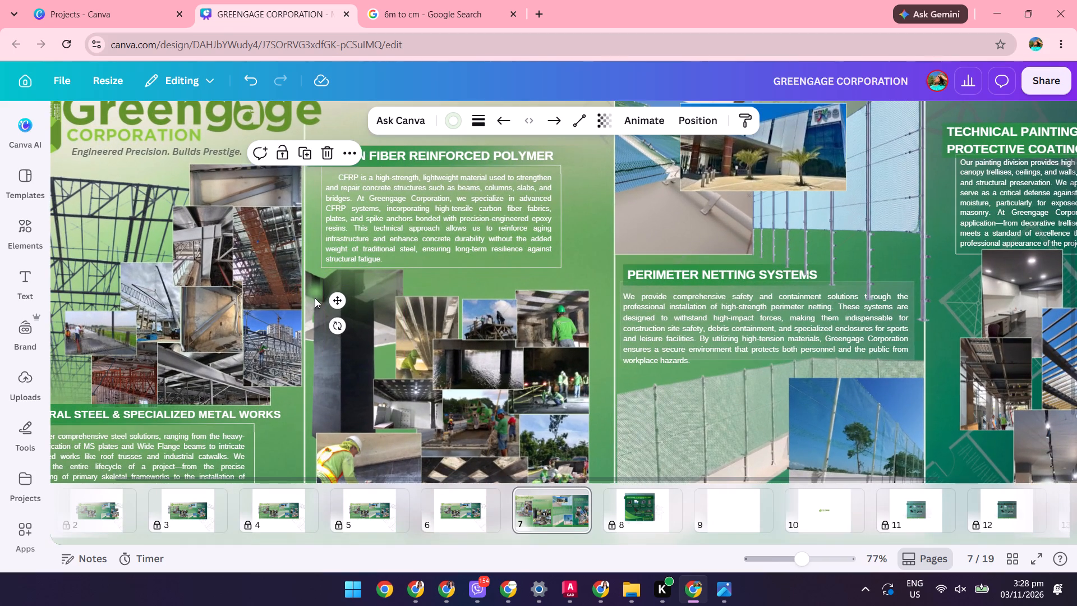
pyautogui.click(319, 292)
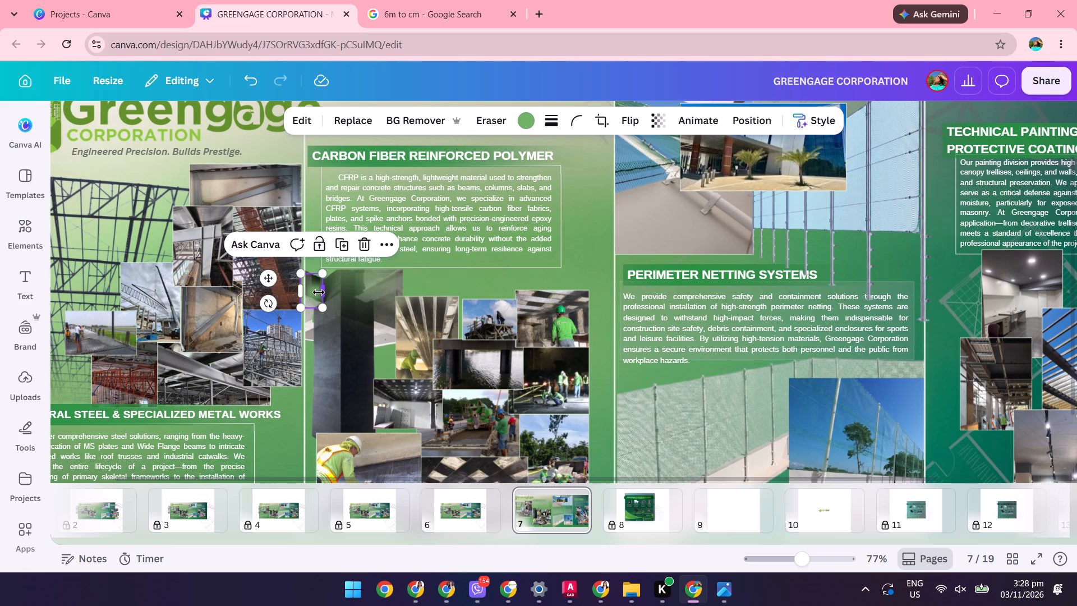
pyautogui.press('Delete')
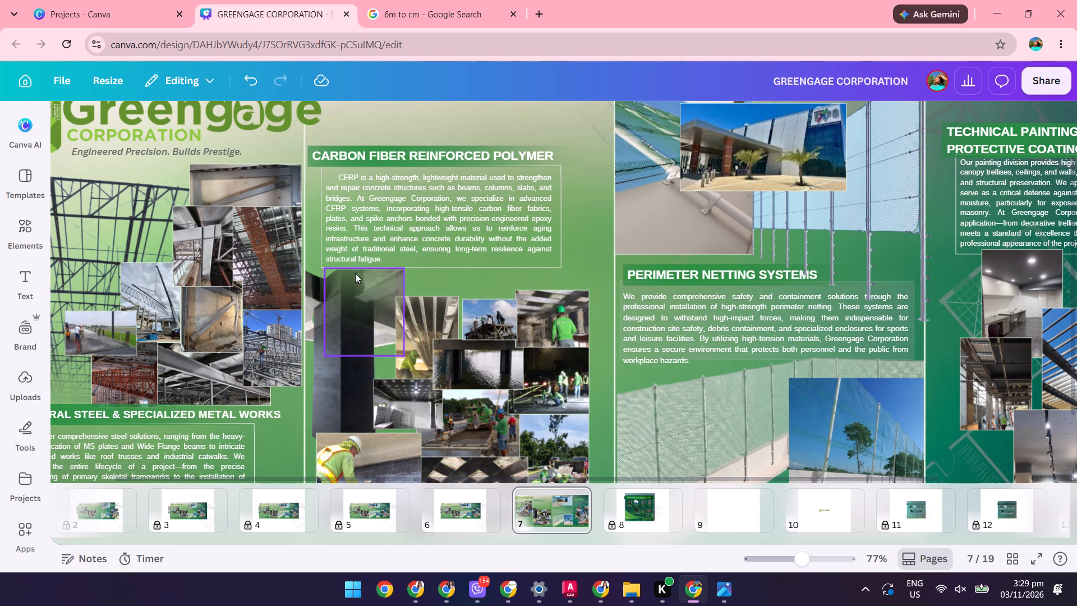
# Bring the ceiling-beam photo in front of the neighbouring dark photo and move it up to just below the Carbon Fiber Reinforced Polymer text.
pyautogui.click(421, 326)
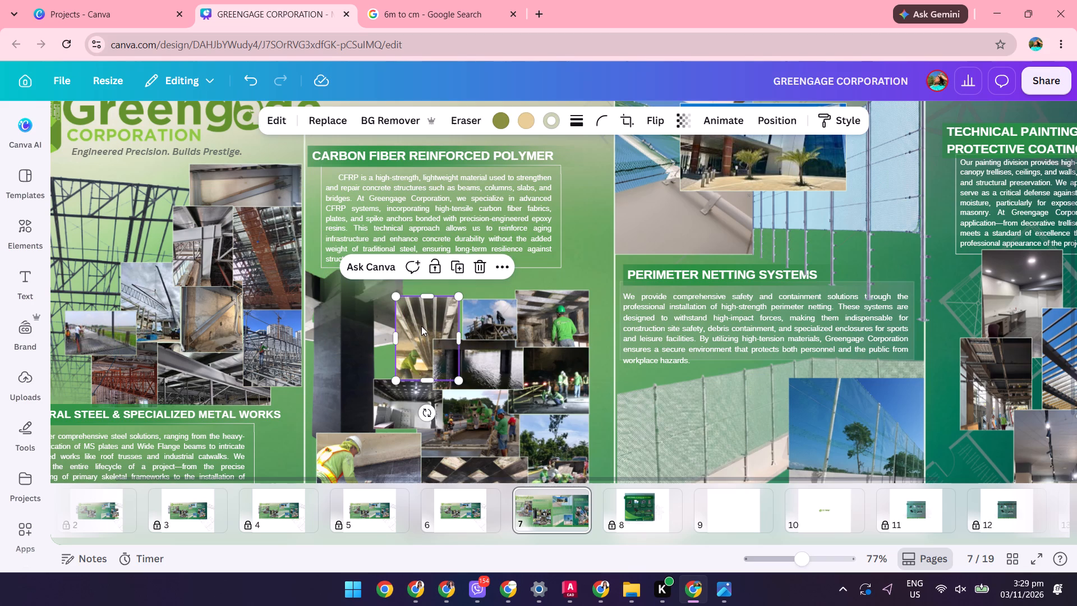
pyautogui.click(421, 326)
pyautogui.rightClick(421, 323)
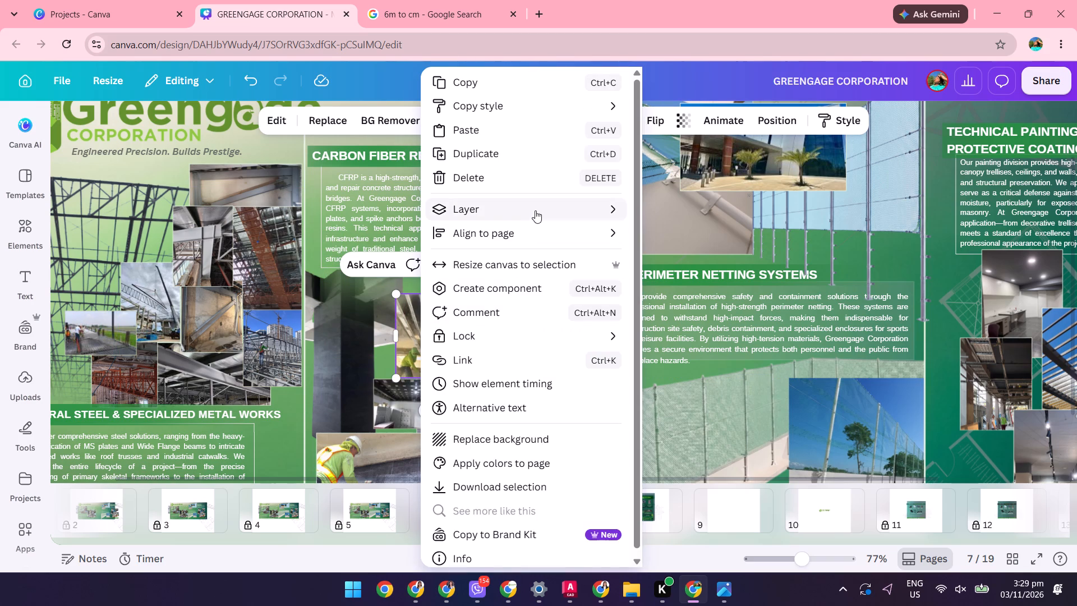
pyautogui.click(535, 210)
pyautogui.click(686, 205)
pyautogui.click(510, 207)
pyautogui.click(353, 329)
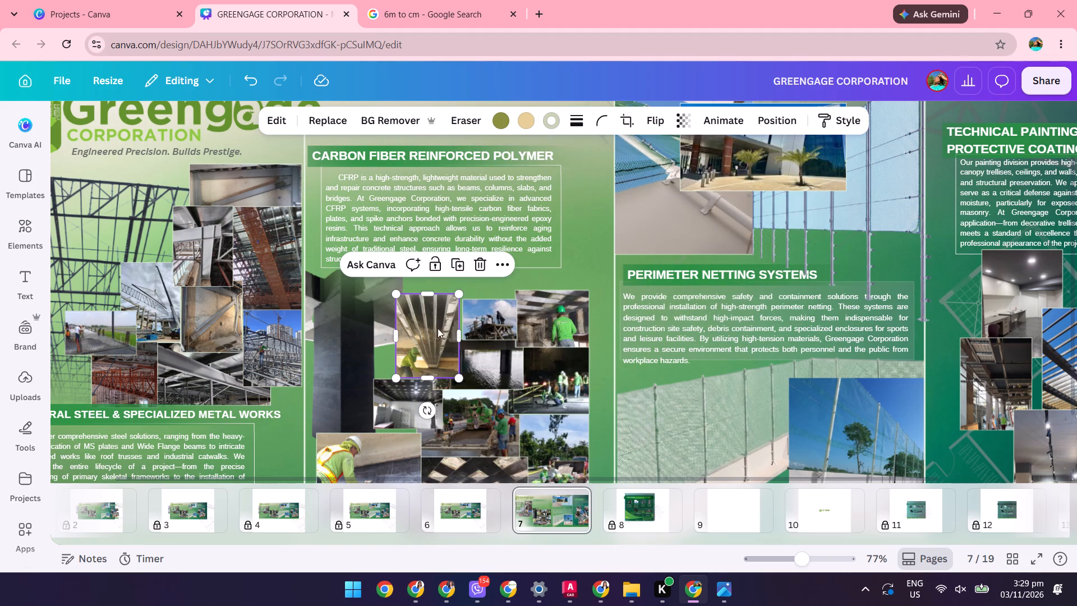
pyautogui.moveTo(437, 329); pyautogui.dragTo(437, 301)
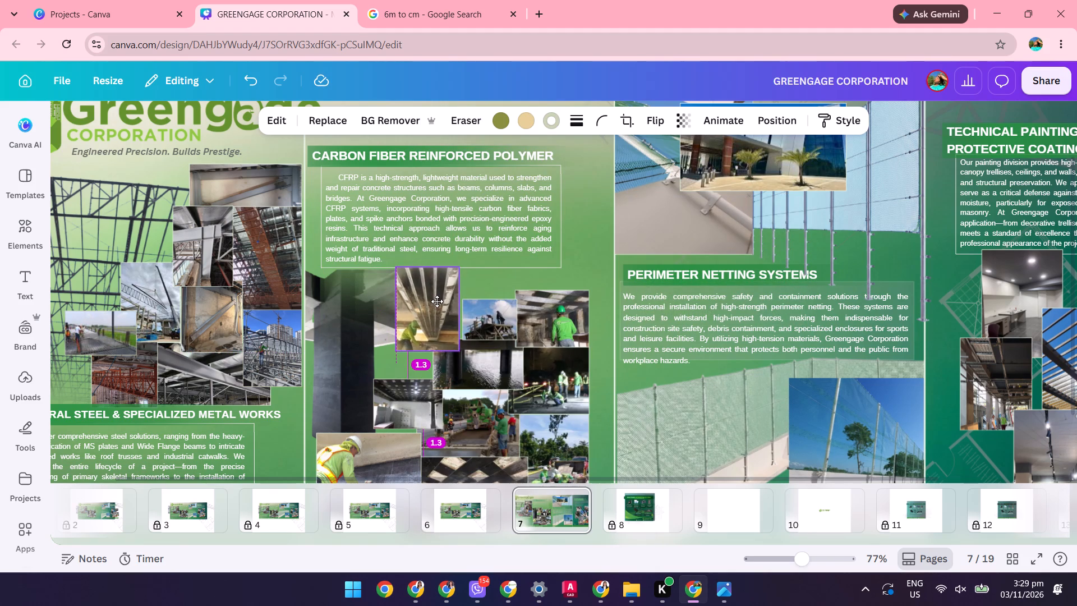
pyautogui.moveTo(437, 301); pyautogui.dragTo(437, 302)
# Shift the grouped green overlay on the concrete column photo slightly closer to the first divider.
pyautogui.click(342, 319)
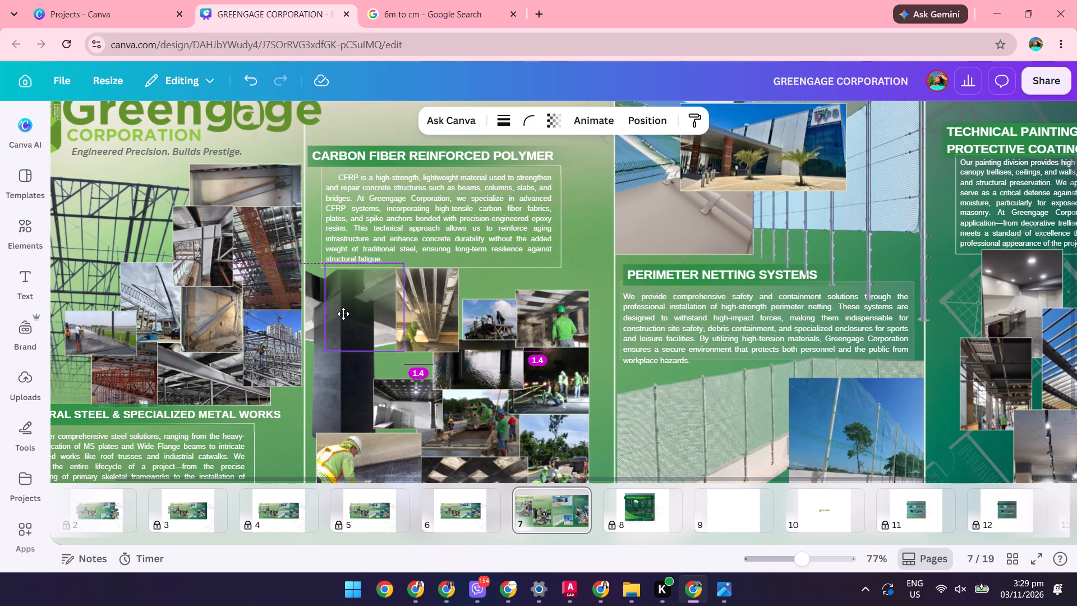
pyautogui.click(342, 316)
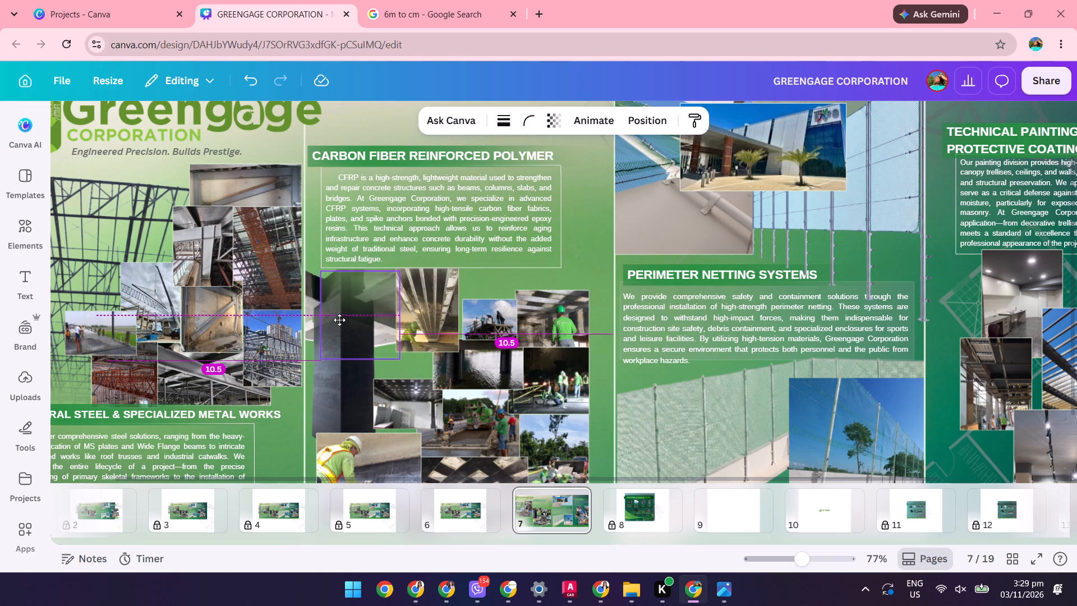
pyautogui.click(328, 394)
pyautogui.click(352, 398)
pyautogui.click(356, 401)
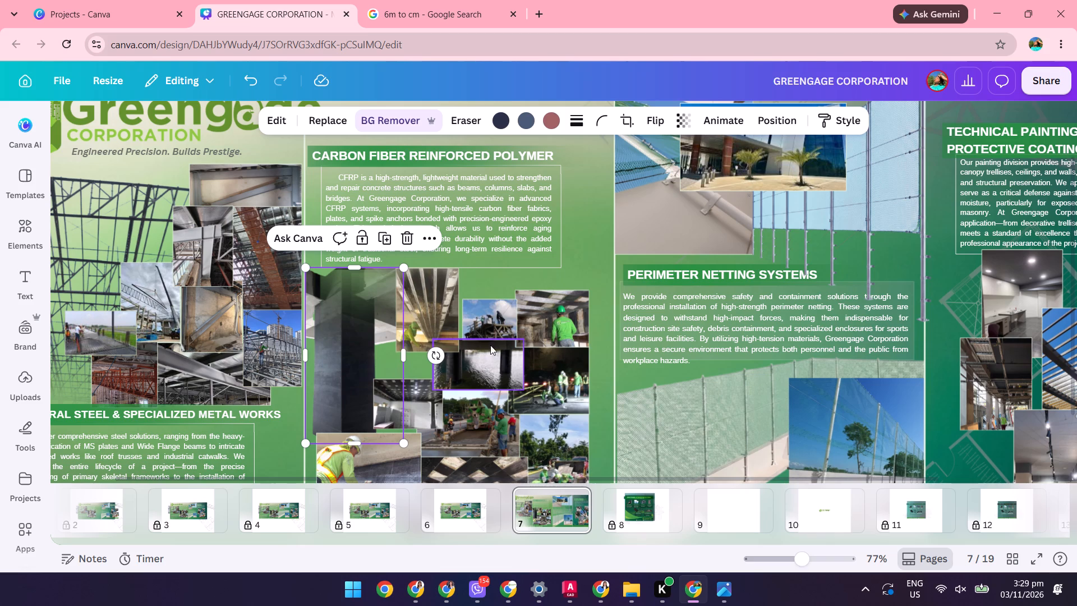
# Delete the small blue-sky construction photo and the roadwork crew photo from the Carbon Fiber Reinforced Polymer collage.
pyautogui.click(499, 313)
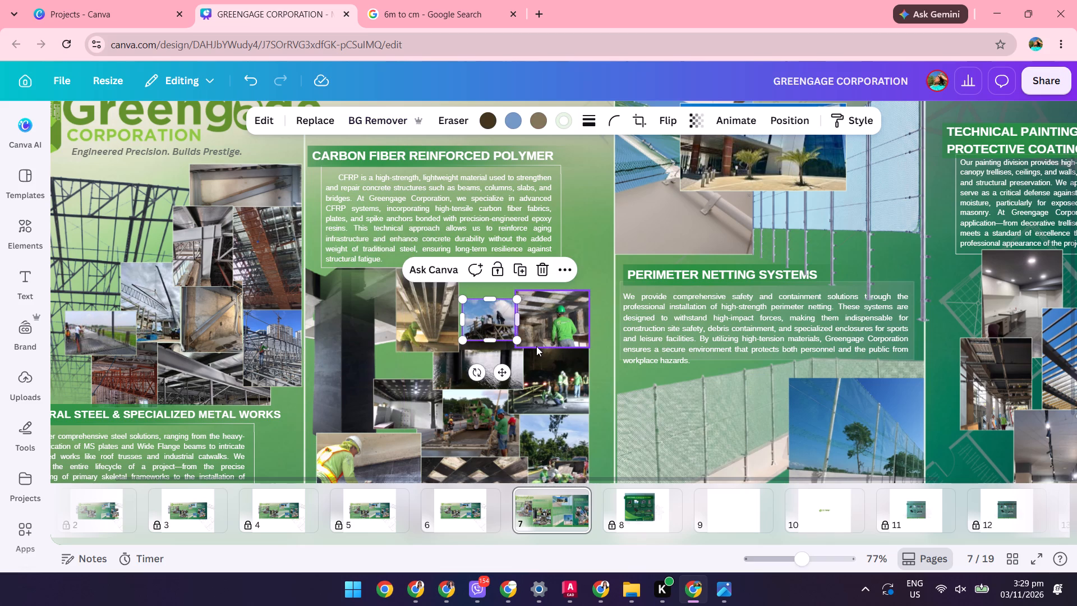
pyautogui.press('Delete')
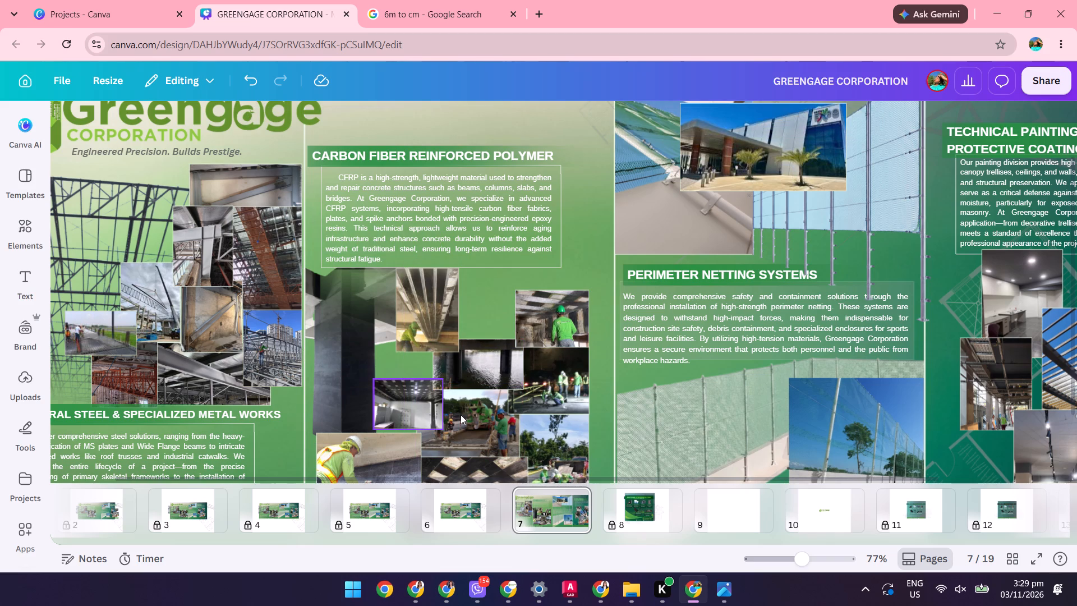
pyautogui.click(461, 415)
pyautogui.press('Delete')
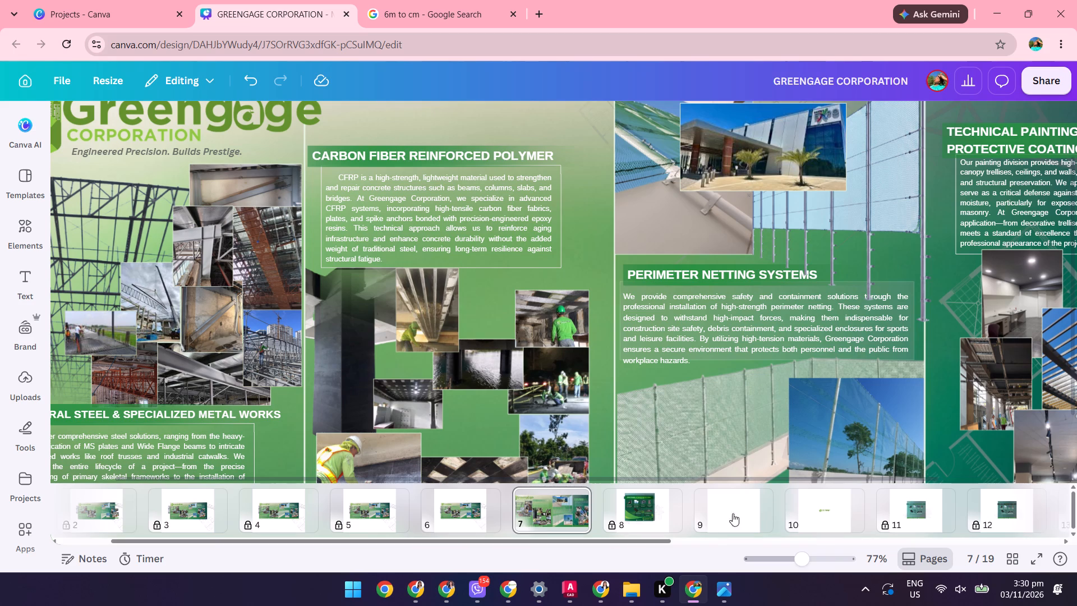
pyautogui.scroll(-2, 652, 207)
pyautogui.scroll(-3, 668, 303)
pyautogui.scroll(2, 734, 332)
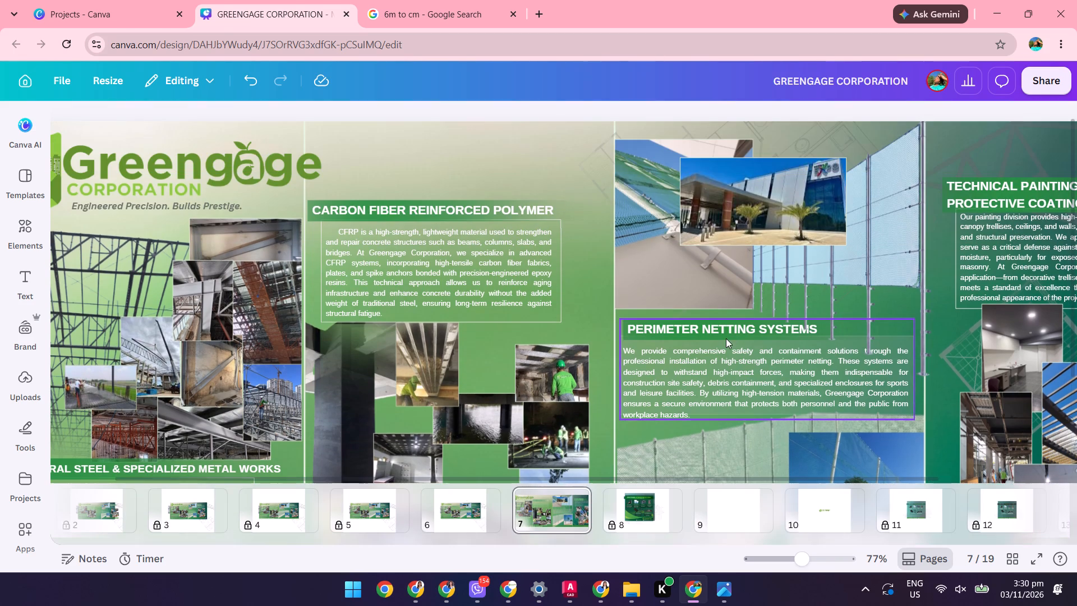
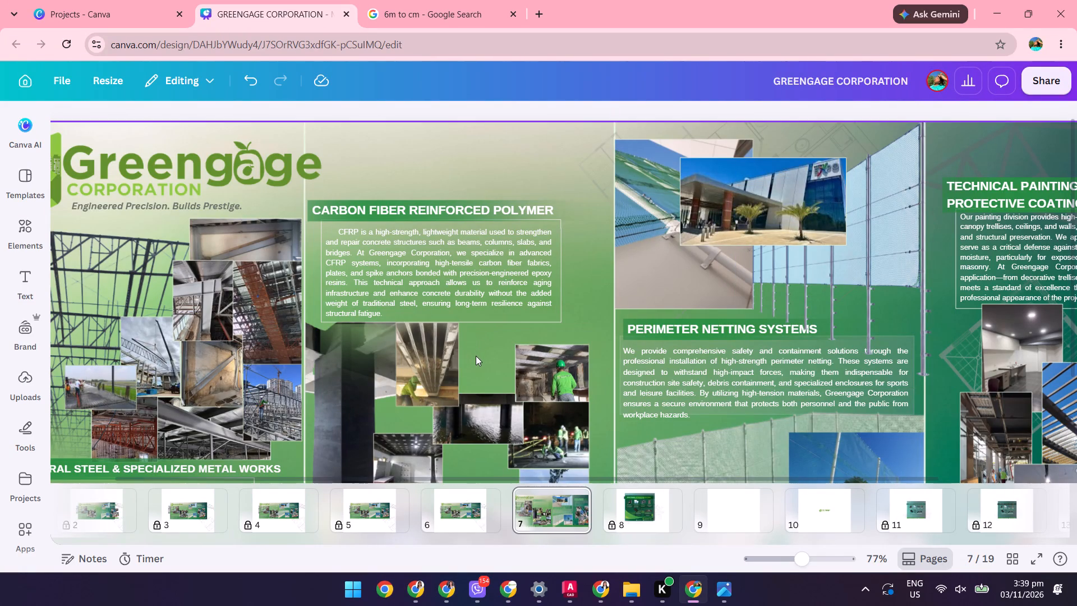
# Examine the service panels, texts and photos on page 7 of the exhibit backdrop, from close up and as a whole.
pyautogui.scroll(-3, 477, 358)
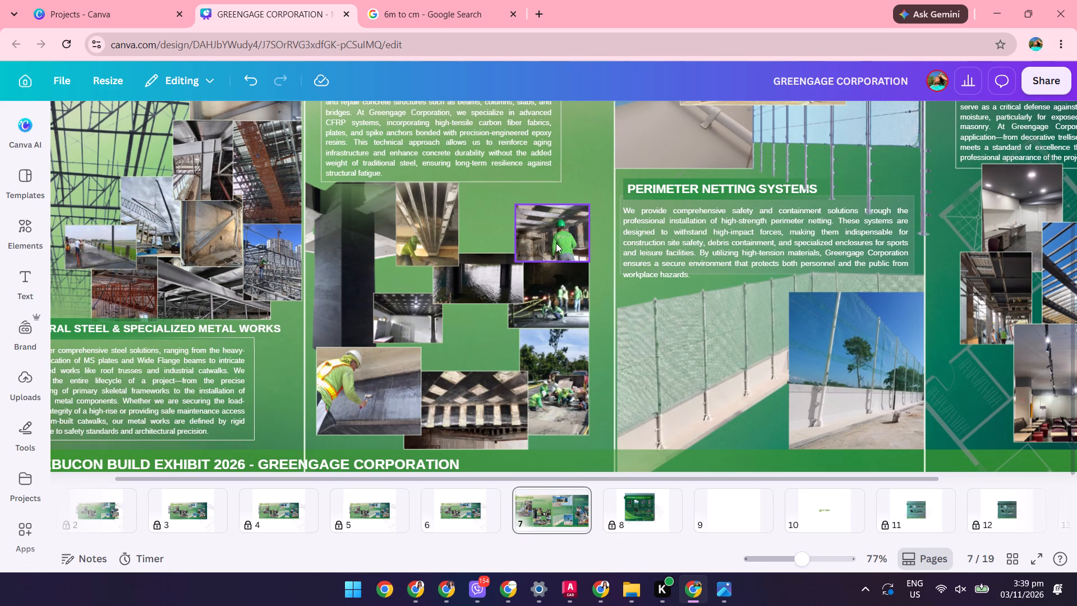
pyautogui.scroll(-2, 439, 286)
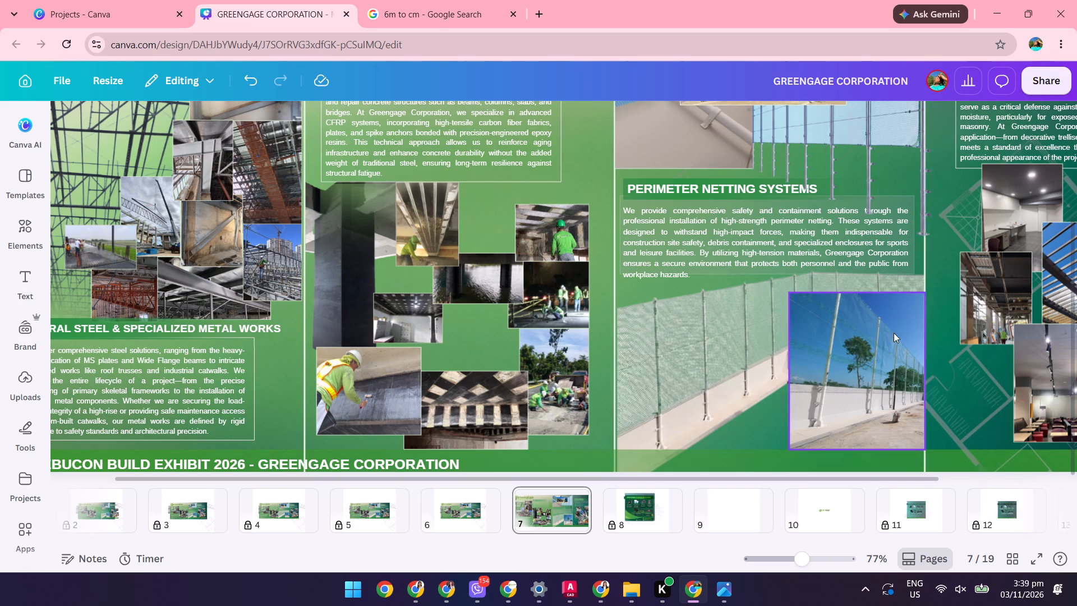
pyautogui.scroll(2, 664, 342)
pyautogui.scroll(-2, 658, 347)
pyautogui.scroll(-2, 283, 355)
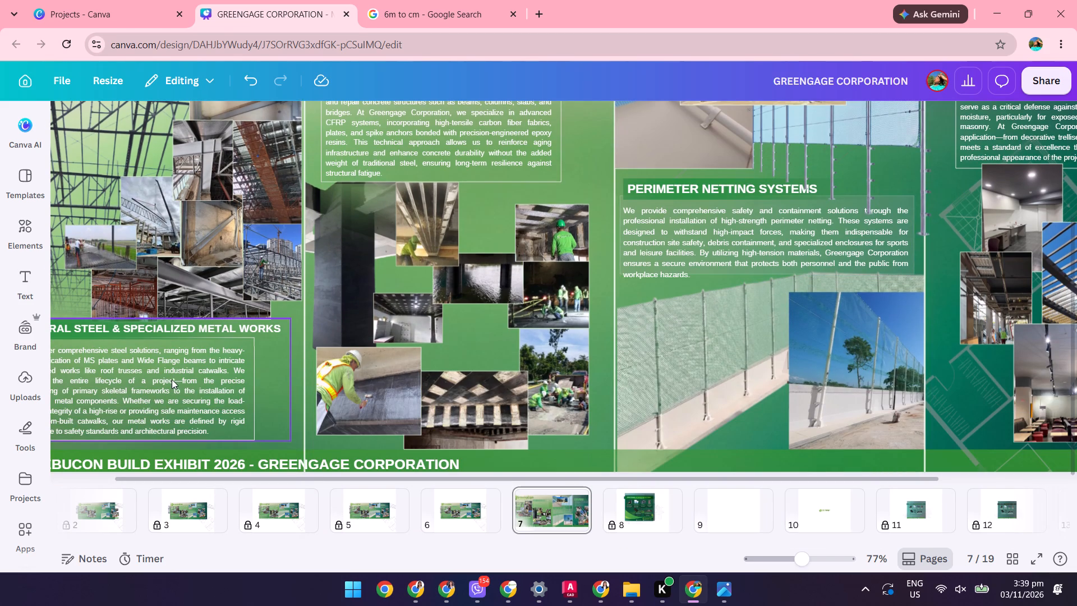
pyautogui.scroll(2, 172, 380)
pyautogui.scroll(-3, 173, 382)
pyautogui.moveTo(646, 539); pyautogui.dragTo(533, 544)
pyautogui.scroll(-6, 288, 378)
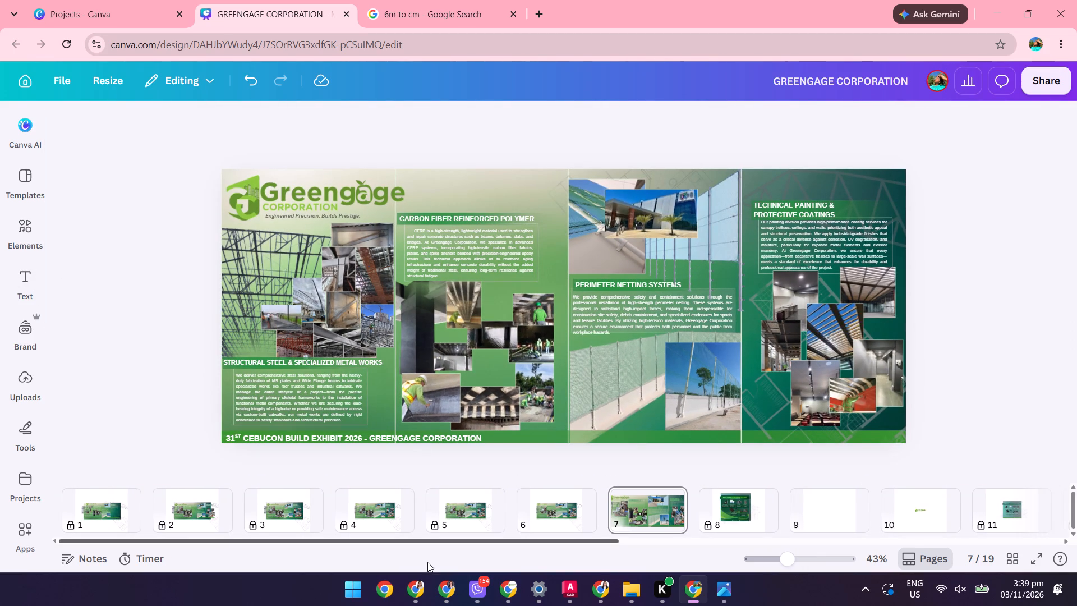
# Open Sticky Notes and add four blank lines below the numbered company details in the existing note.
pyautogui.click(348, 586)
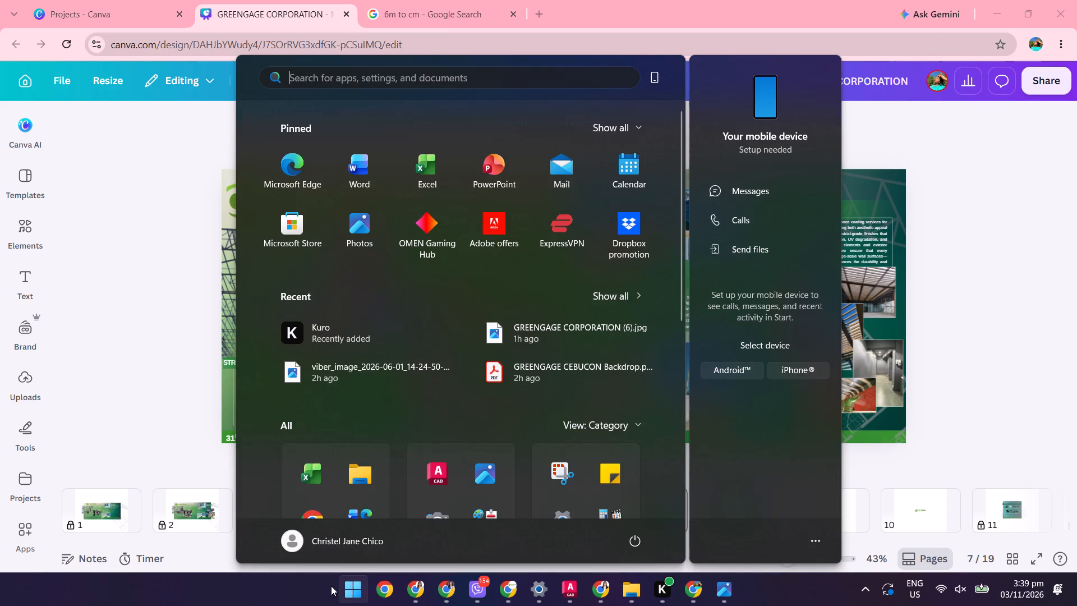
pyautogui.write('NO')
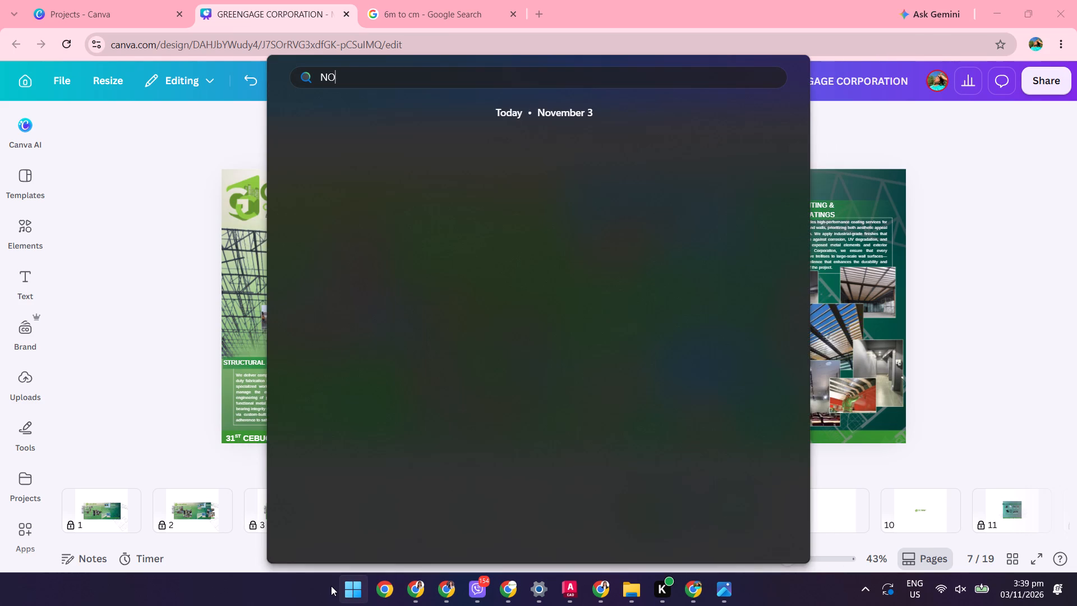
pyautogui.write('tes')
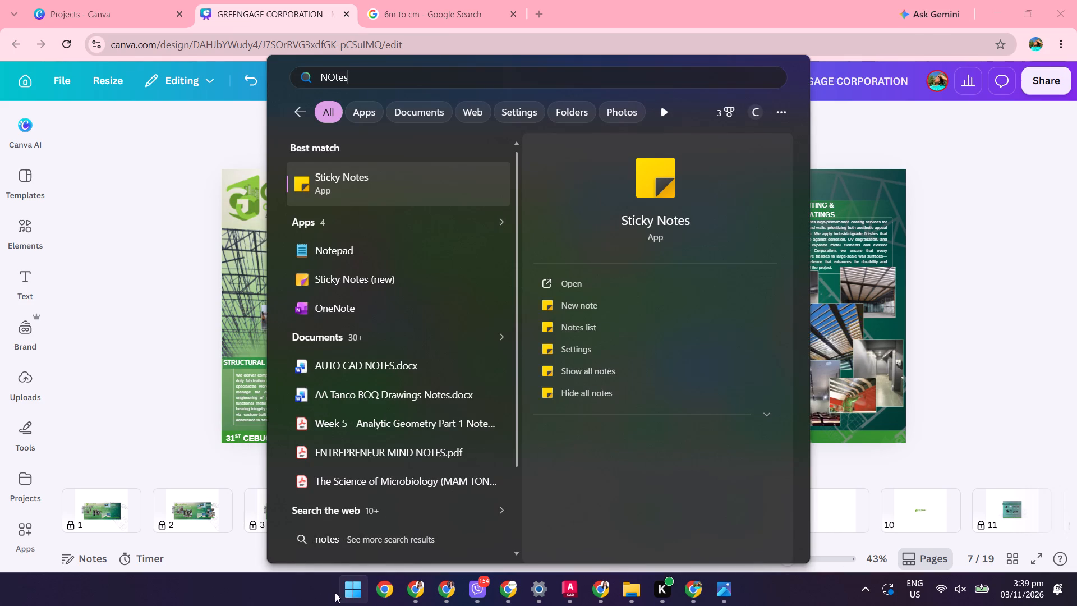
pyautogui.click(618, 287)
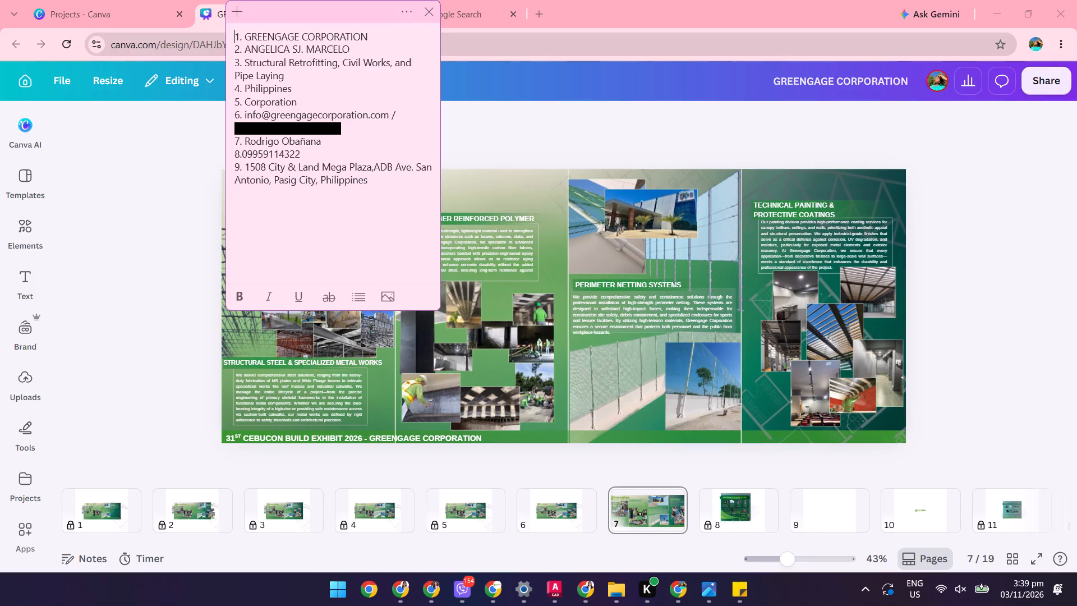
pyautogui.click(378, 193)
pyautogui.hotkey('shift', 'Return')
pyautogui.hotkey('shift', 'Return')
pyautogui.hotkey('shift', 'Return')
pyautogui.hotkey('shift', 'Return')
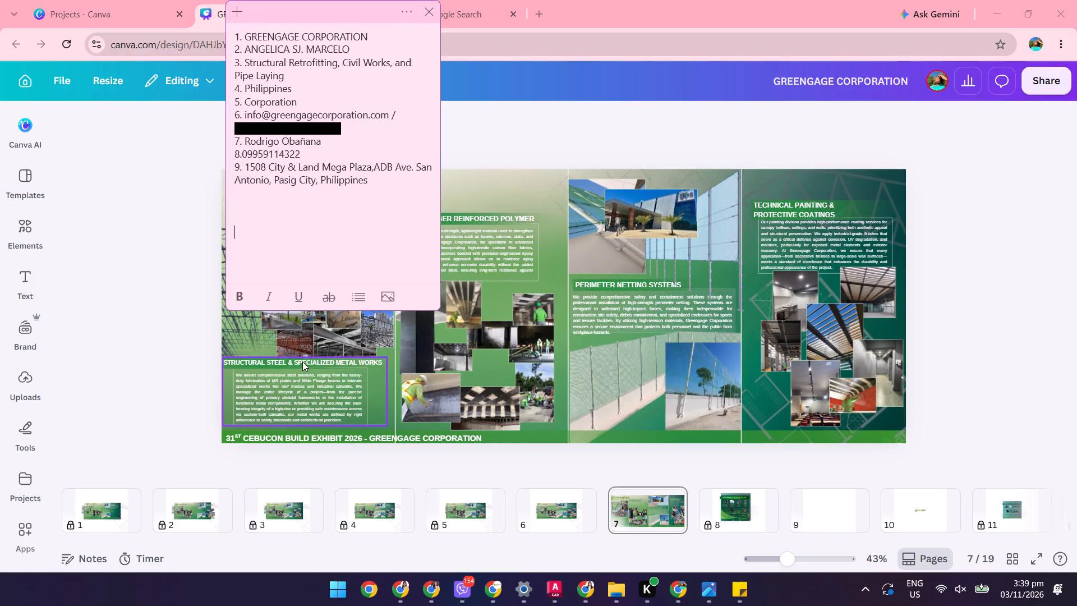
# Copy the "Structural Steel & Specialized Metal Works" heading from page 7 of the Canva design into the sticky note.
pyautogui.tripleClick(301, 362)
pyautogui.click(301, 361)
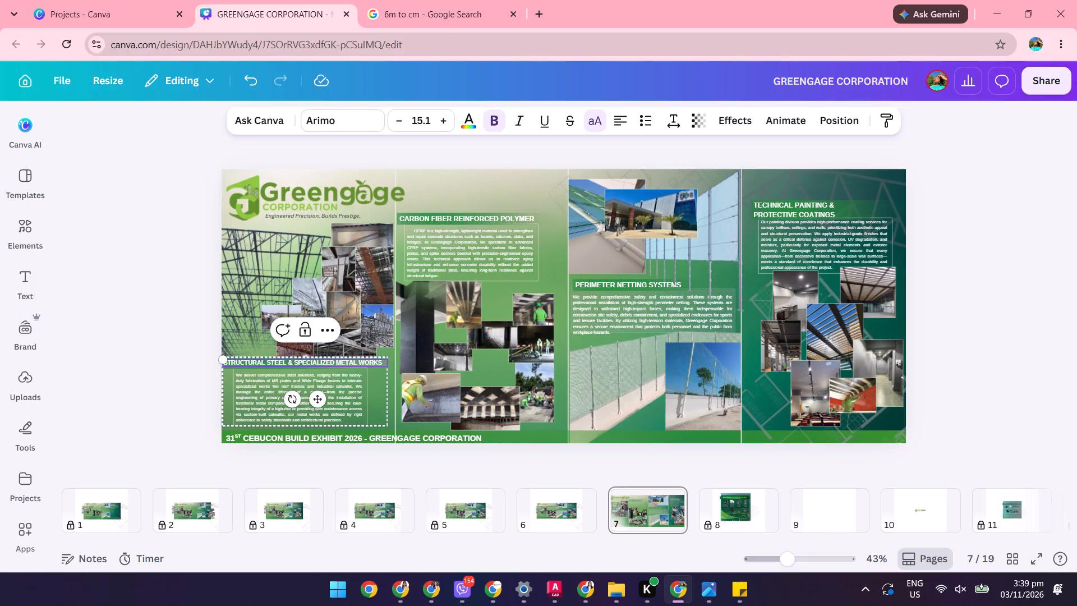
pyautogui.doubleClick(301, 364)
pyautogui.click(300, 364)
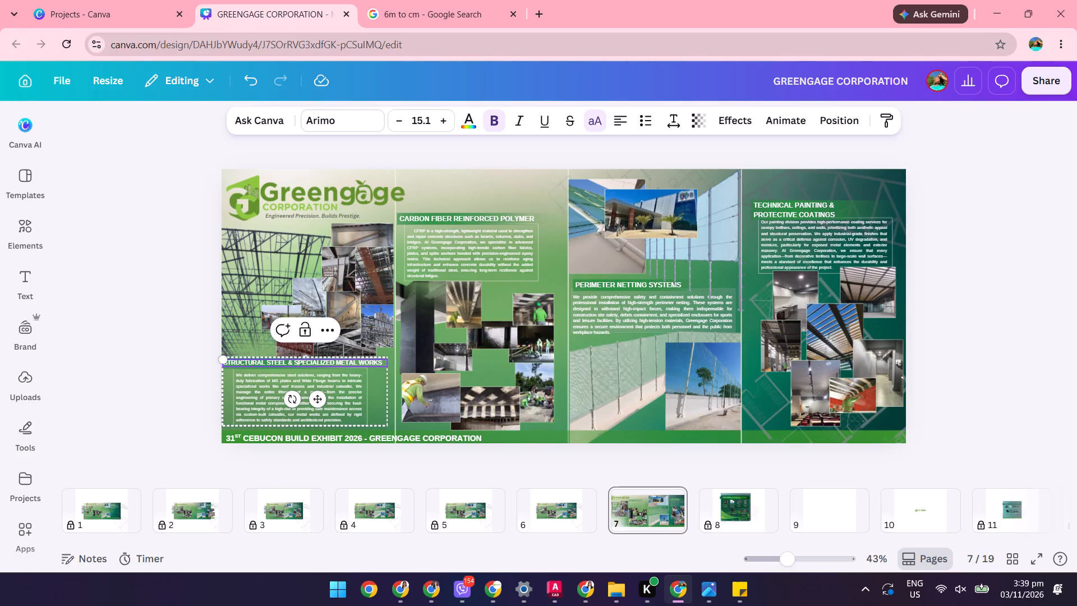
pyautogui.hotkey('ctrl', 'a')
pyautogui.hotkey('ctrl', 'c')
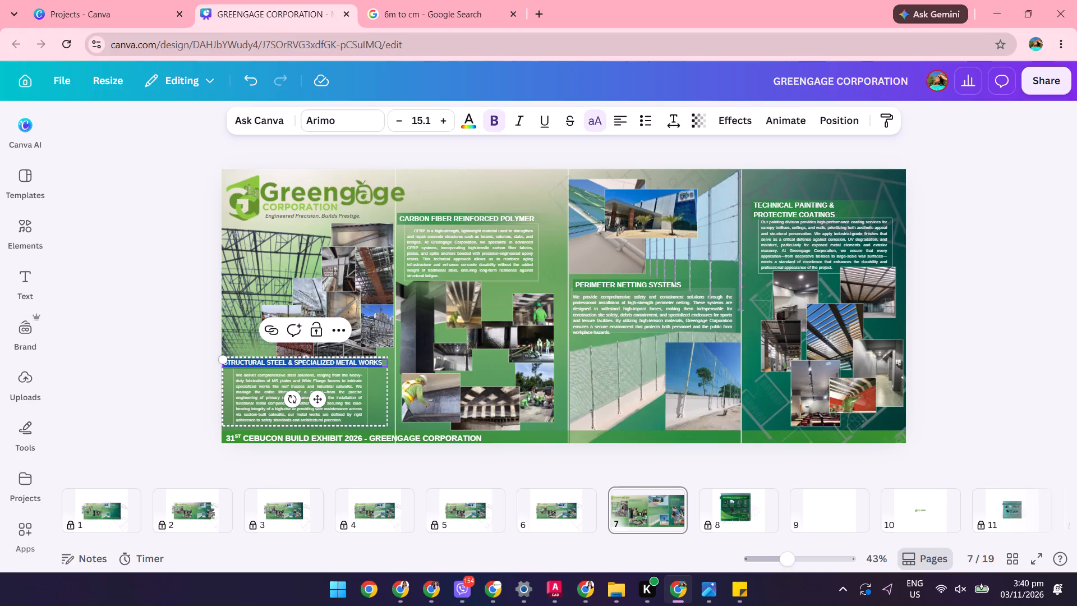
pyautogui.click(739, 590)
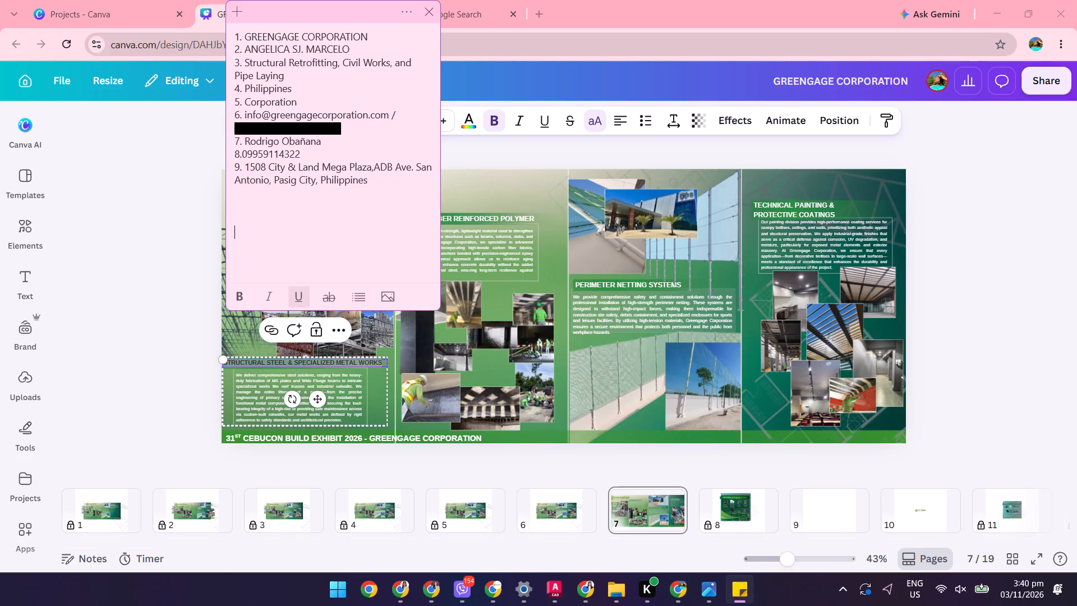
pyautogui.hotkey('ctrl', 'v')
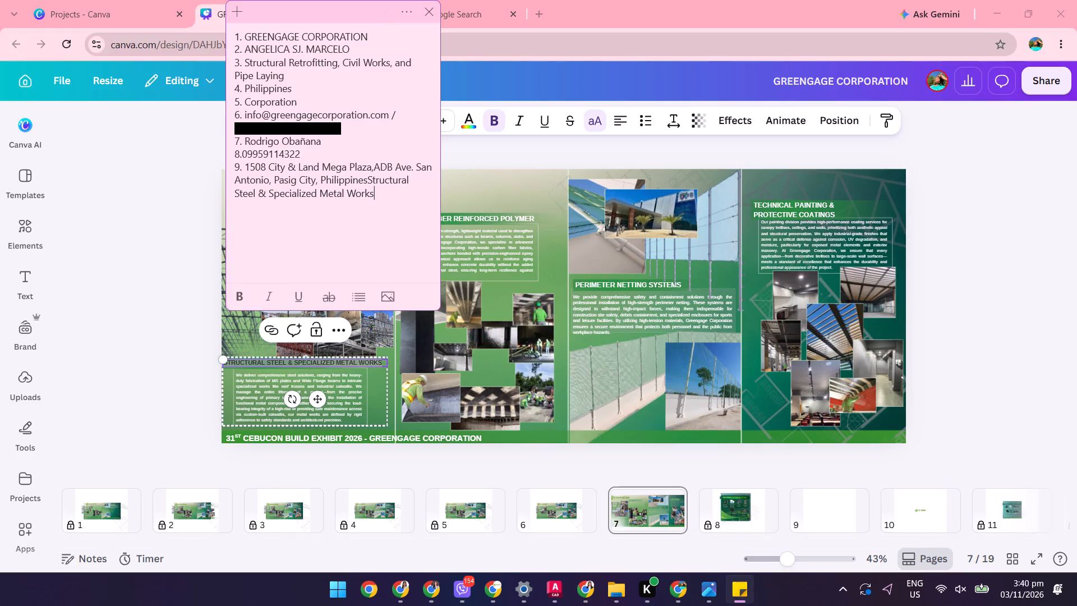
# Copy the description paragraph under the structural steel heading in the Canva design into the sticky note after the heading.
pyautogui.click(236, 379)
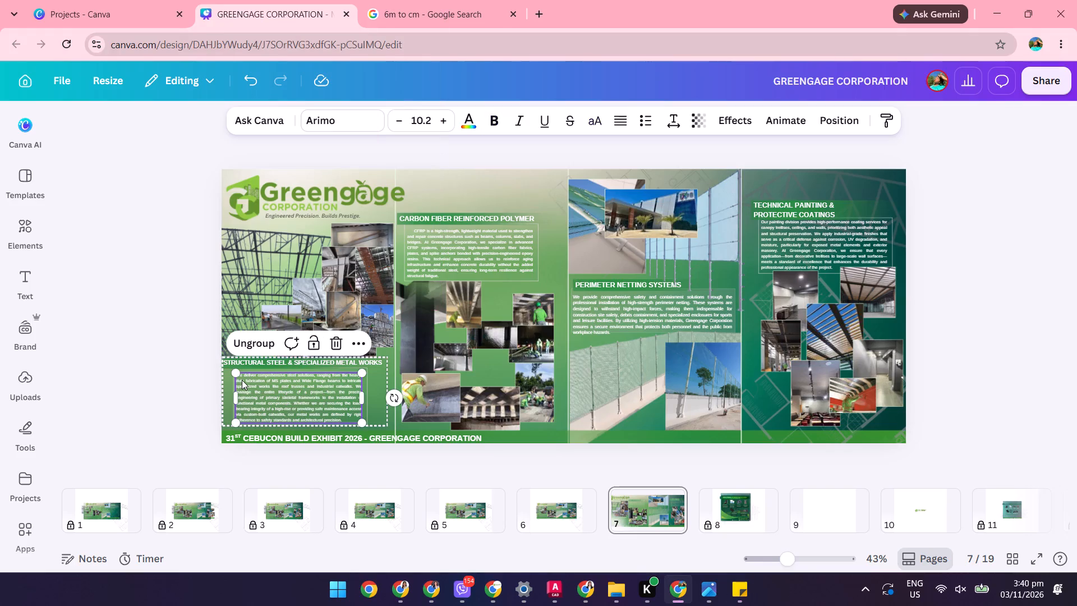
pyautogui.click(242, 380)
pyautogui.hotkey('ctrl', 'c')
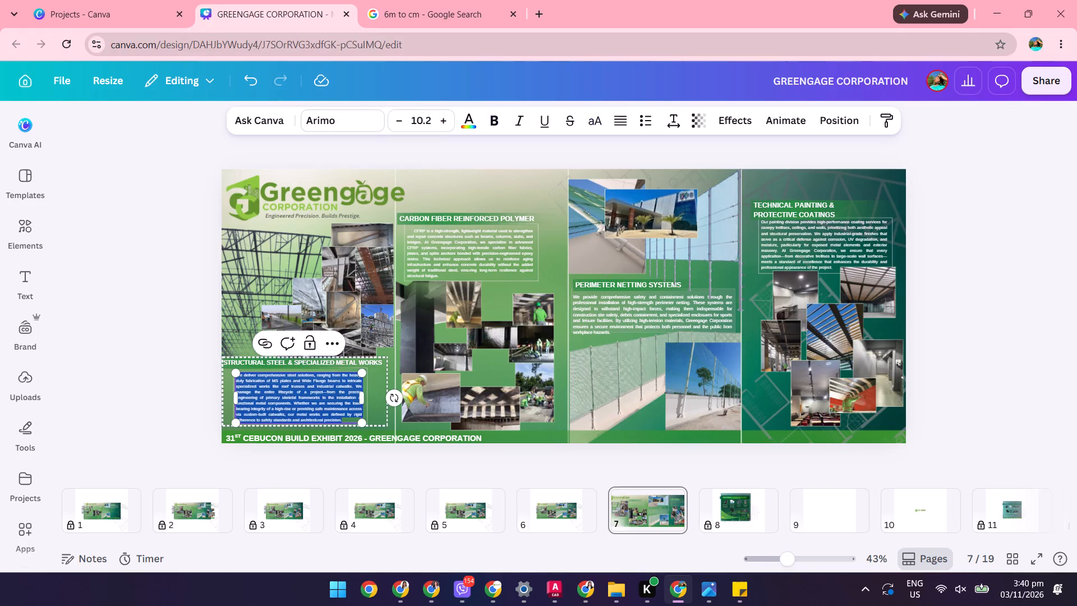
pyautogui.click(738, 595)
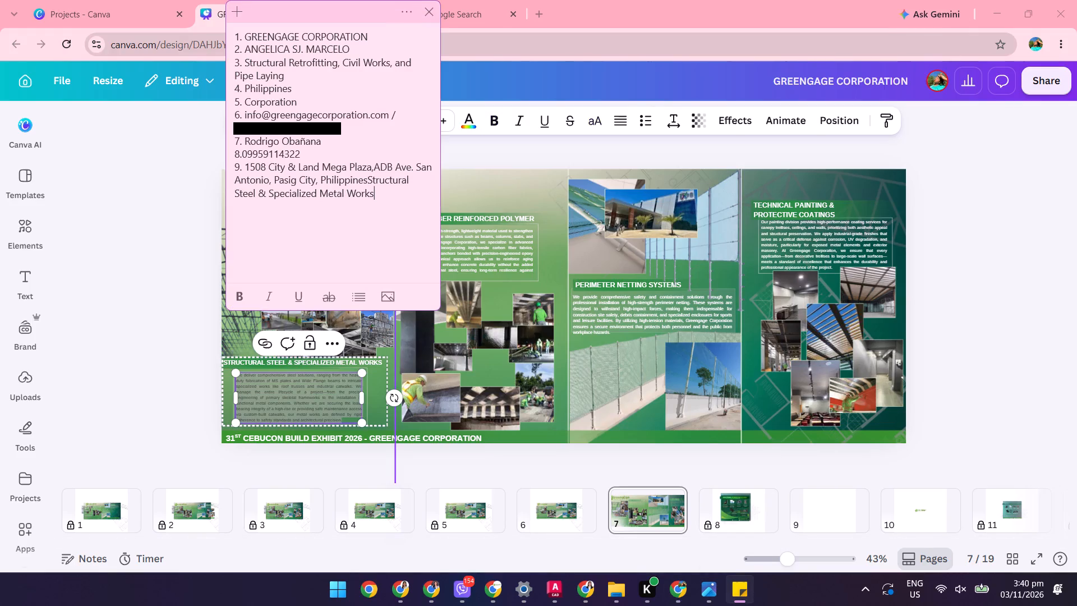
pyautogui.hotkey('shift', 'Return')
pyautogui.hotkey('shift', 'Return')
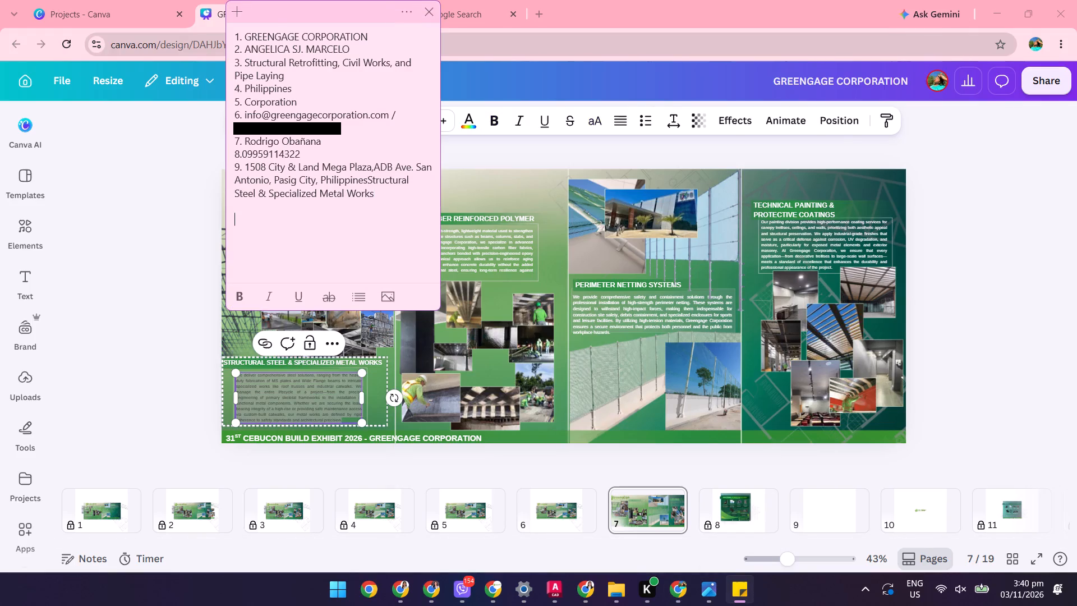
pyautogui.hotkey('ctrl', 'v')
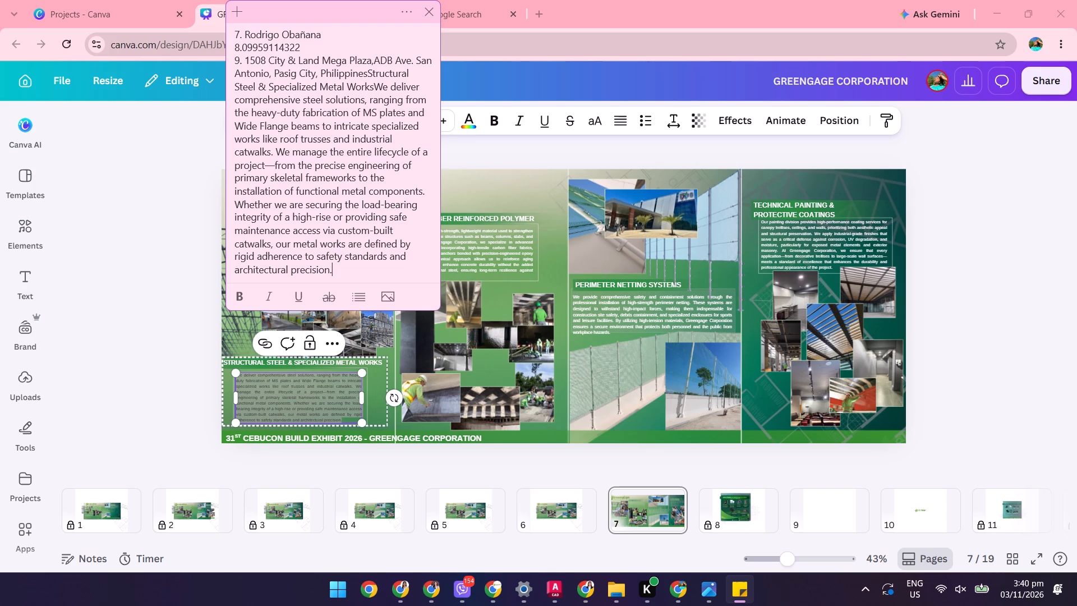
# Insert blank lines in the note between heading and paragraph, and before "Steel & Specialized Metal Works".
pyautogui.click(374, 88)
pyautogui.hotkey('shift', 'Return')
pyautogui.hotkey('shift', 'Return')
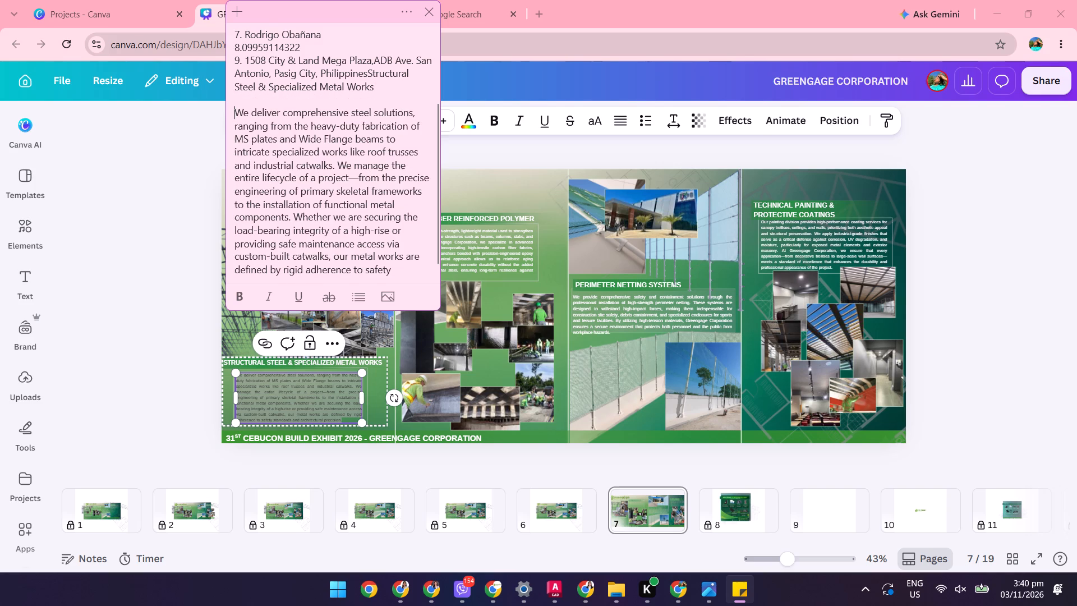
pyautogui.click(236, 84)
pyautogui.hotkey('shift', 'Return')
pyautogui.hotkey('shift', 'Return')
pyautogui.hotkey('shift', 'Return')
pyautogui.scroll(-2, 340, 198)
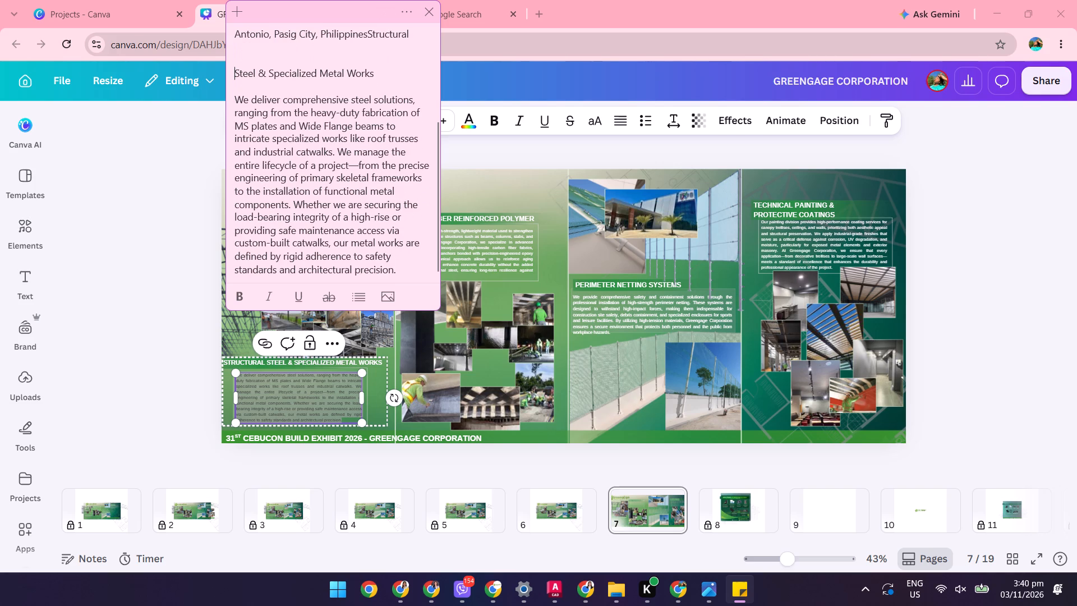
pyautogui.scroll(-8, 340, 199)
# Copy the note text from "Steel & Specialized Metal Works" through the end of the description paragraph.
pyautogui.moveTo(233, 72); pyautogui.dragTo(408, 272)
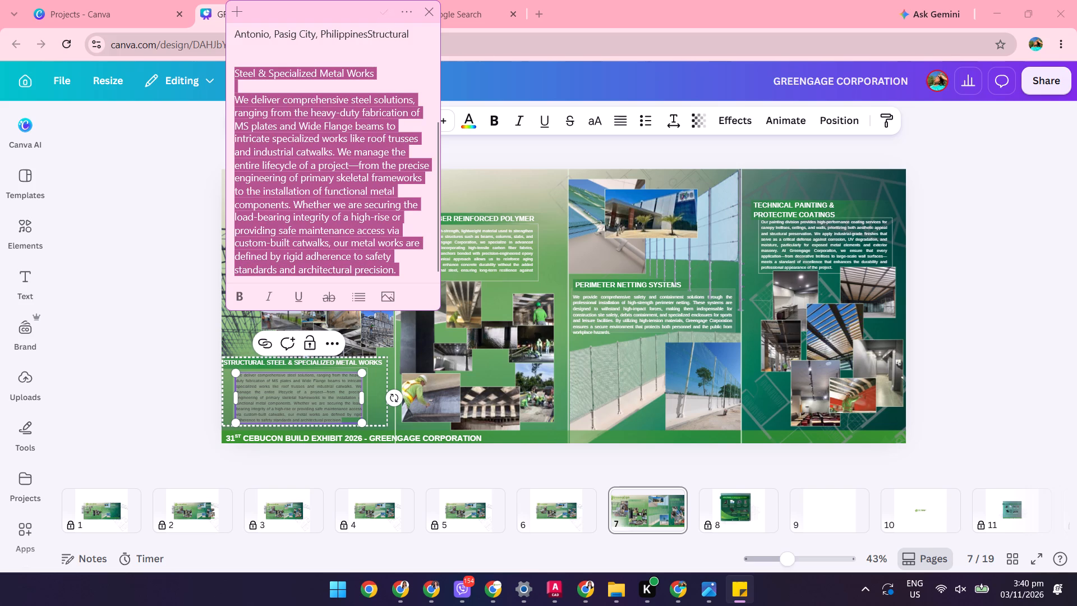
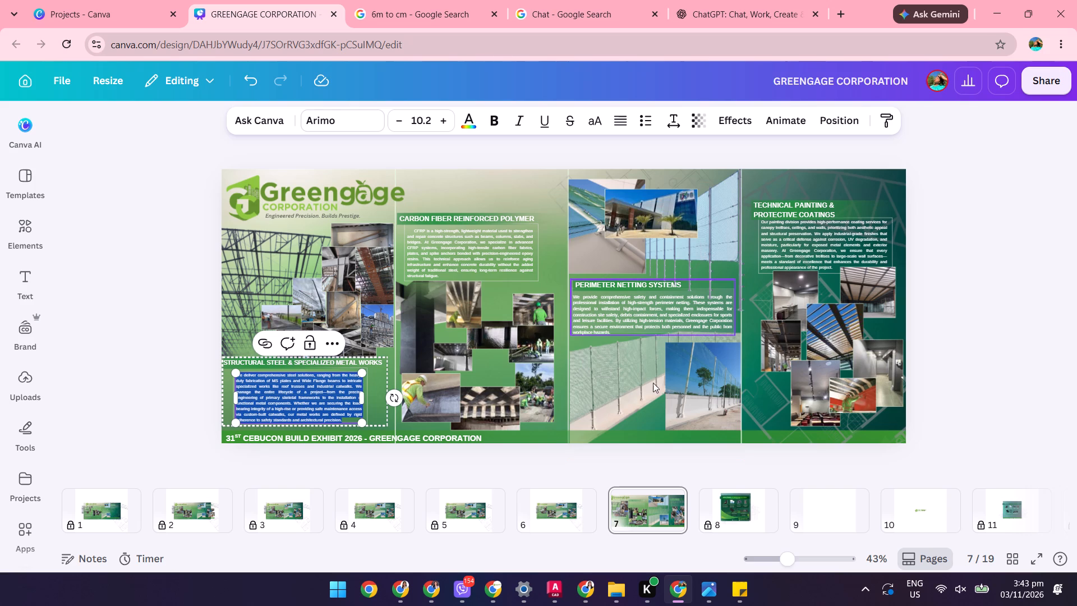
# Toggle the computer's Bluetooth in the Windows quick settings.
pyautogui.click(962, 600)
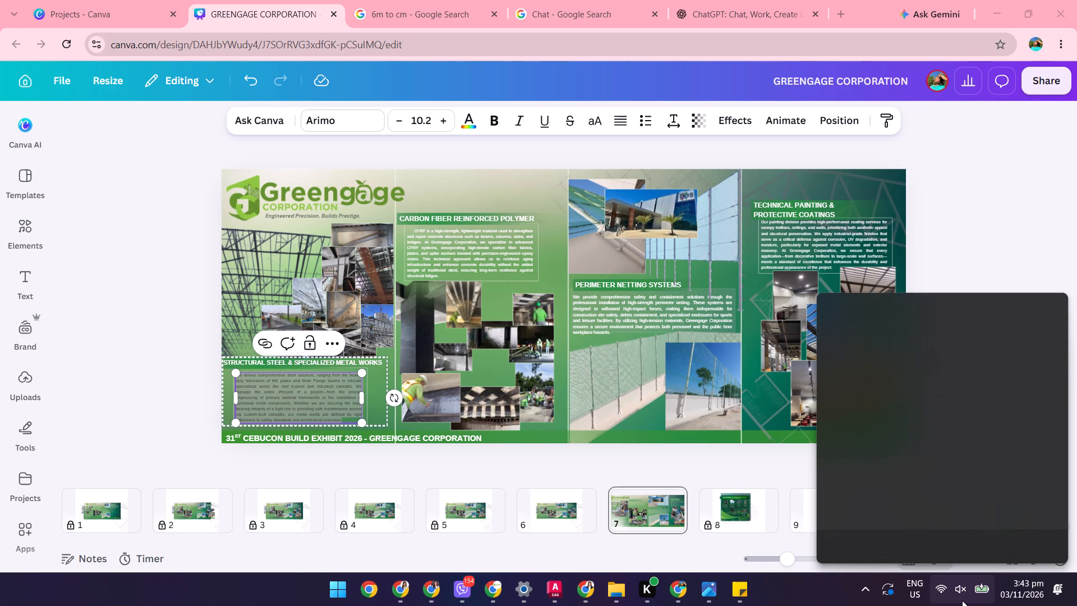
pyautogui.click(922, 334)
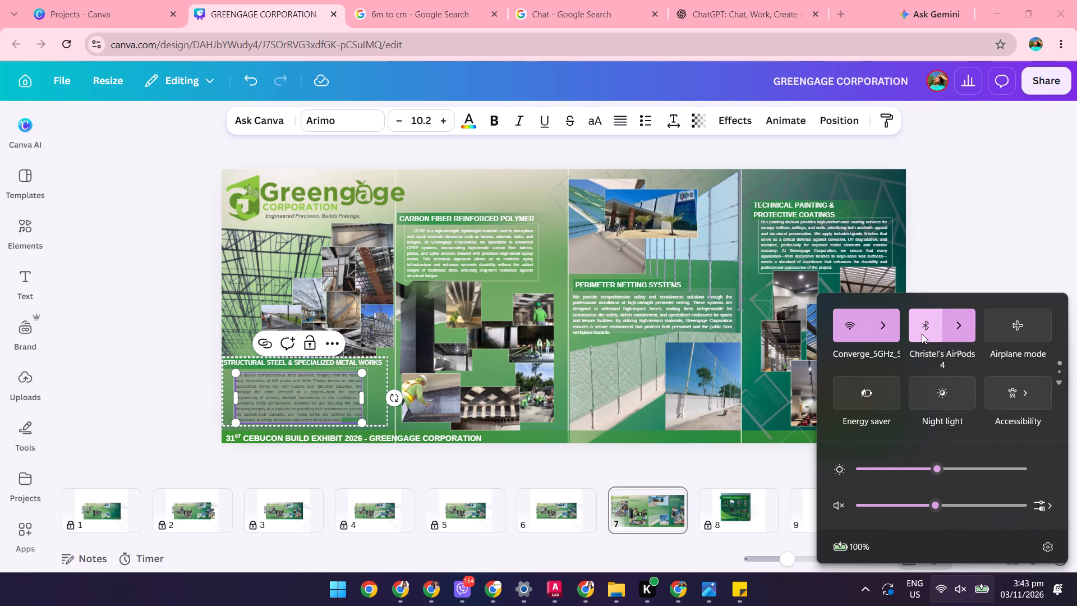
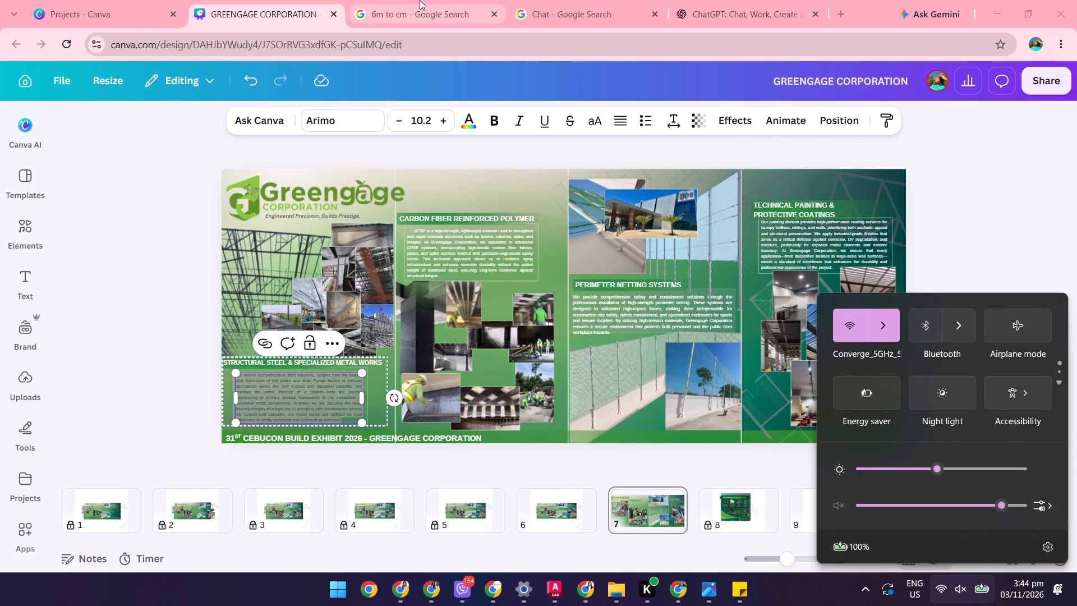
# Switch to the browser tab with the Canva projects overview.
pyautogui.click(80, 0)
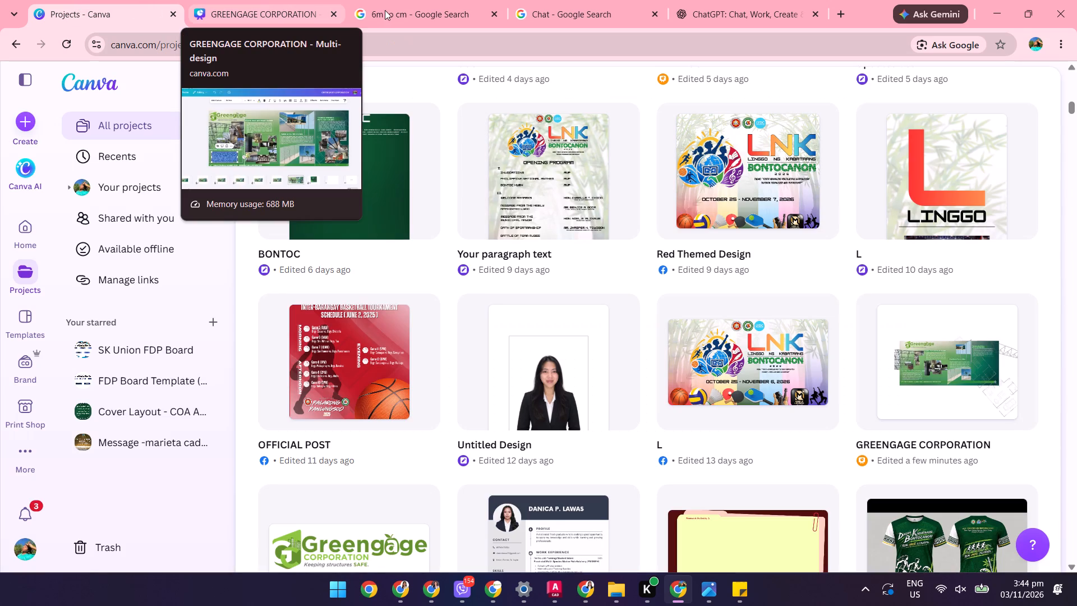
# Switch back to the open GREENGAGE CORPORATION exhibit backdrop design in Canva.
pyautogui.click(294, 2)
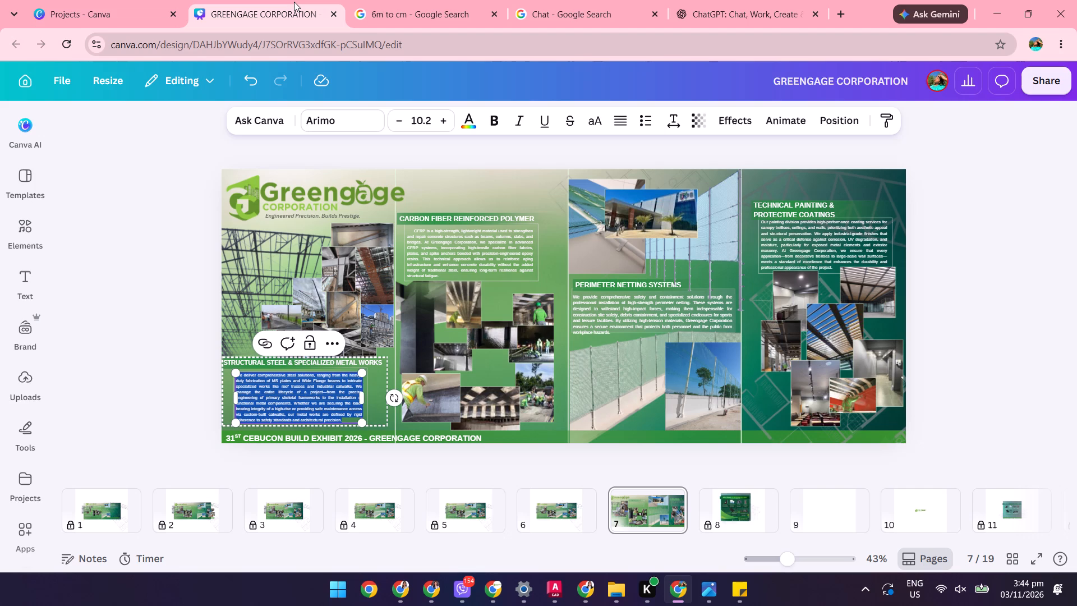